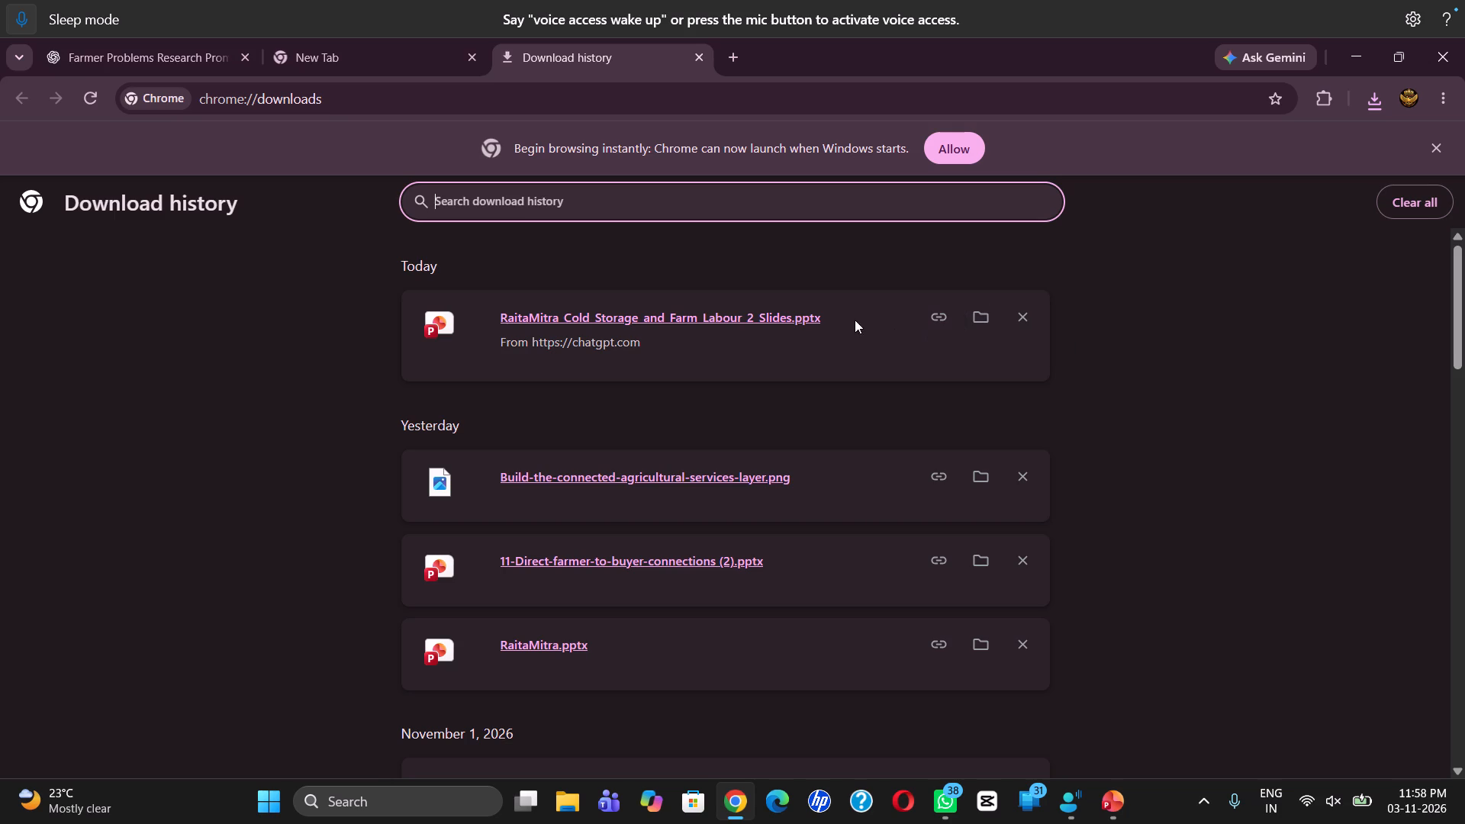
right_click(771, 317)
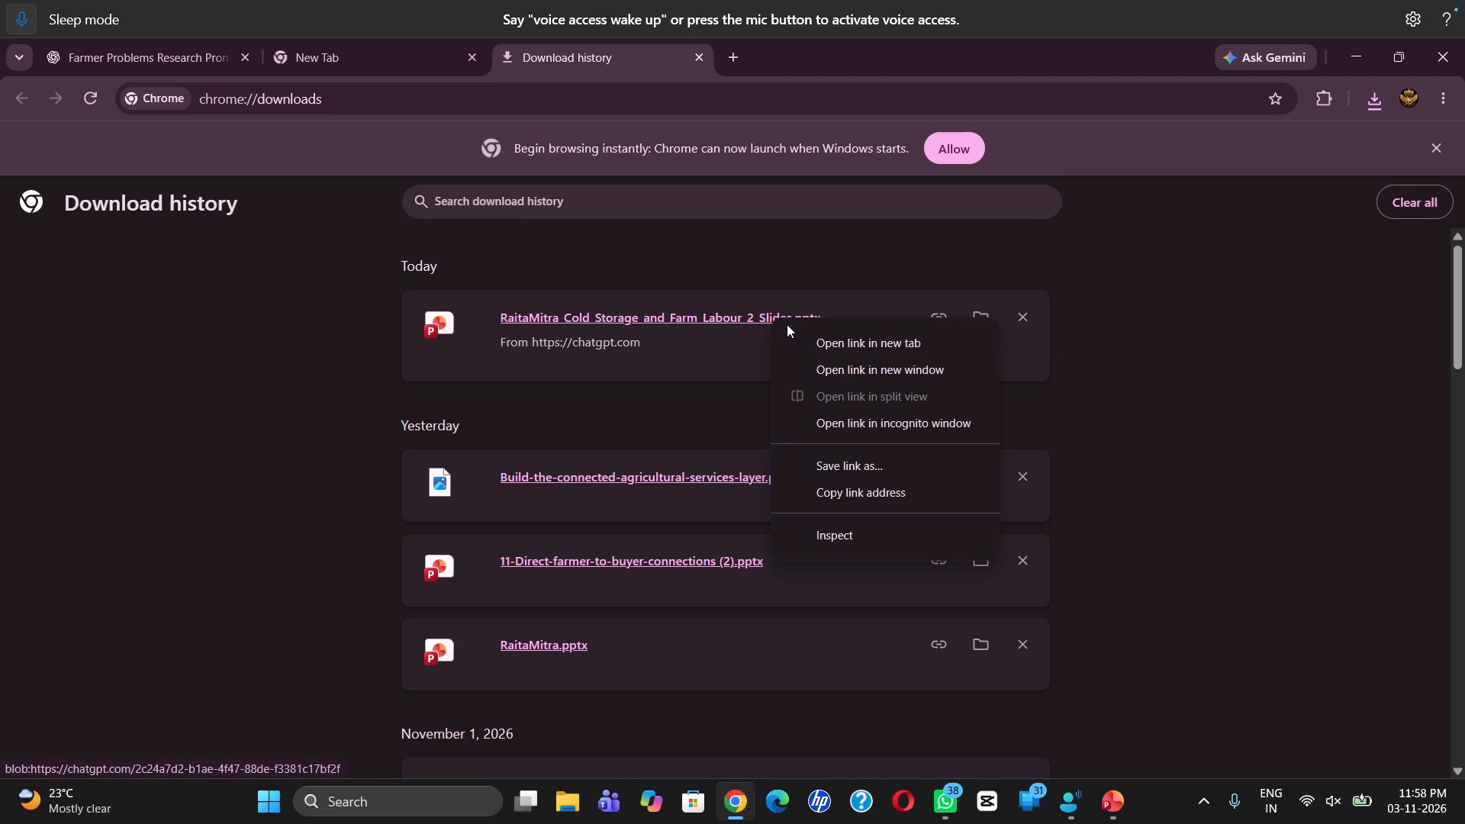
left_click(703, 429)
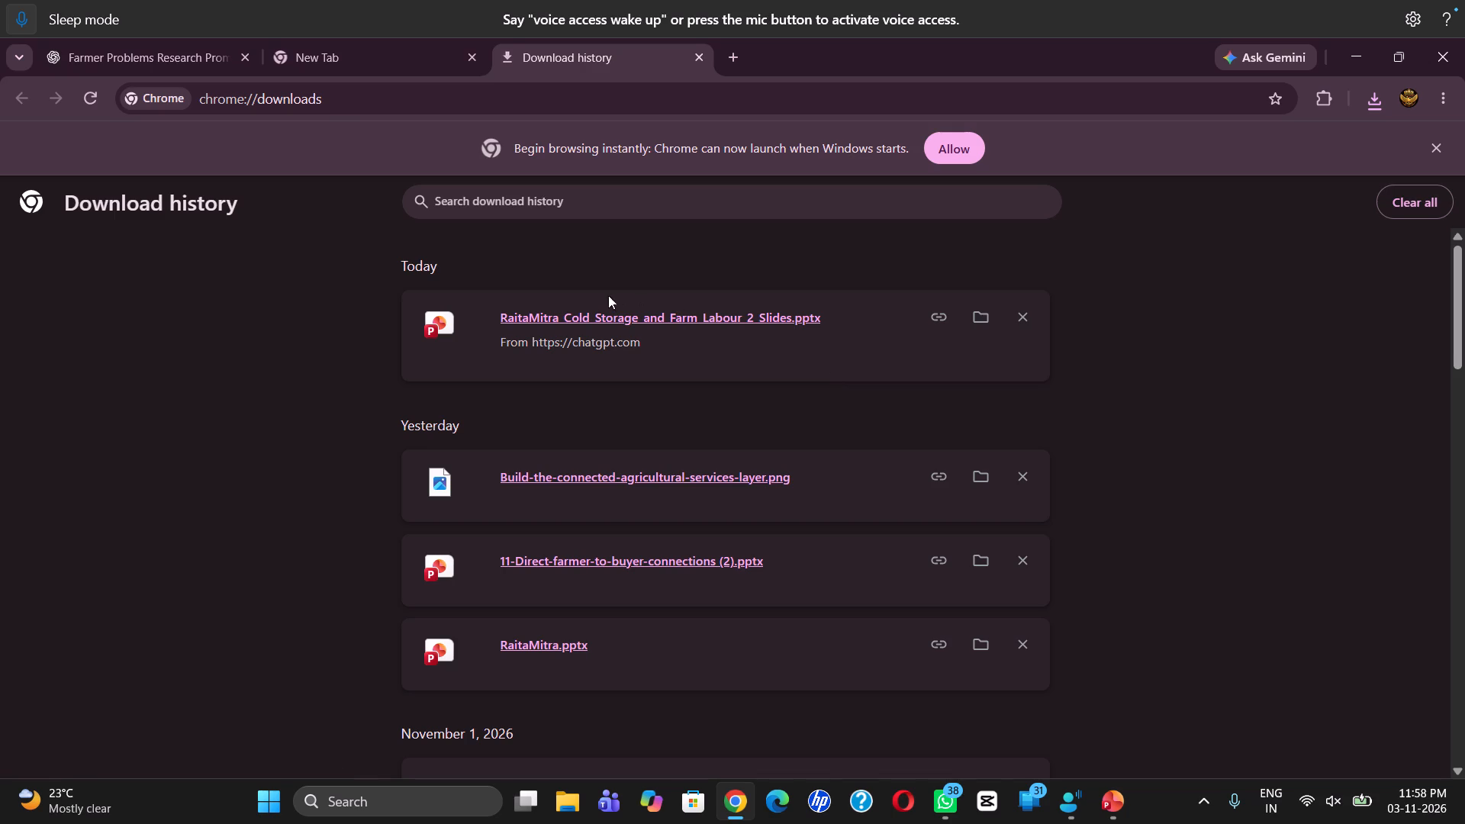
left_click(623, 319)
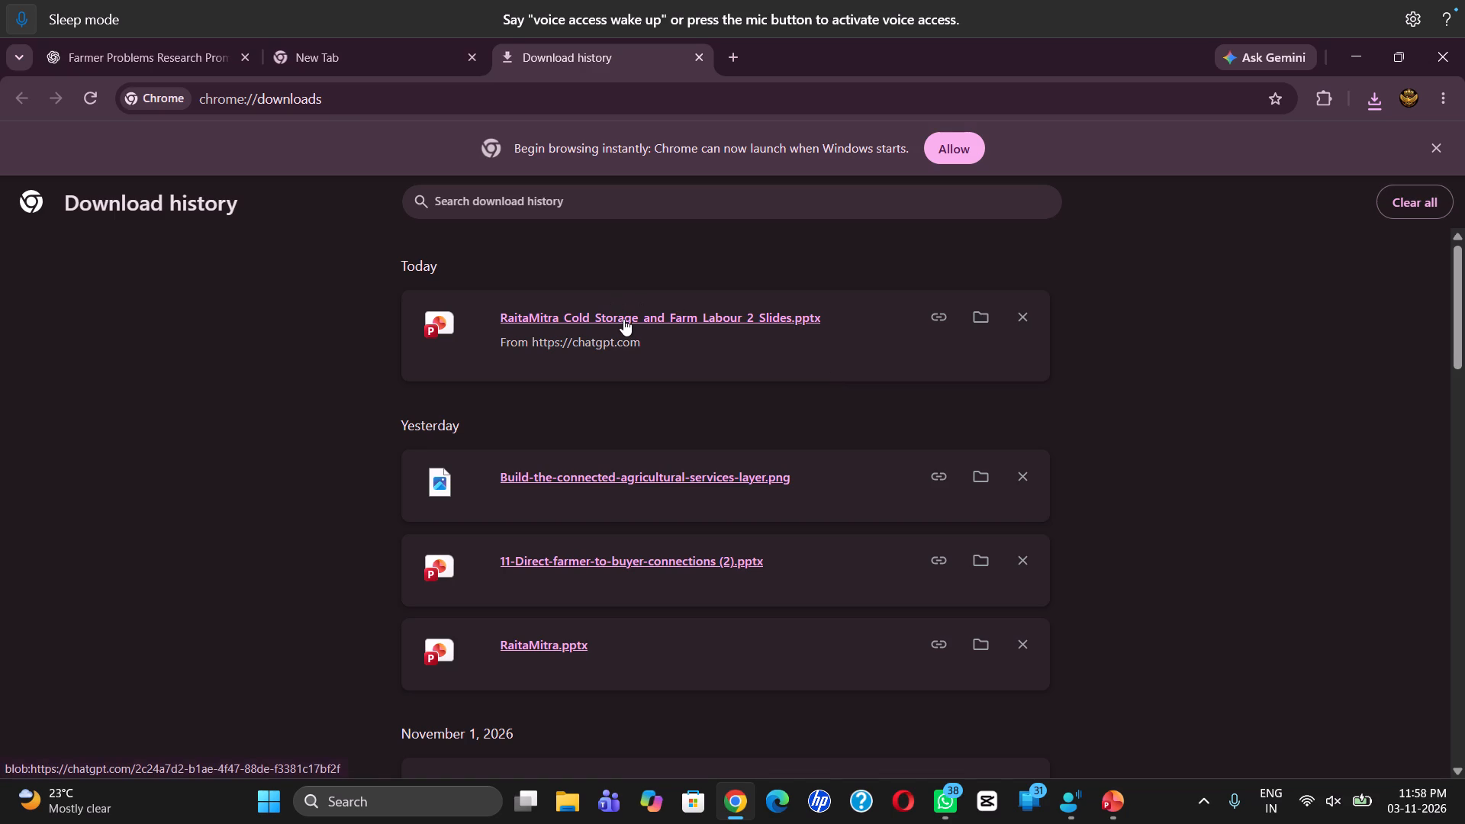
left_click(628, 314)
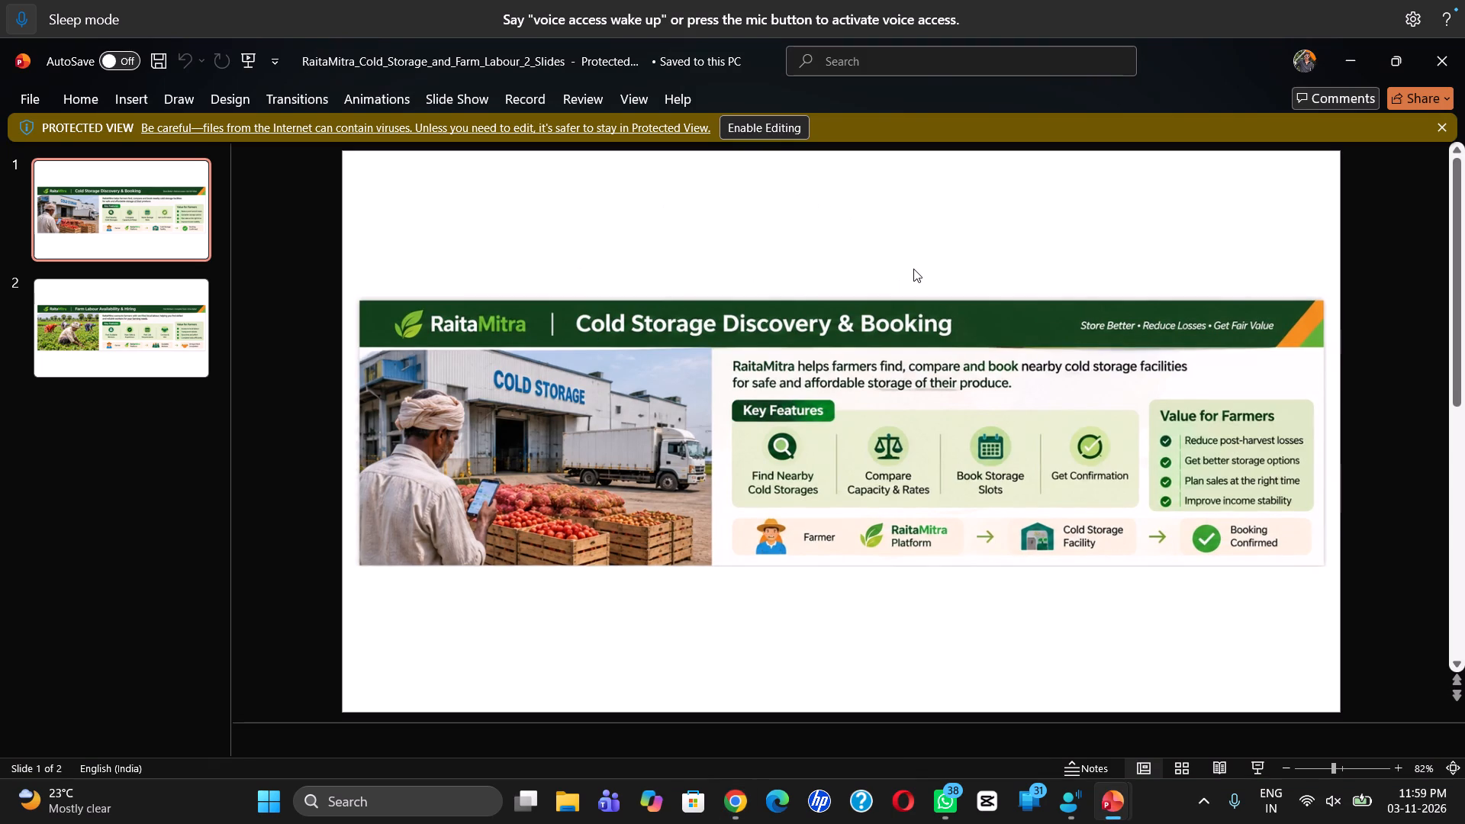
left_click(806, 127)
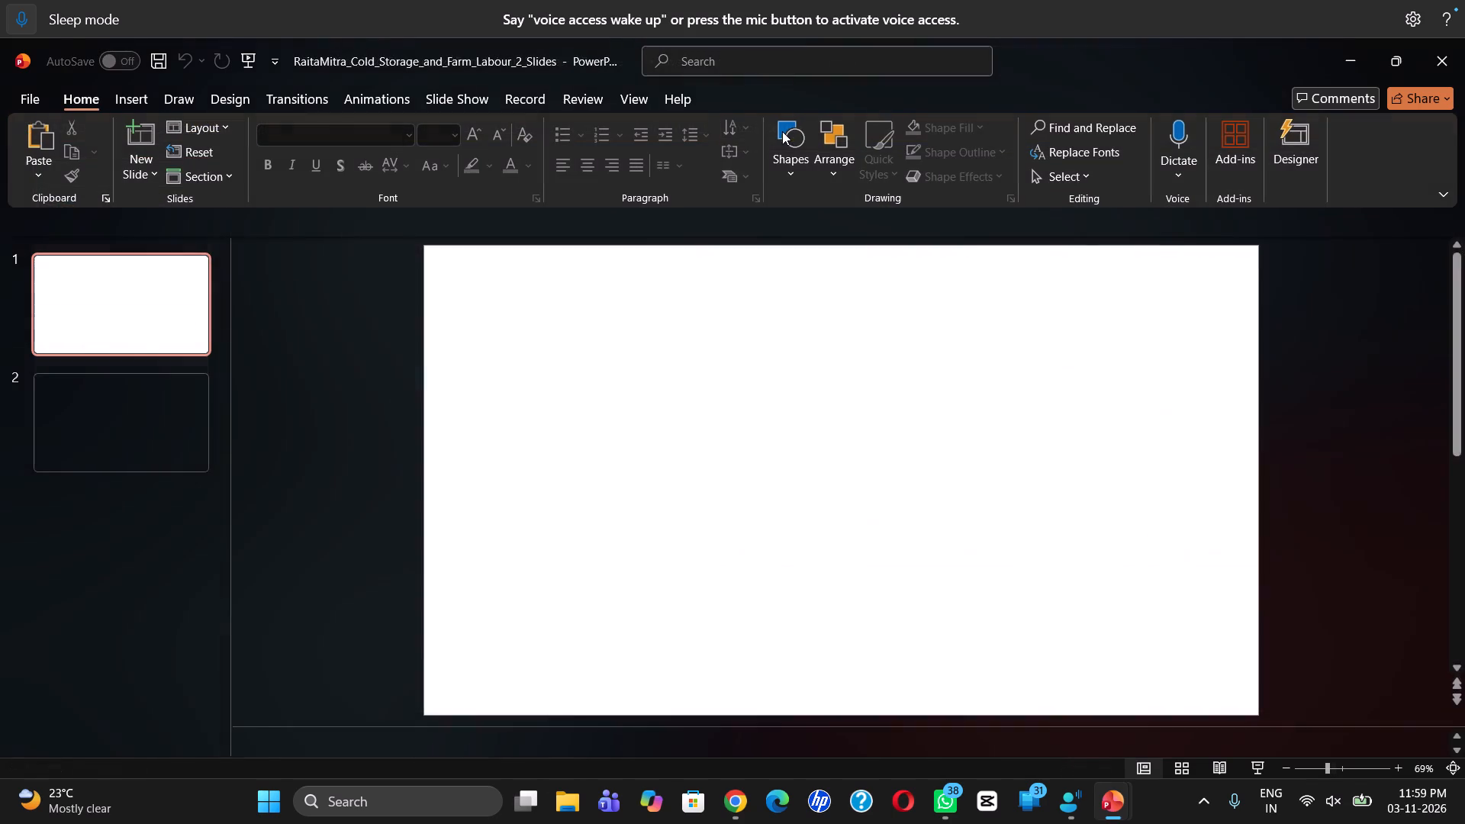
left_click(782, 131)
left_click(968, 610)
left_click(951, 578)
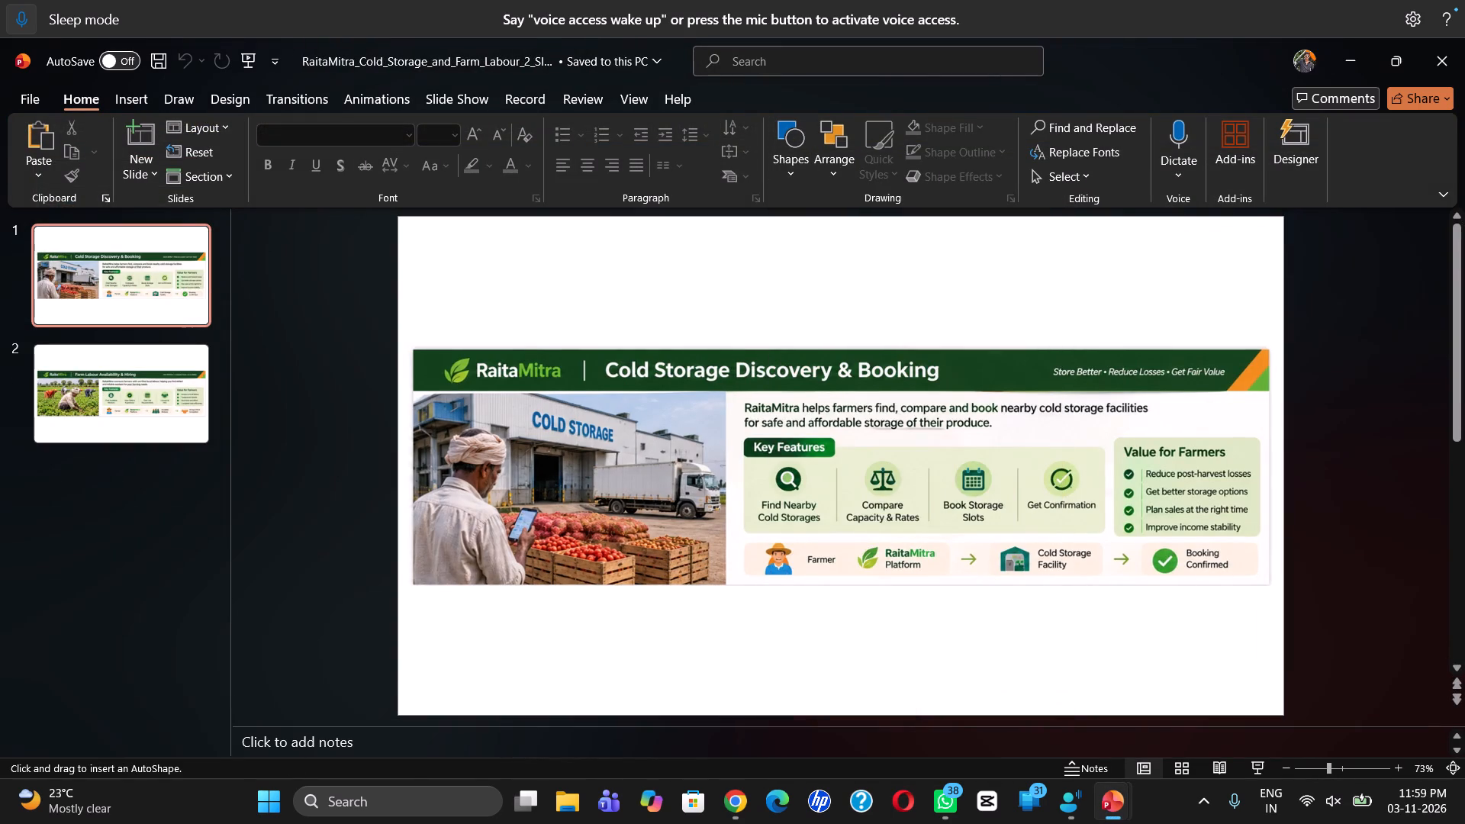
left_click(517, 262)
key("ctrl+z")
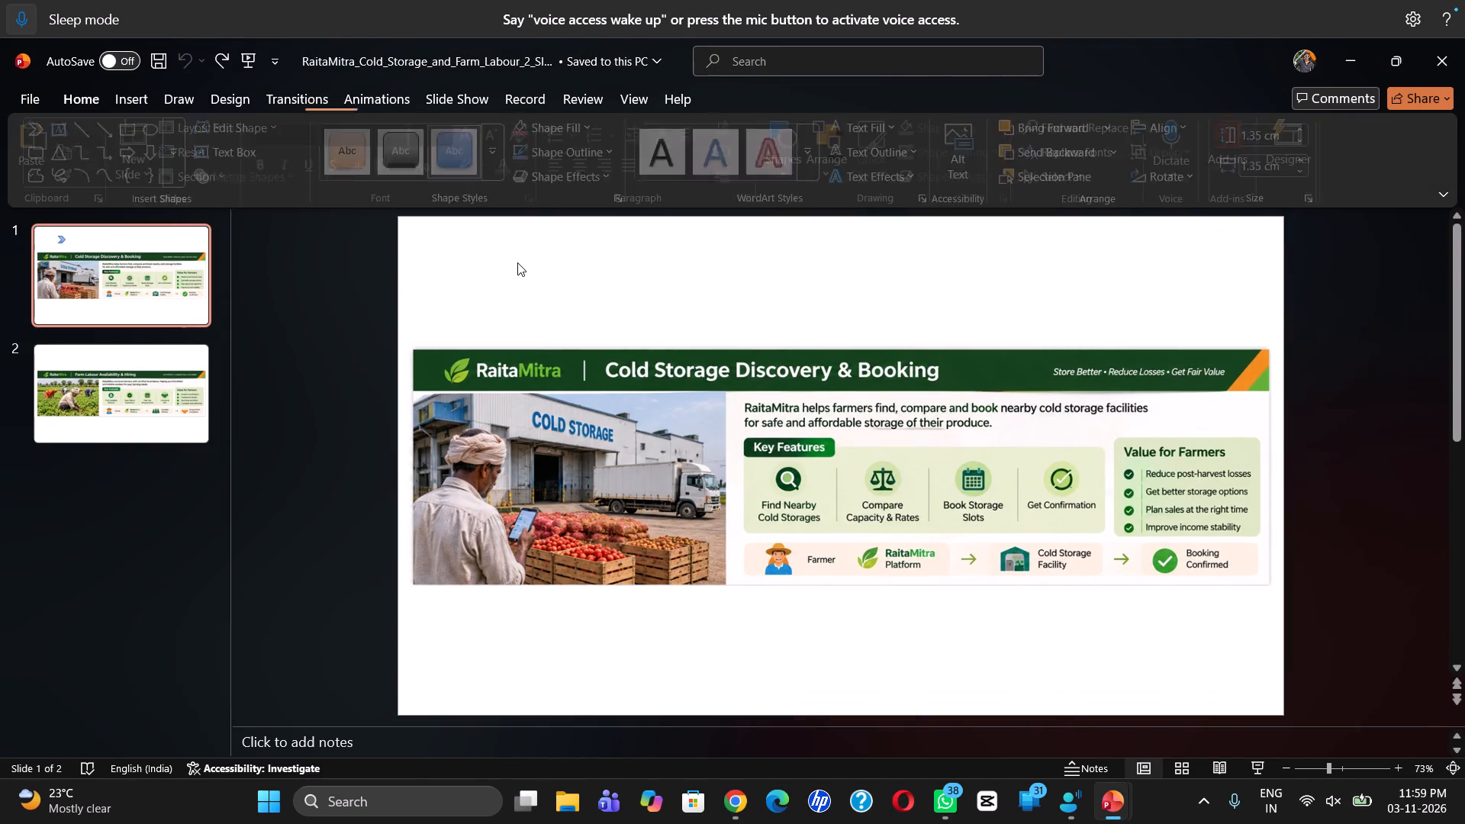
Stretch the Cold Storage Discovery & Booking picture on slide 1 to cover nearly the whole slide.
left_click(610, 431)
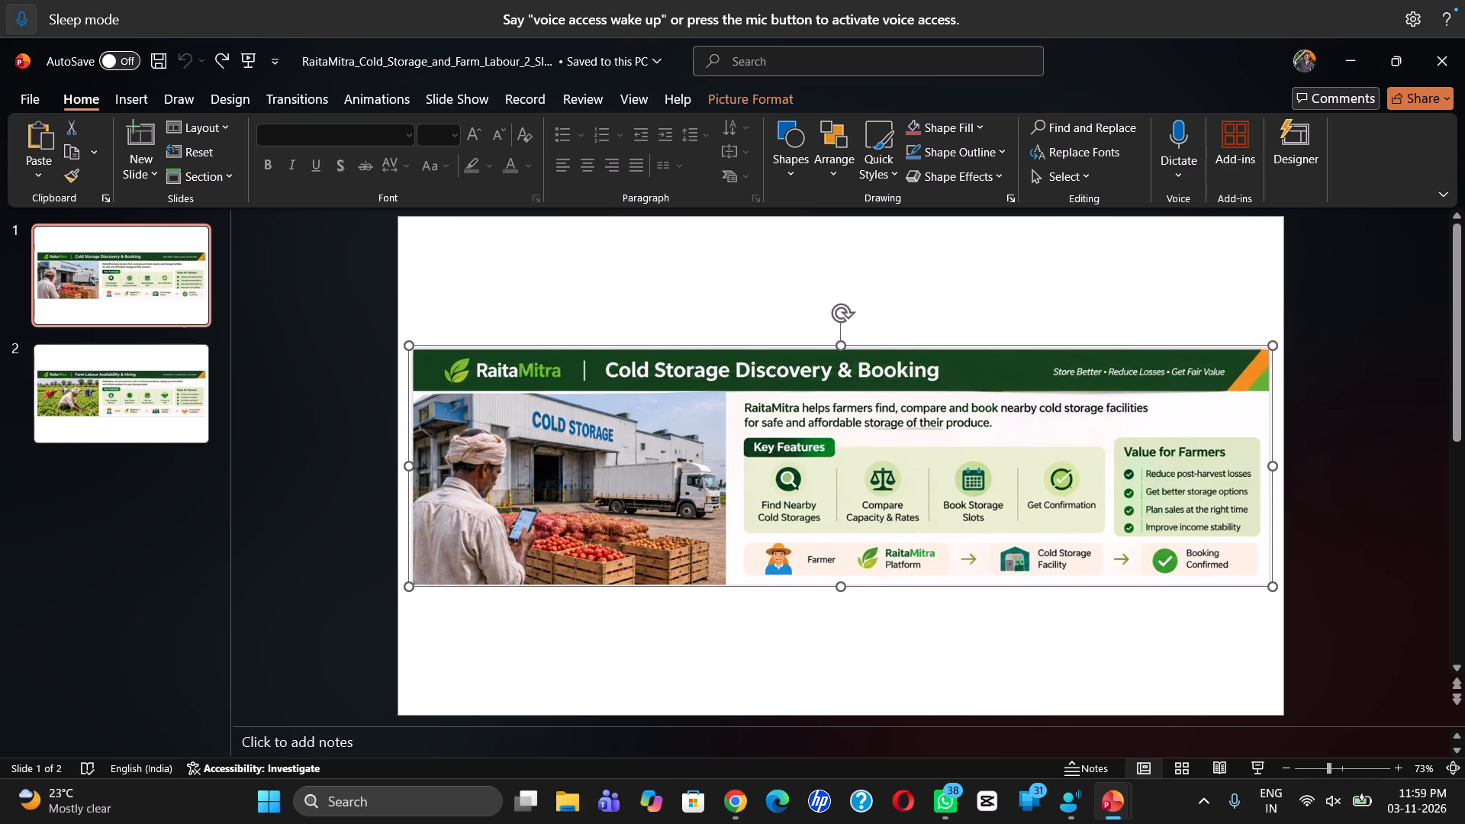
left_click_drag(840, 345, 813, 216)
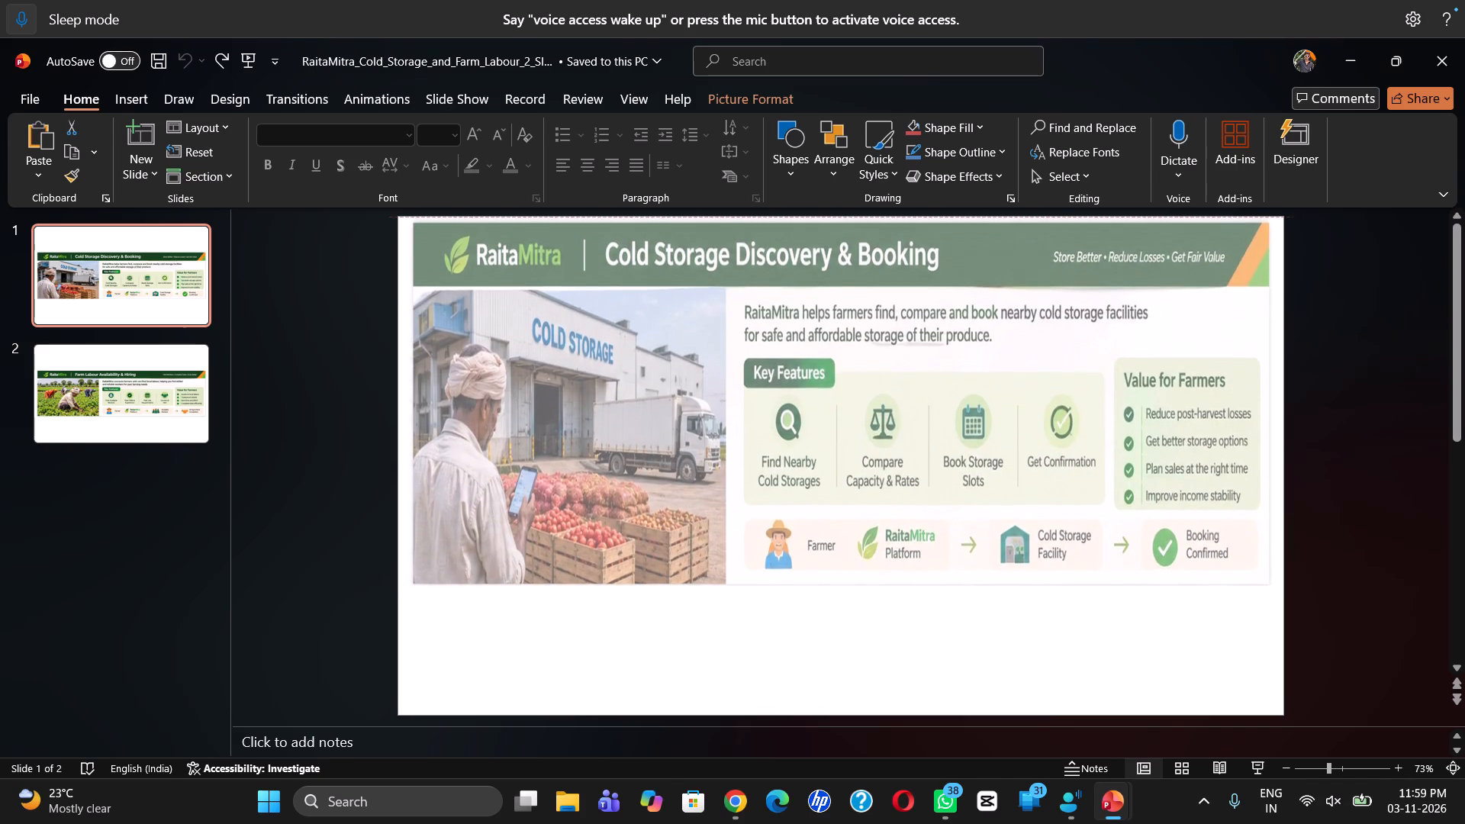
left_click_drag(813, 216, 810, 213)
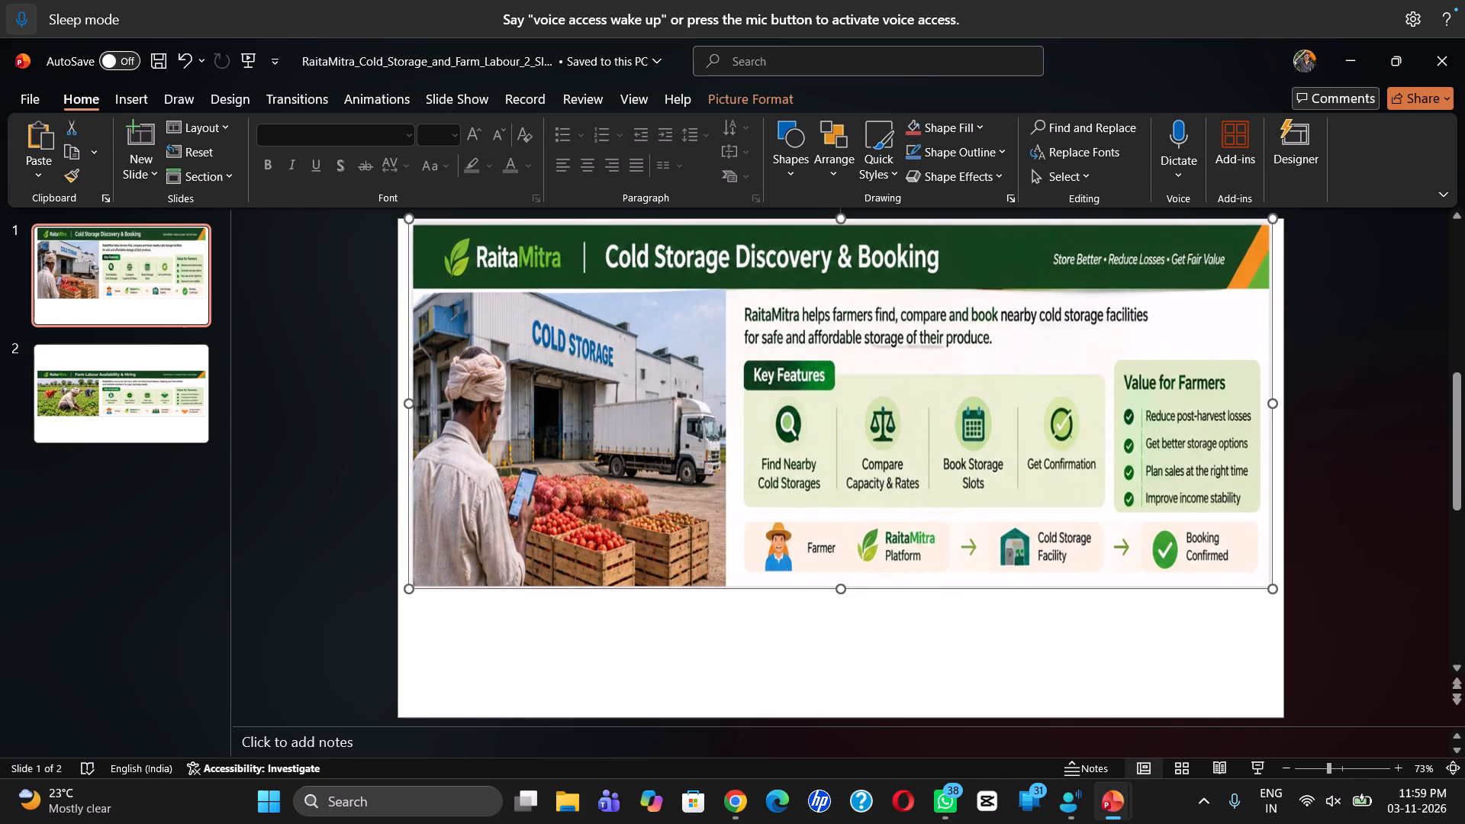
left_click_drag(843, 590, 844, 697)
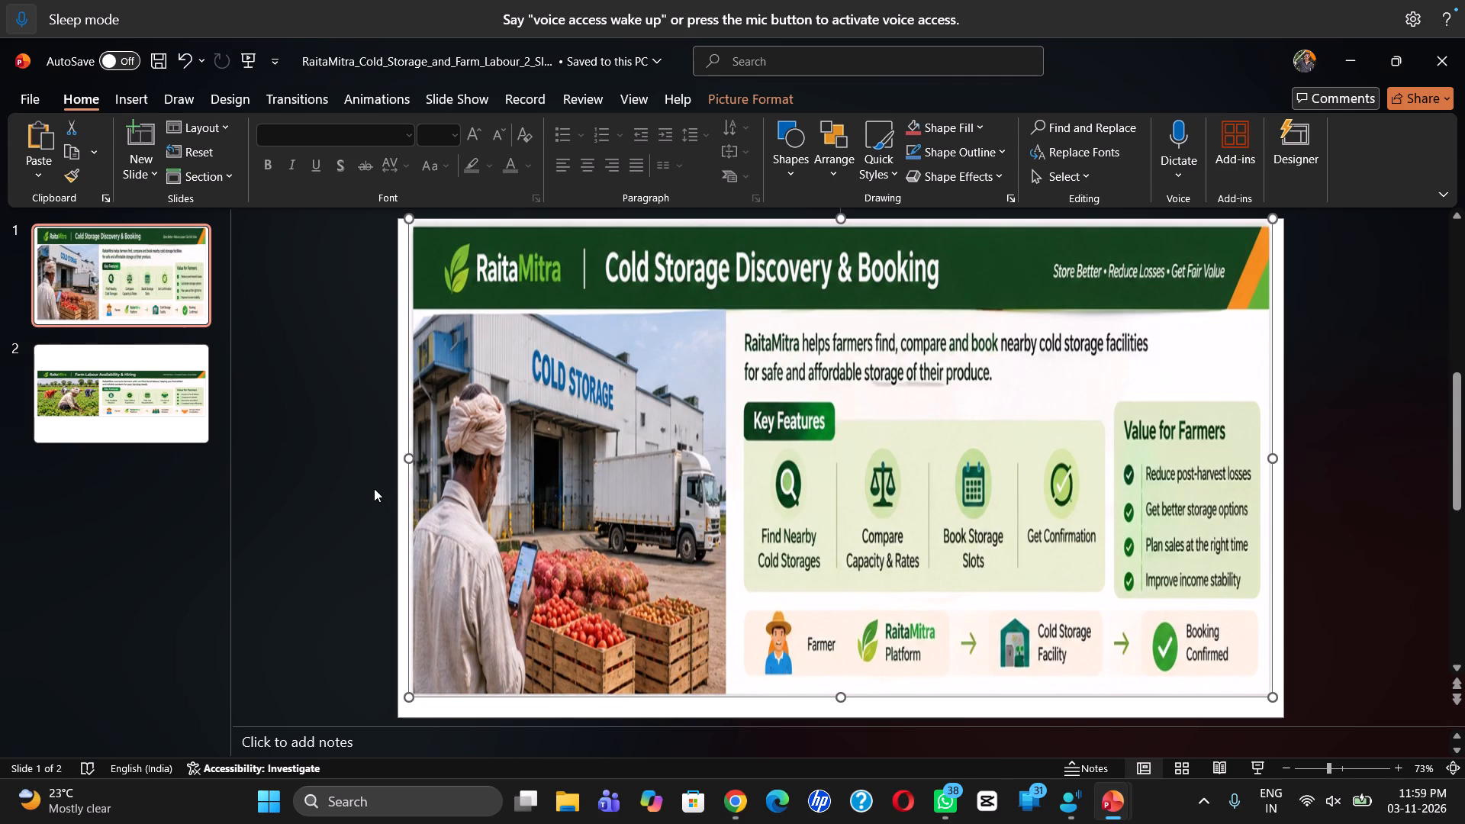
left_click_drag(407, 462, 395, 457)
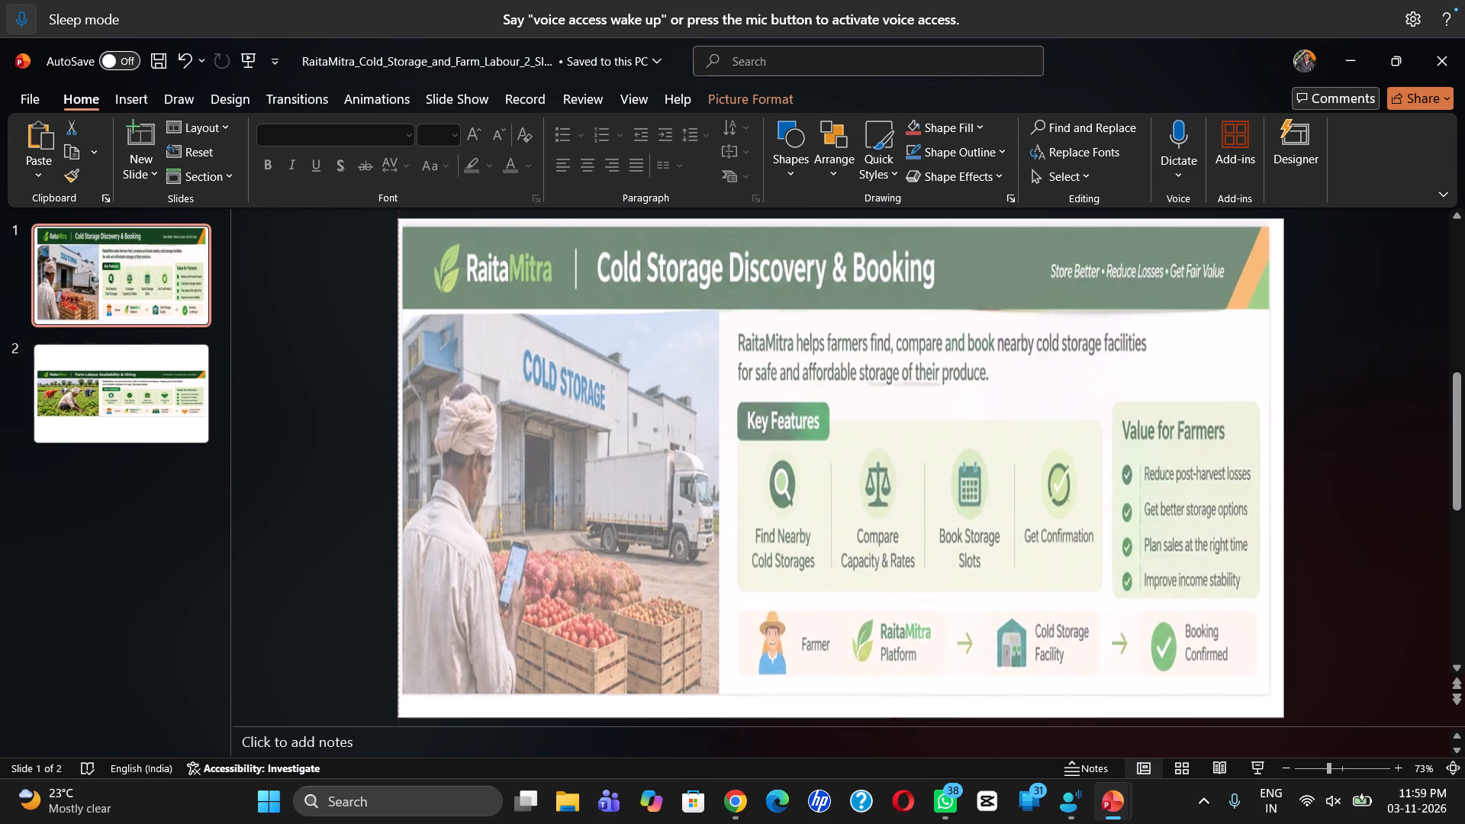
left_click_drag(395, 457, 396, 457)
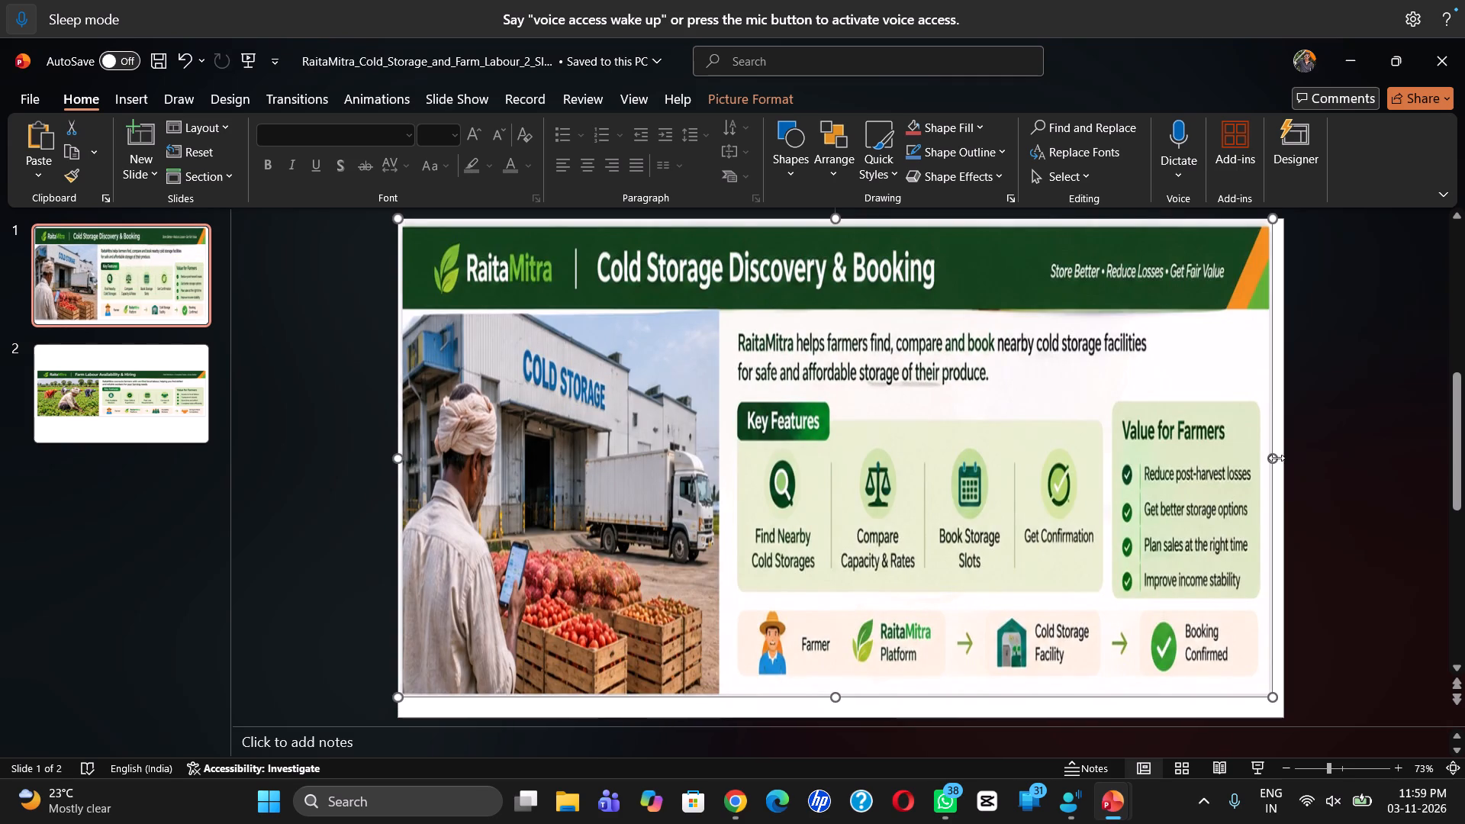
left_click_drag(1273, 455, 1280, 457)
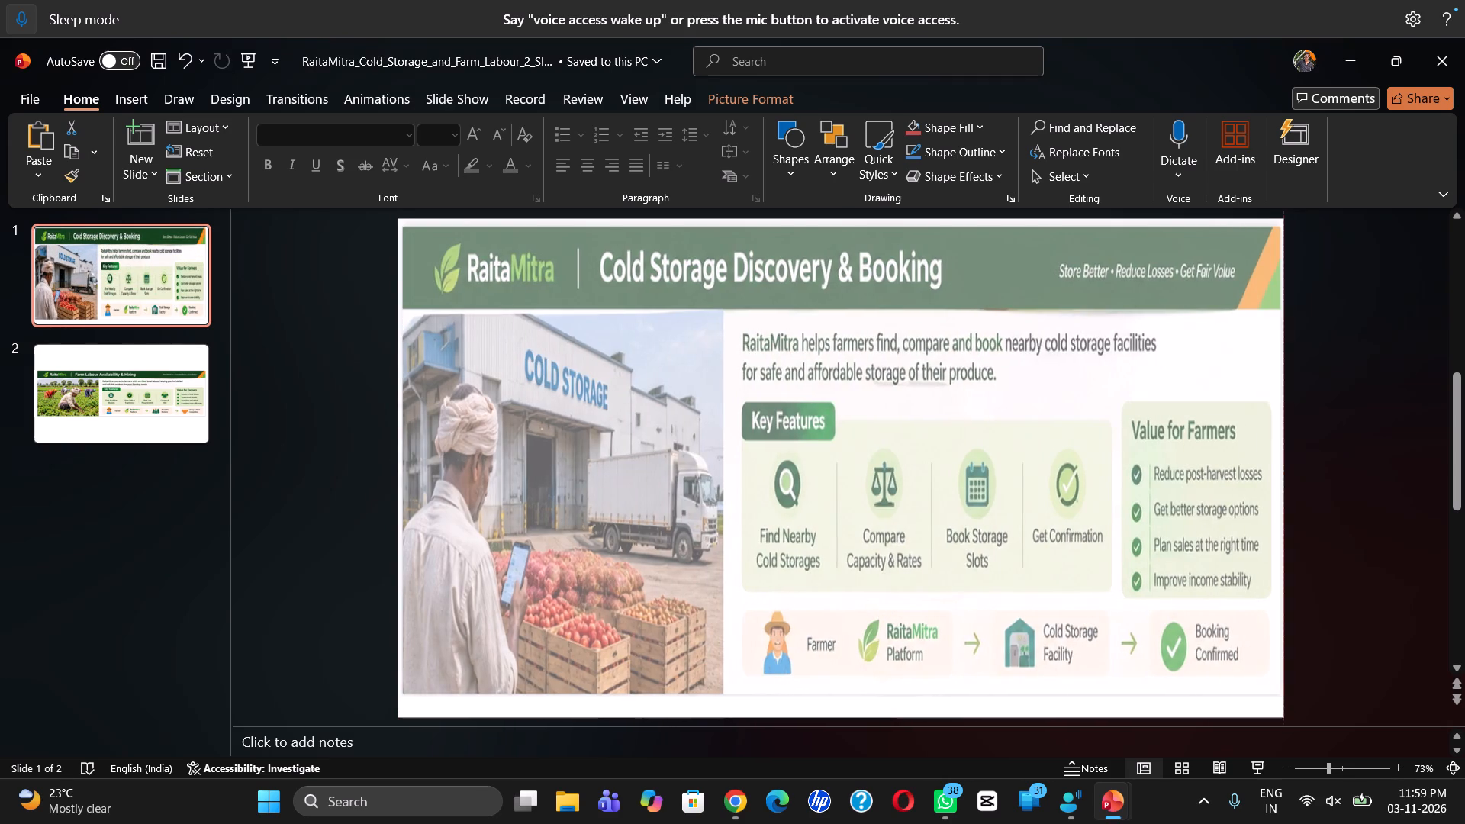
left_click_drag(1280, 457, 1280, 457)
left_click(1318, 606)
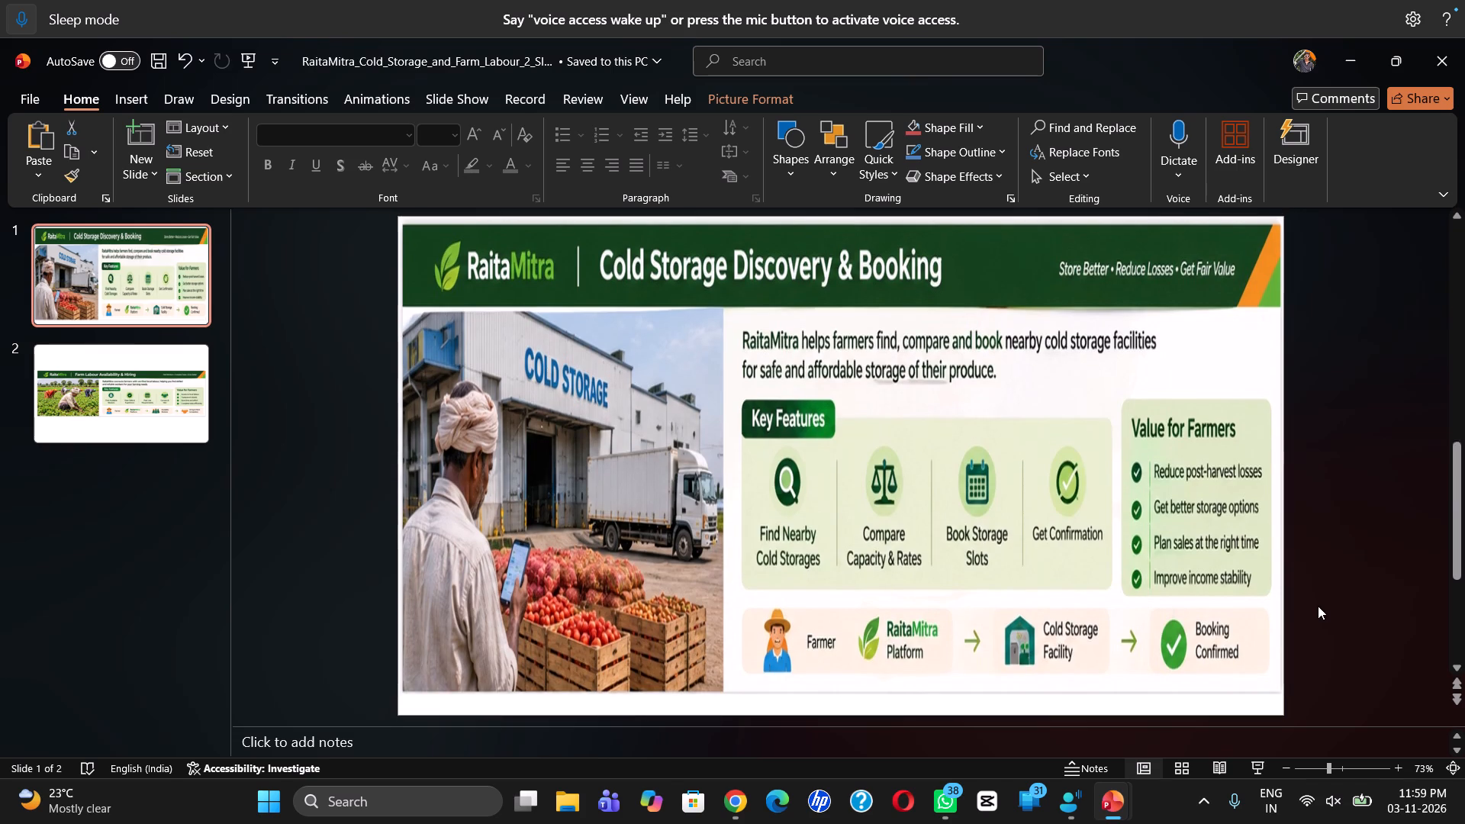
Enlarge the Farm Labour Availability & Hiring picture on slide 2 to cover the slide's full height and extend its width.
left_click(169, 422)
left_click(635, 479)
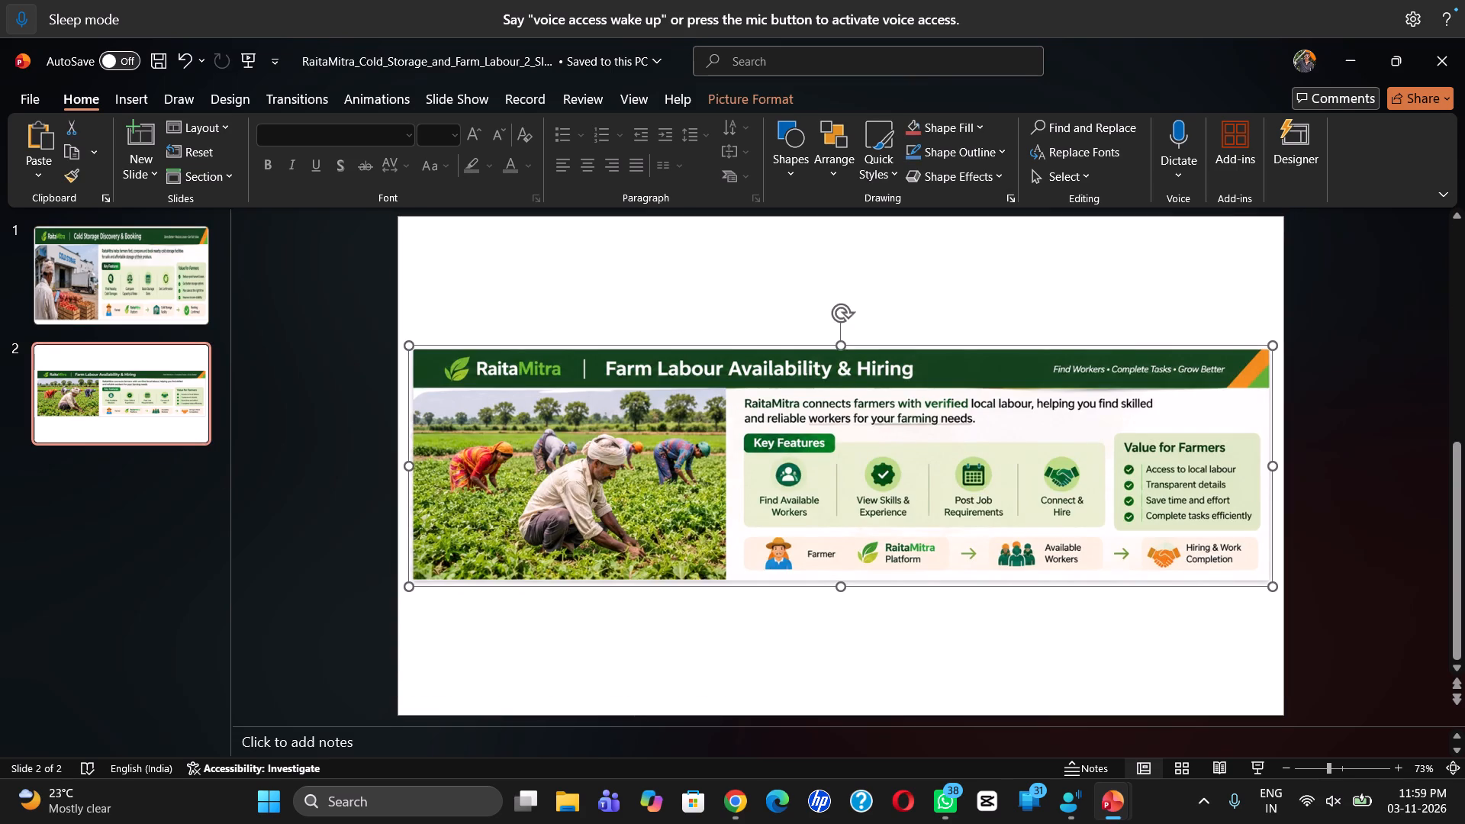
left_click_drag(839, 347, 842, 284)
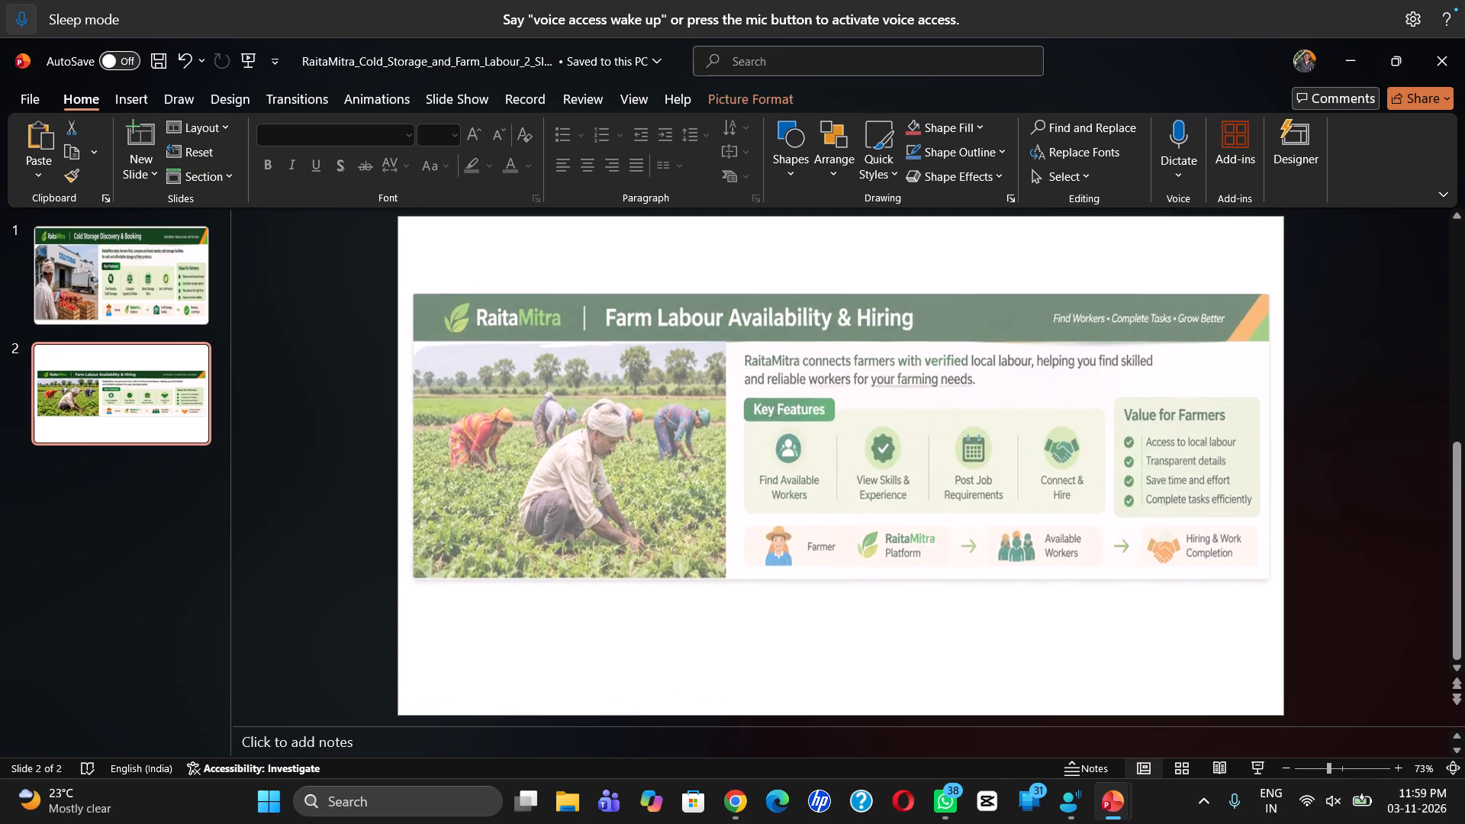
left_click_drag(842, 284, 807, 214)
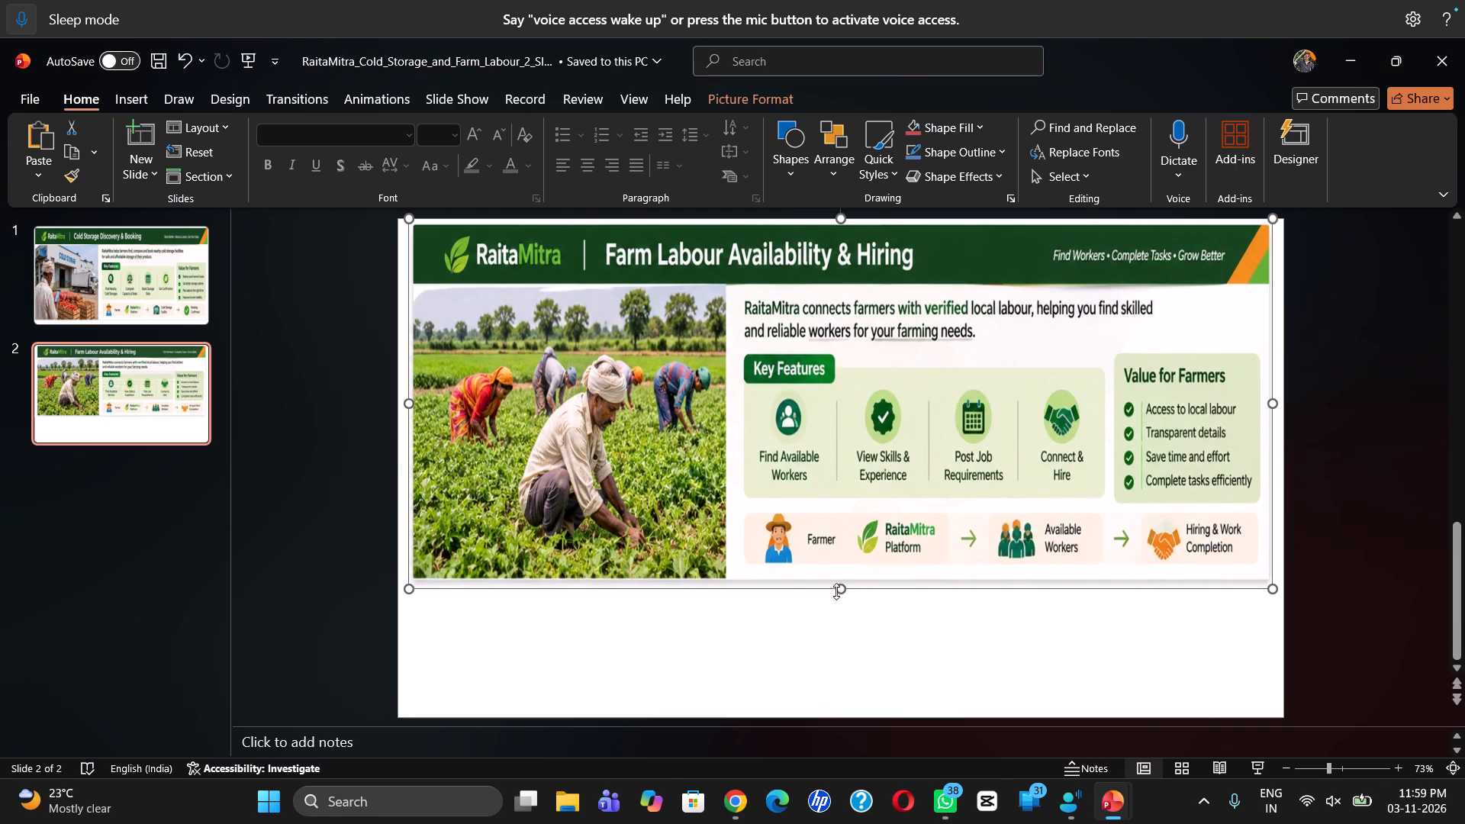
left_click_drag(838, 589, 892, 757)
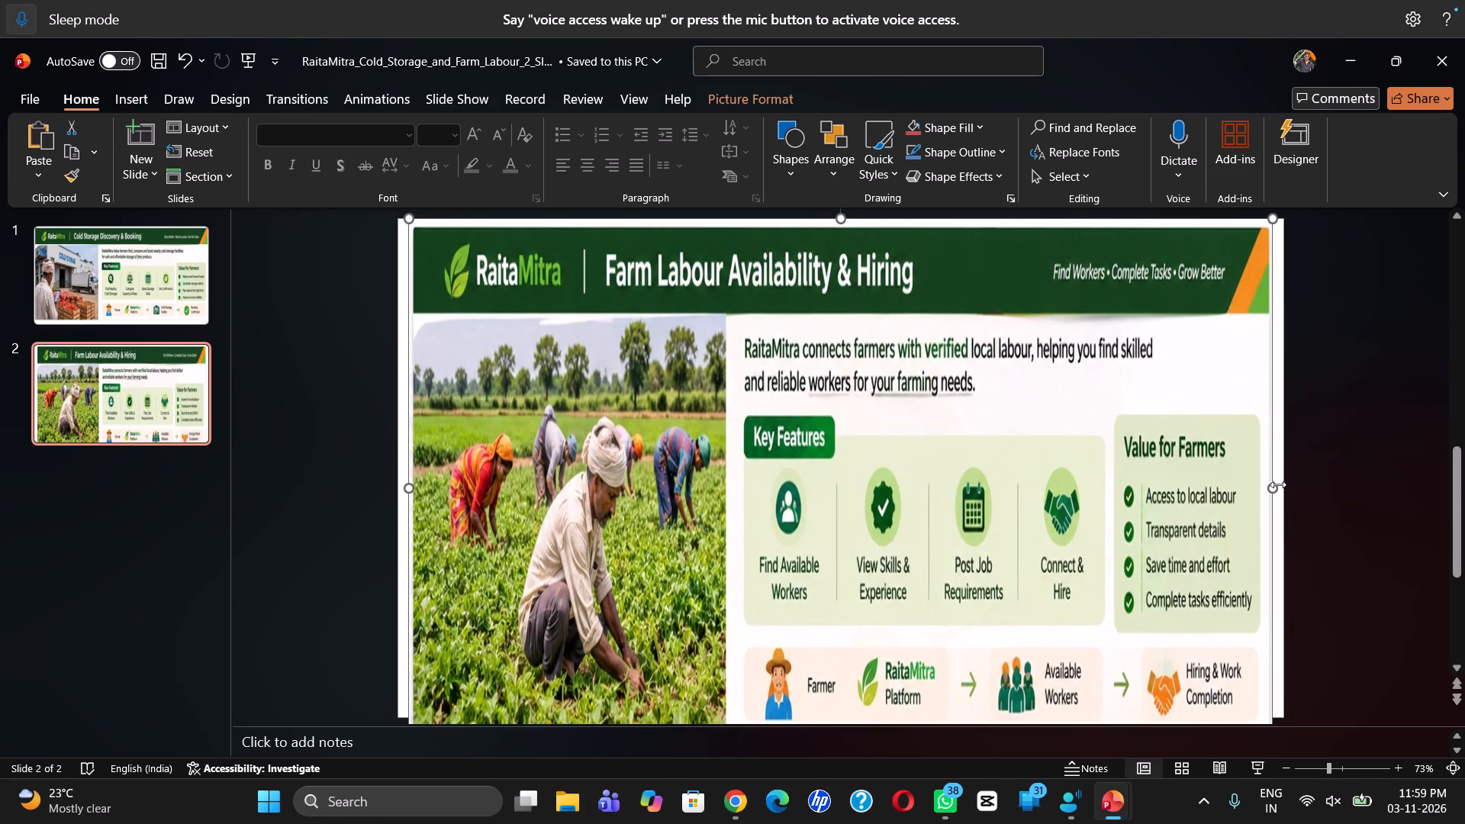
left_click_drag(1276, 490, 1294, 486)
left_click_drag(1103, 459, 1100, 451)
Trim the slide 2 picture's overhang and fit its bottom, right and left edges to the slide.
scroll(1100, 451, "down", 2, "ctrl")
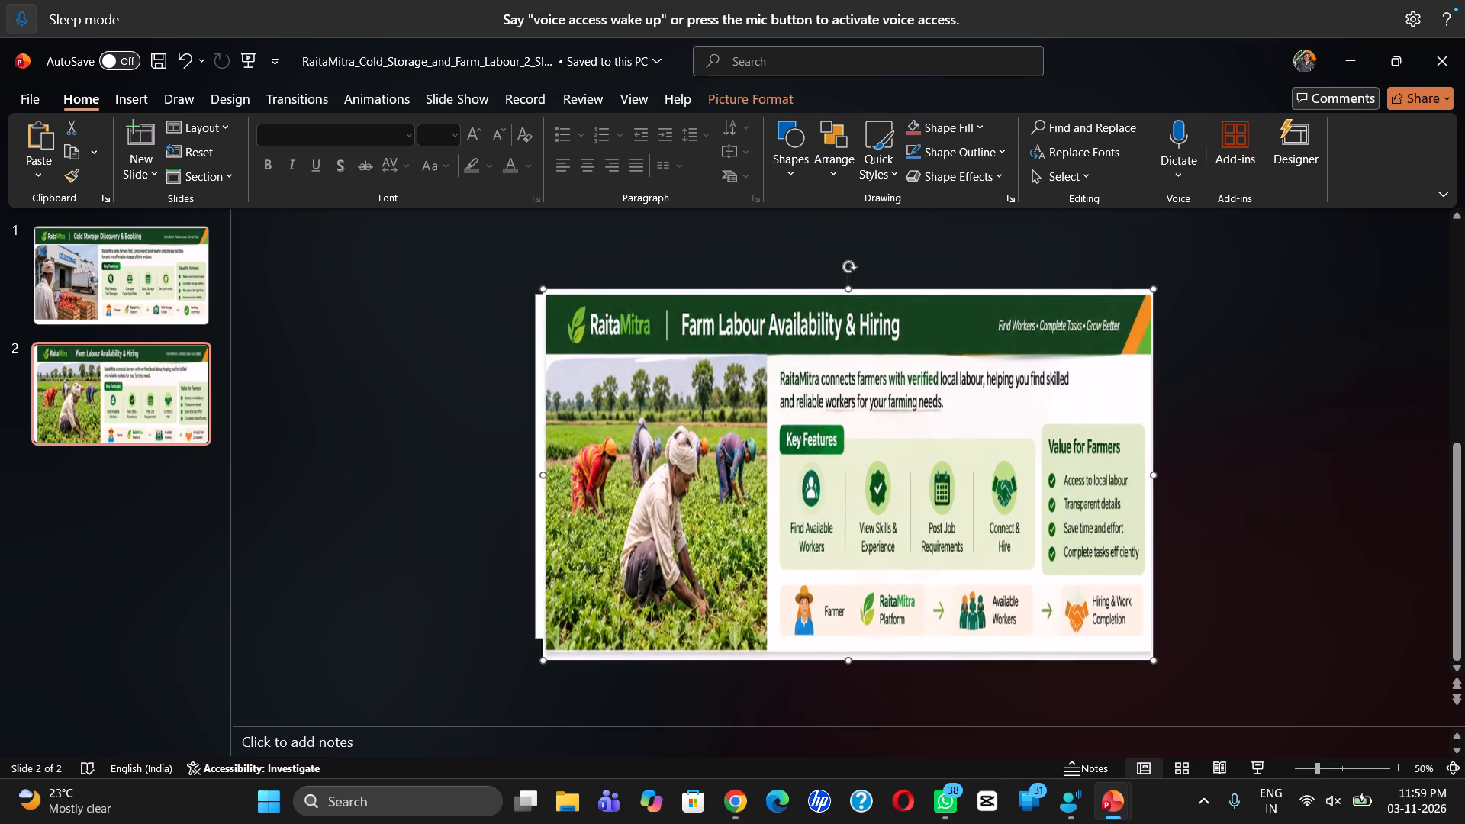
left_click(770, 455)
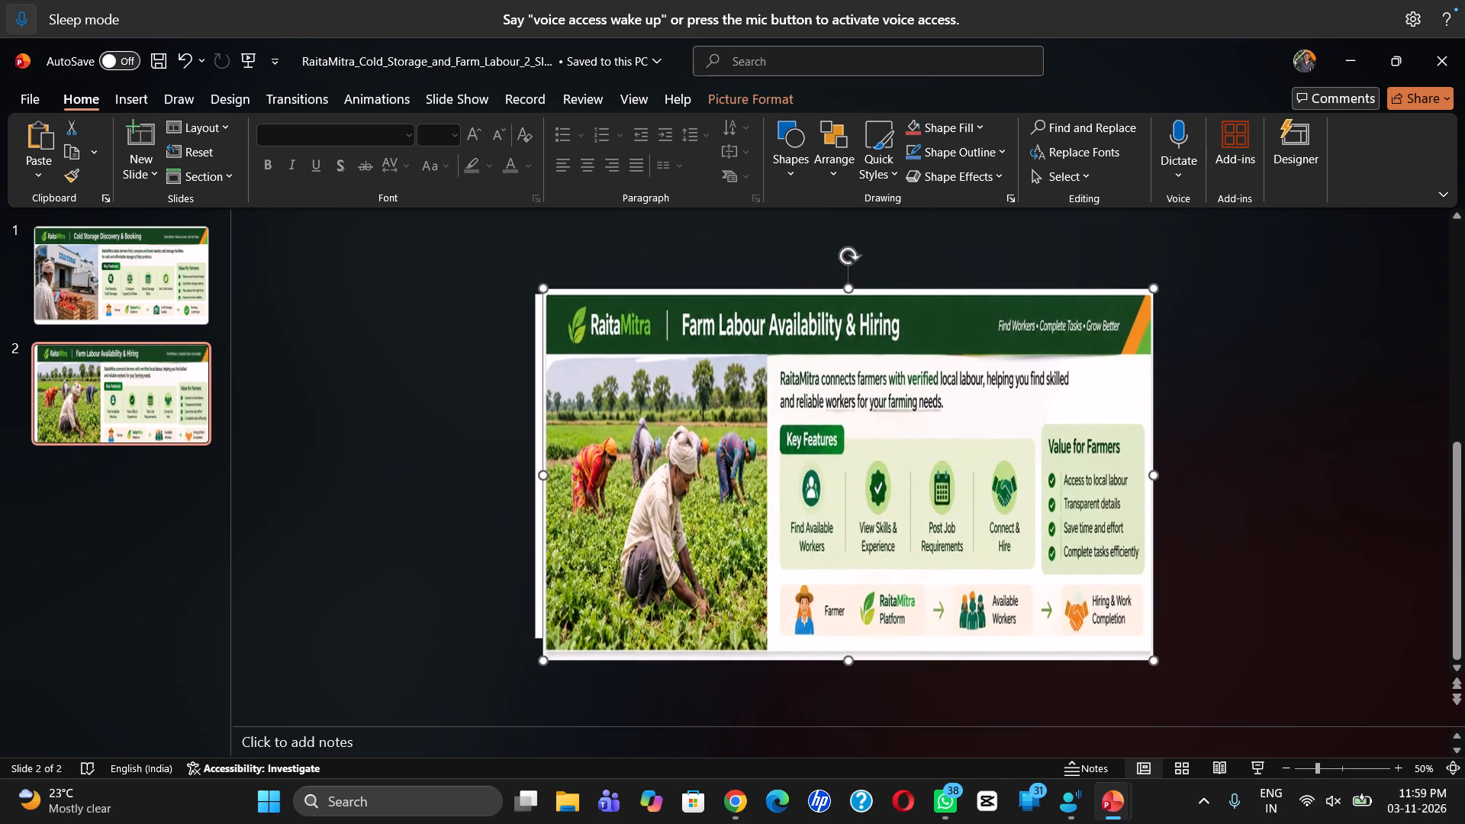
left_click_drag(544, 660, 541, 646)
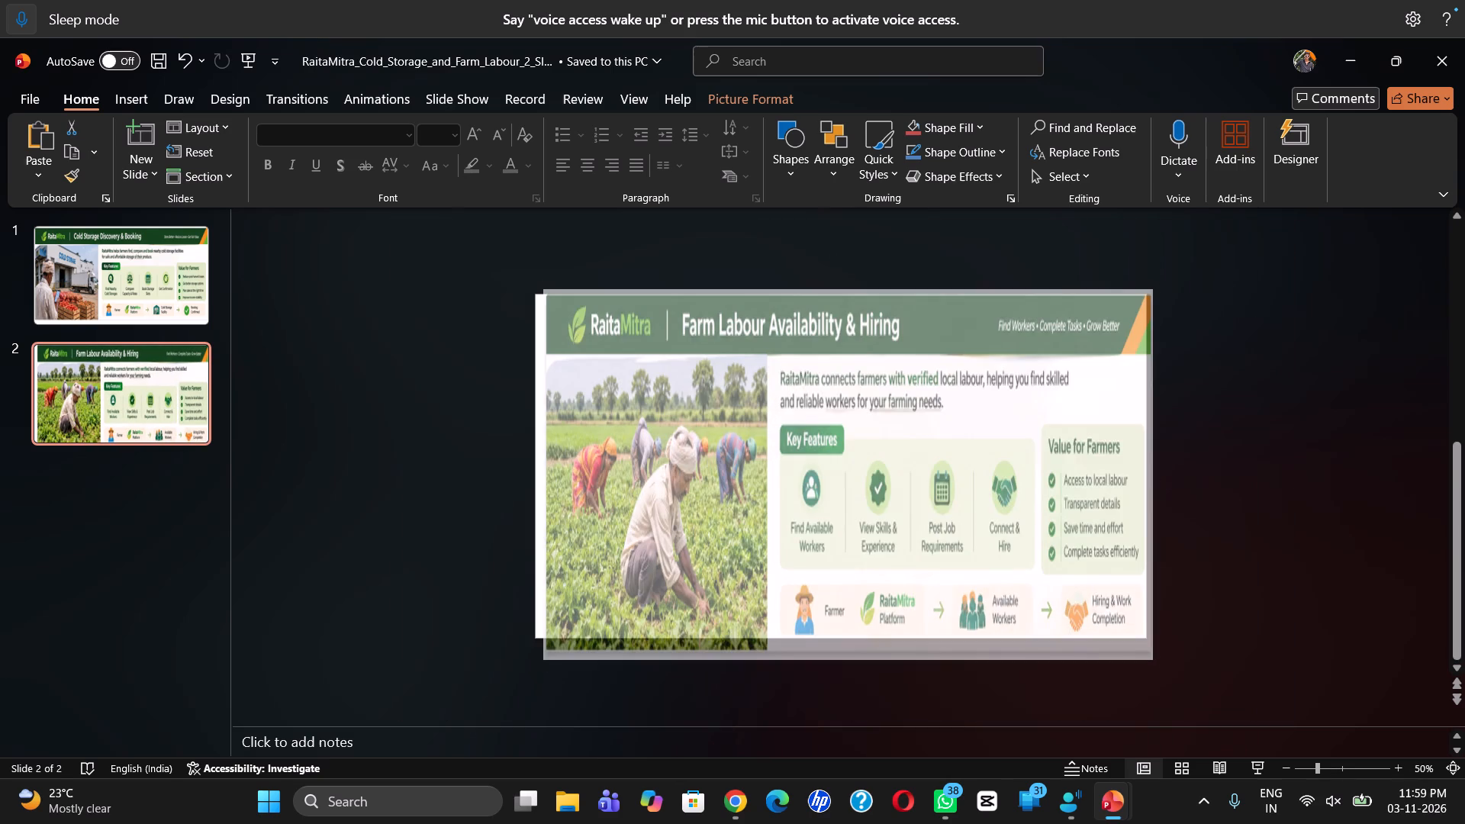
left_click_drag(541, 646, 564, 645)
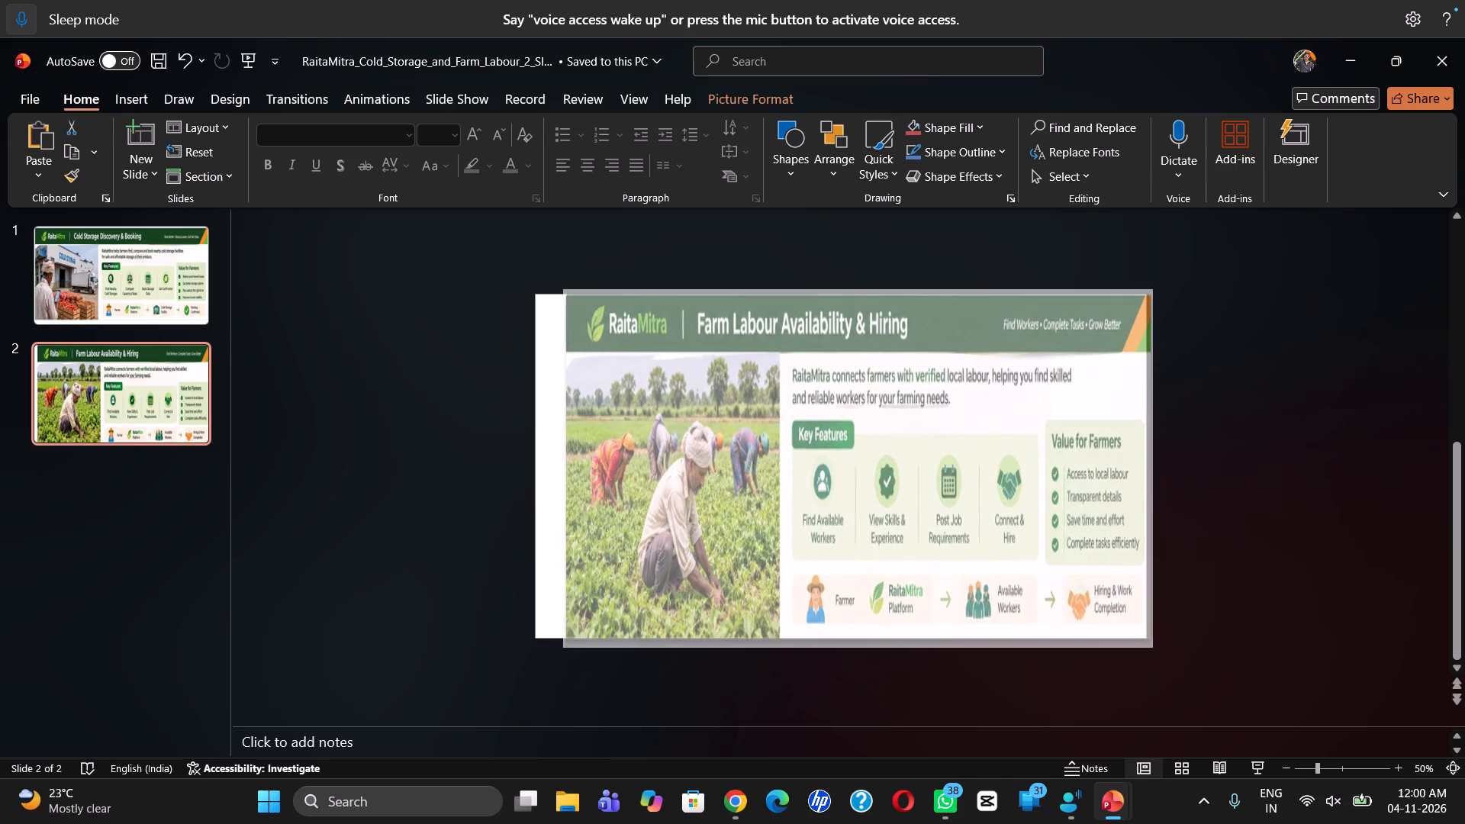
left_click_drag(564, 645, 562, 625)
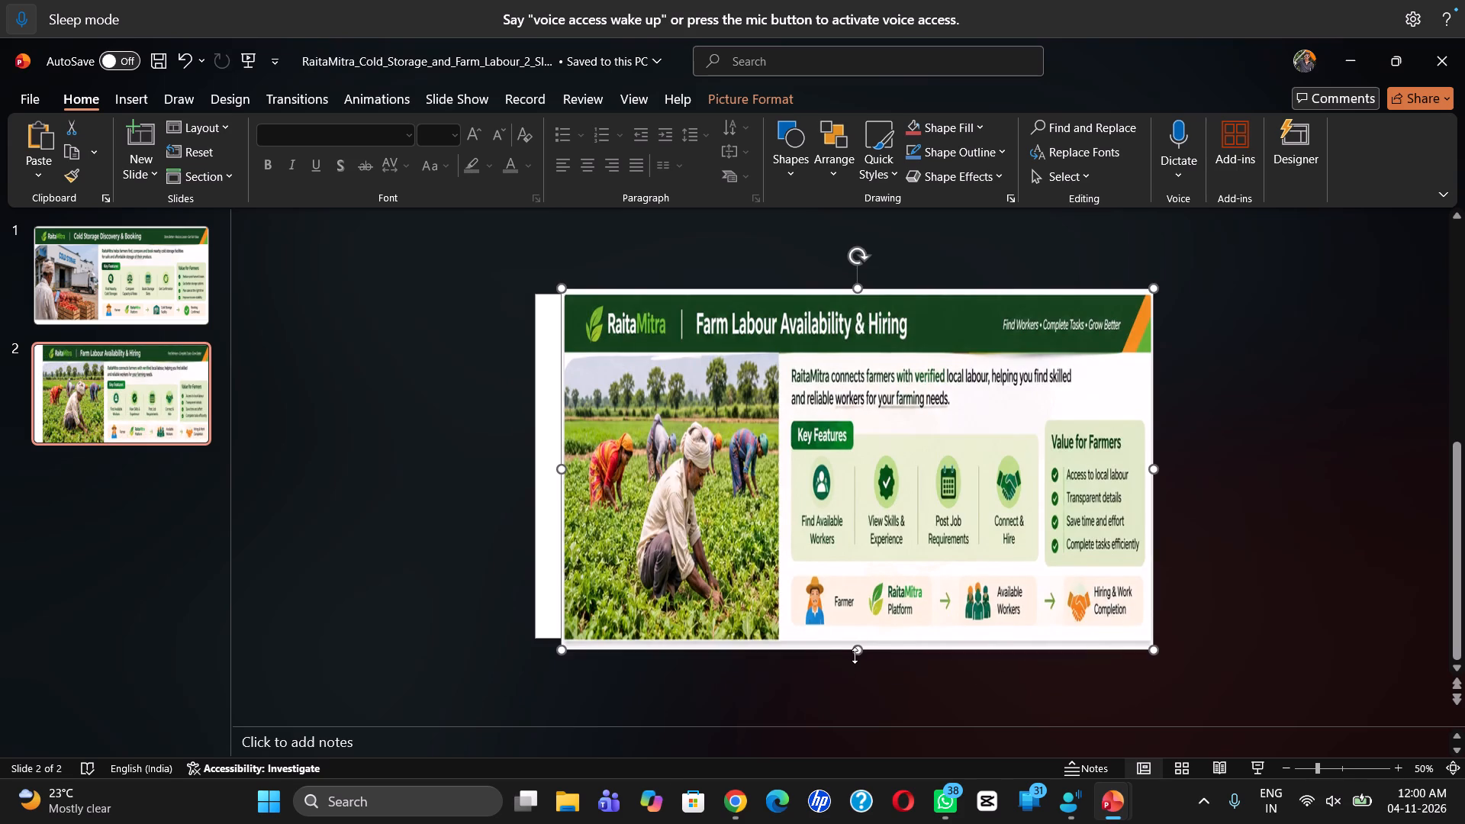
left_click_drag(857, 655, 841, 637)
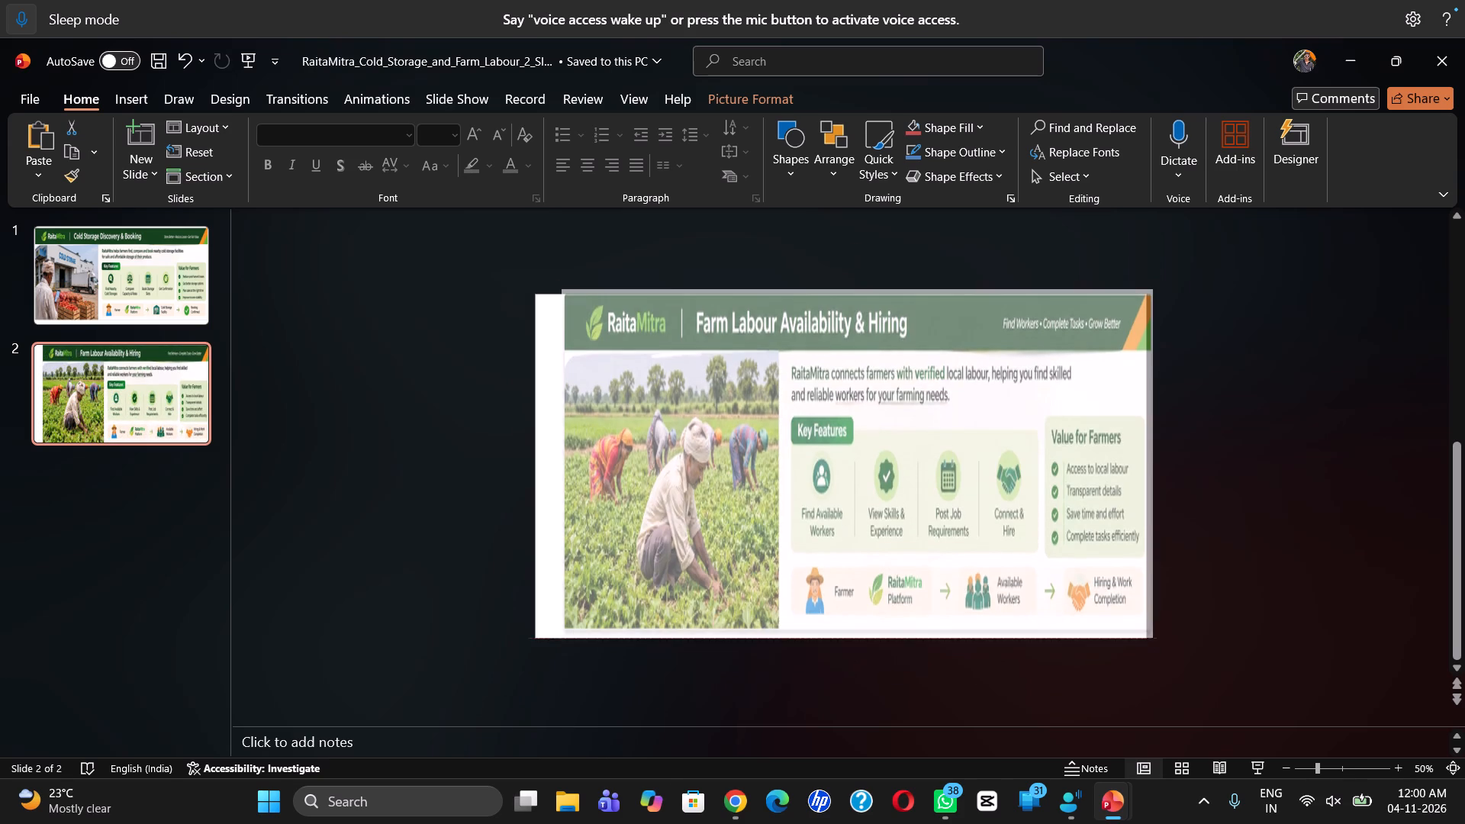
left_click_drag(841, 637, 840, 636)
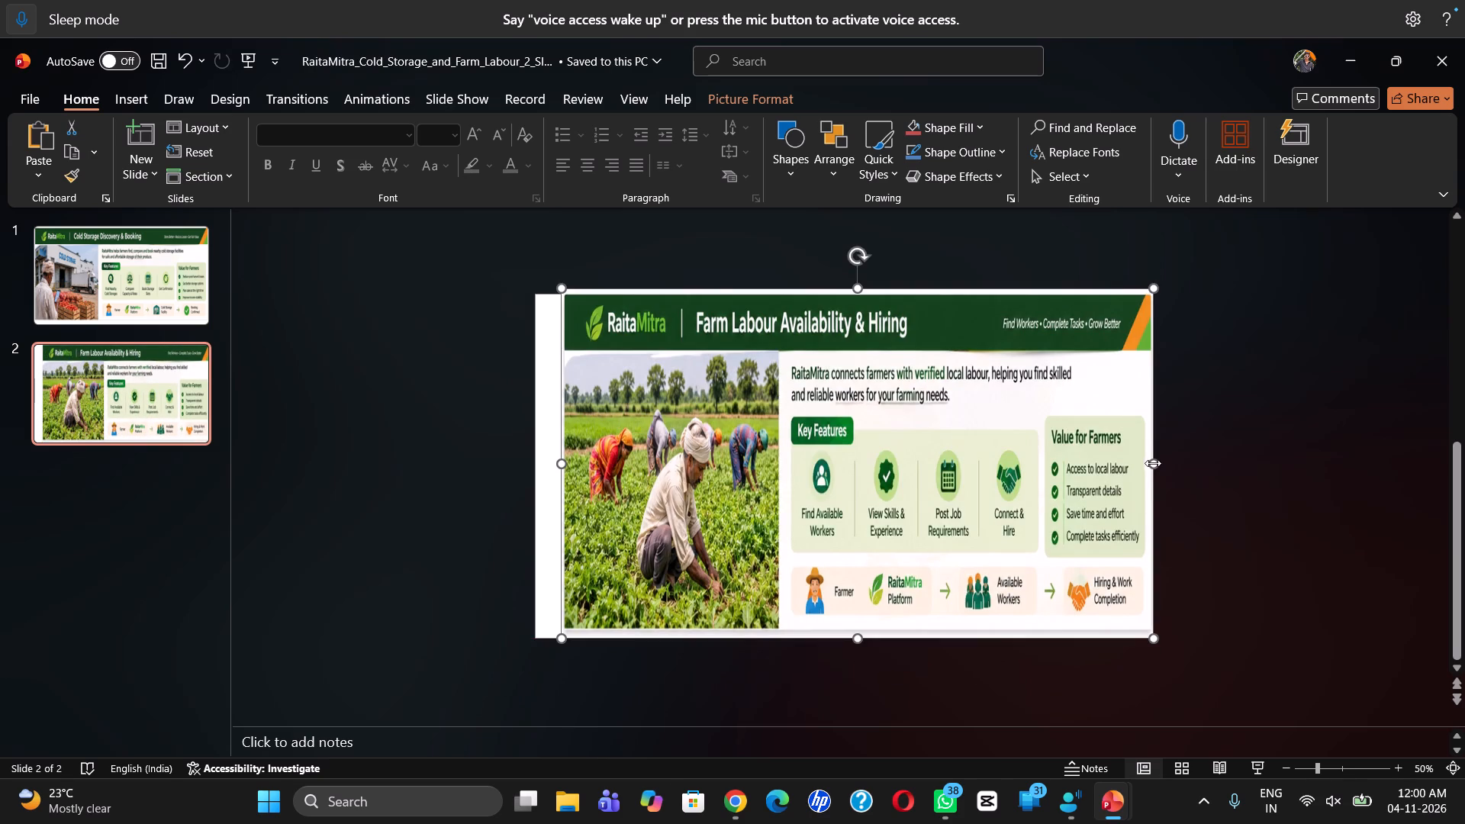
left_click(1155, 461)
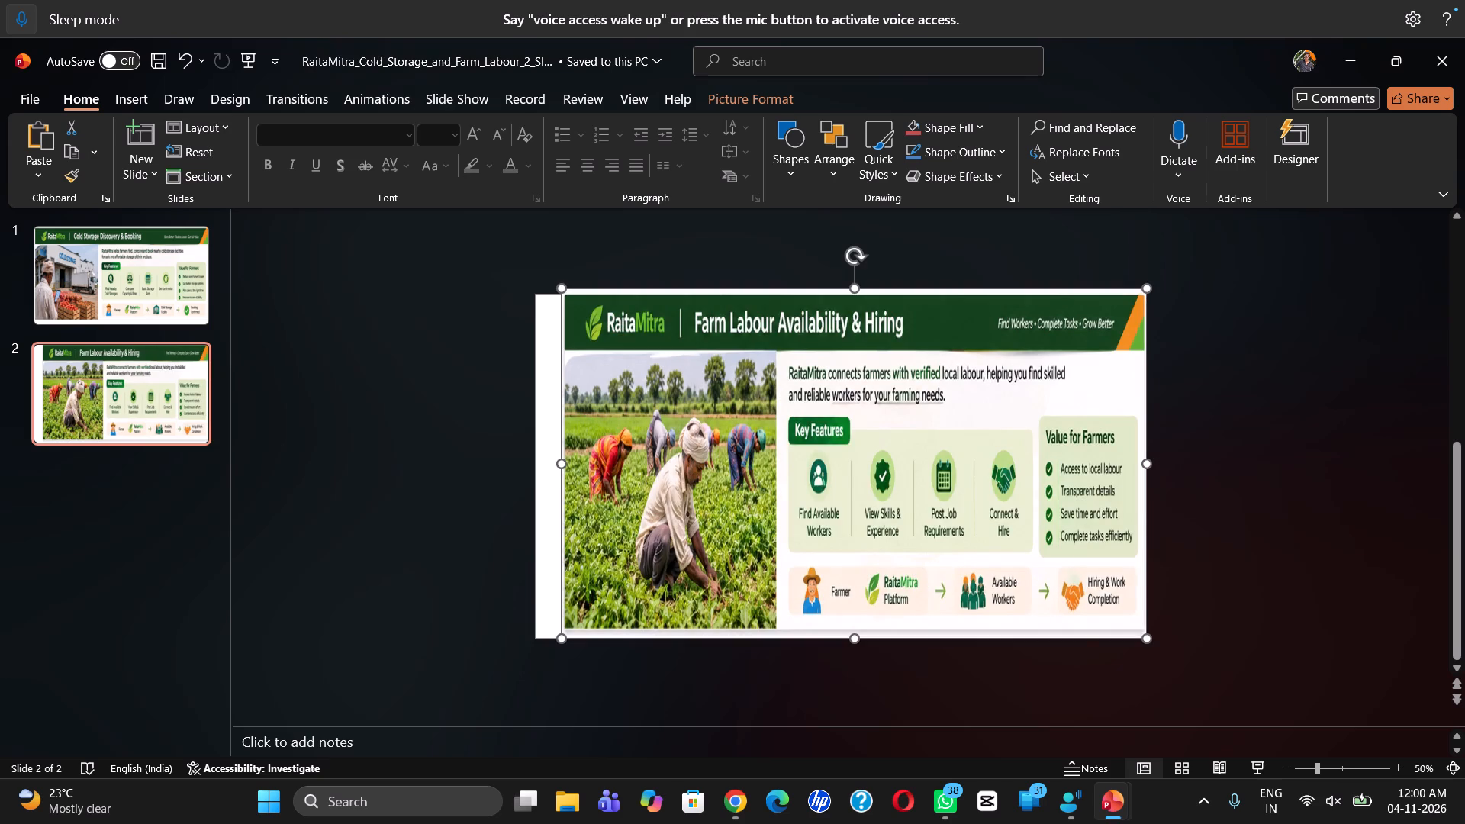
left_click_drag(557, 468, 526, 472)
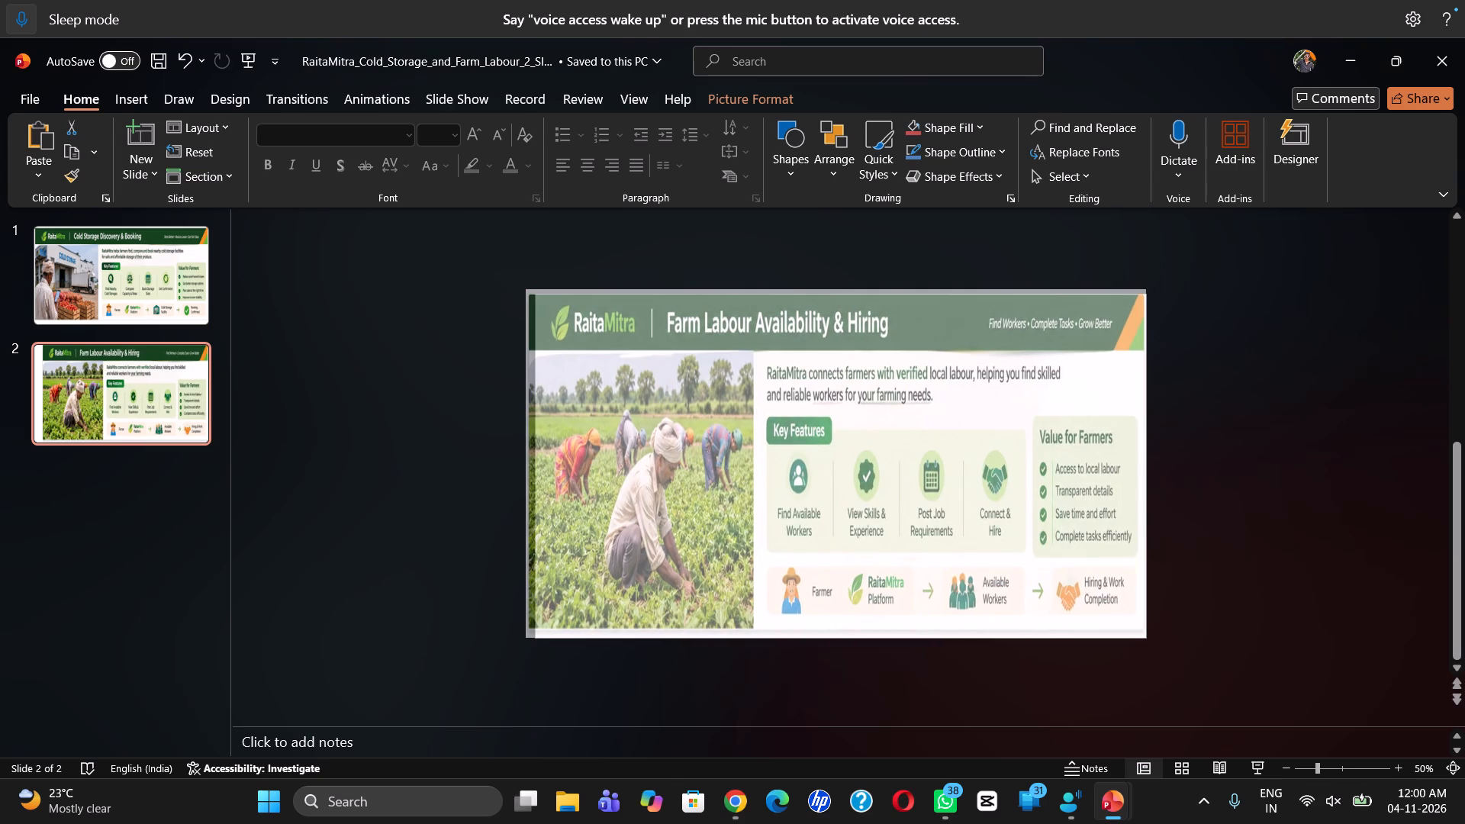
left_click_drag(526, 472, 536, 472)
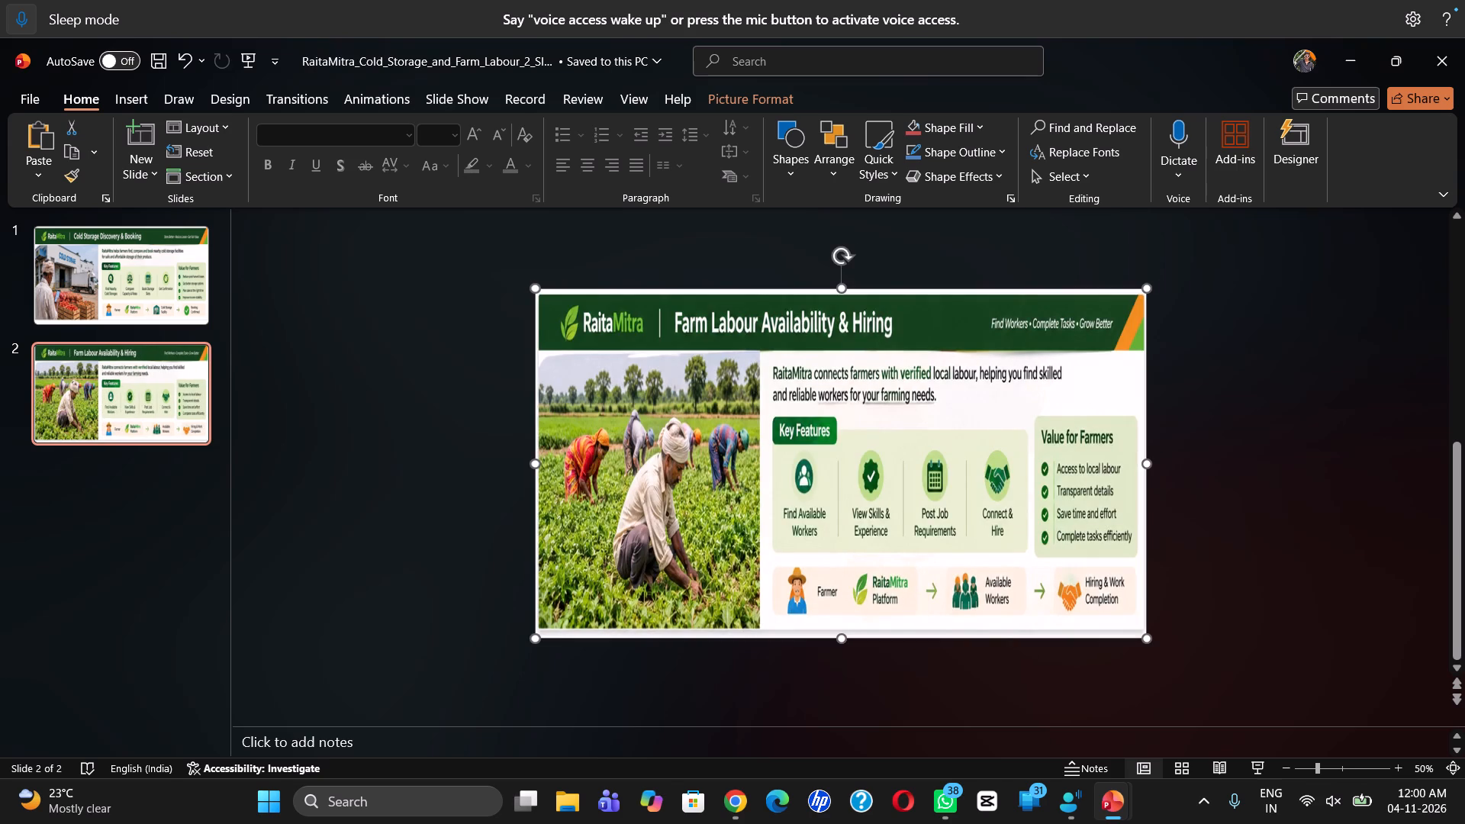
left_click(768, 716)
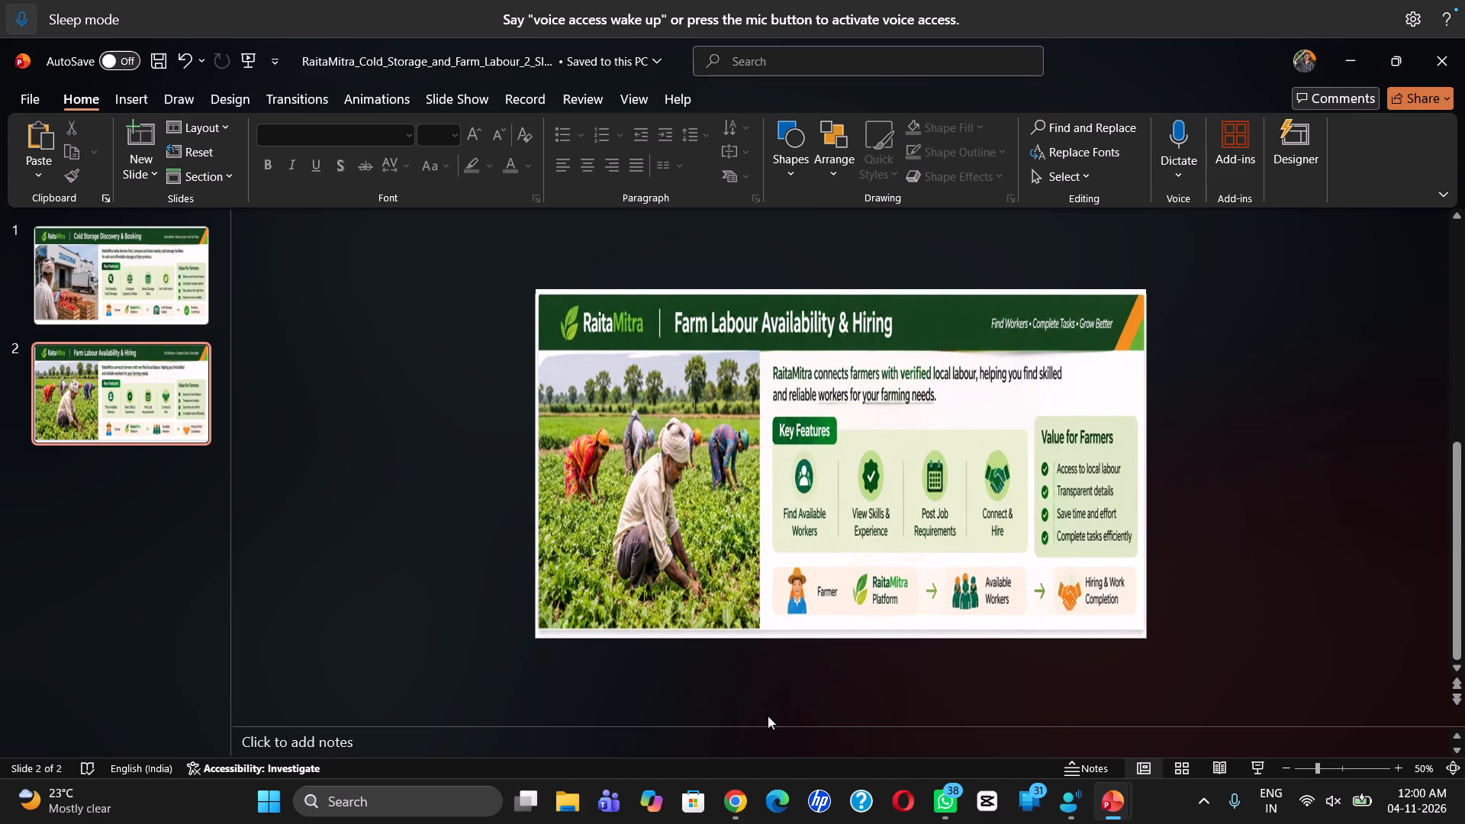
Save the two-slide presentation.
key("ctrl+s")
Snap the two-slide presentation window to the right half of the screen for a side-by-side layout.
key("super+period")
key("super+Right")
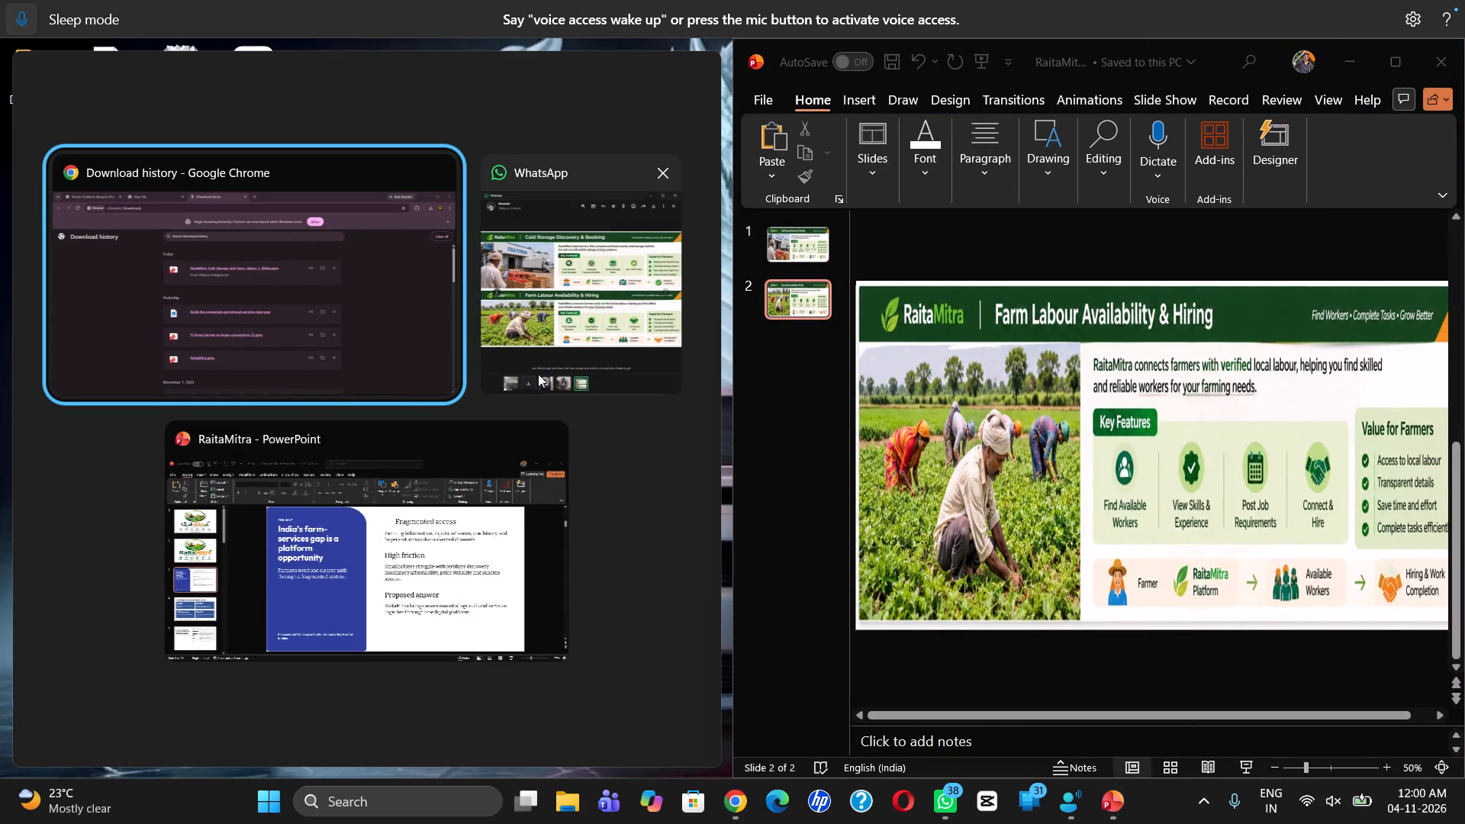
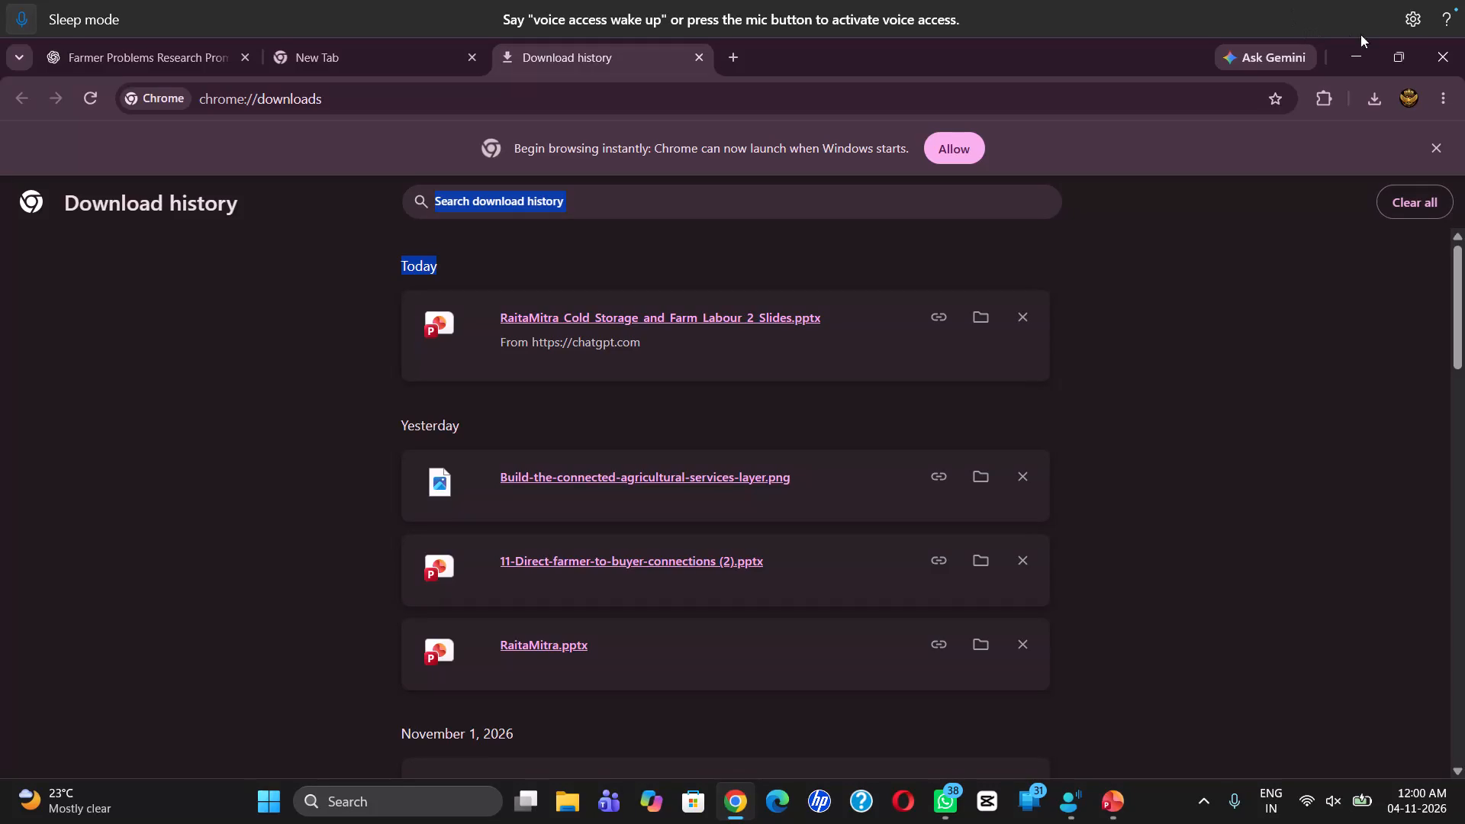
Switch to the main RaitaMitra presentation and look through its opening slides, from the logo covers to the farmer journey.
left_click(1361, 47)
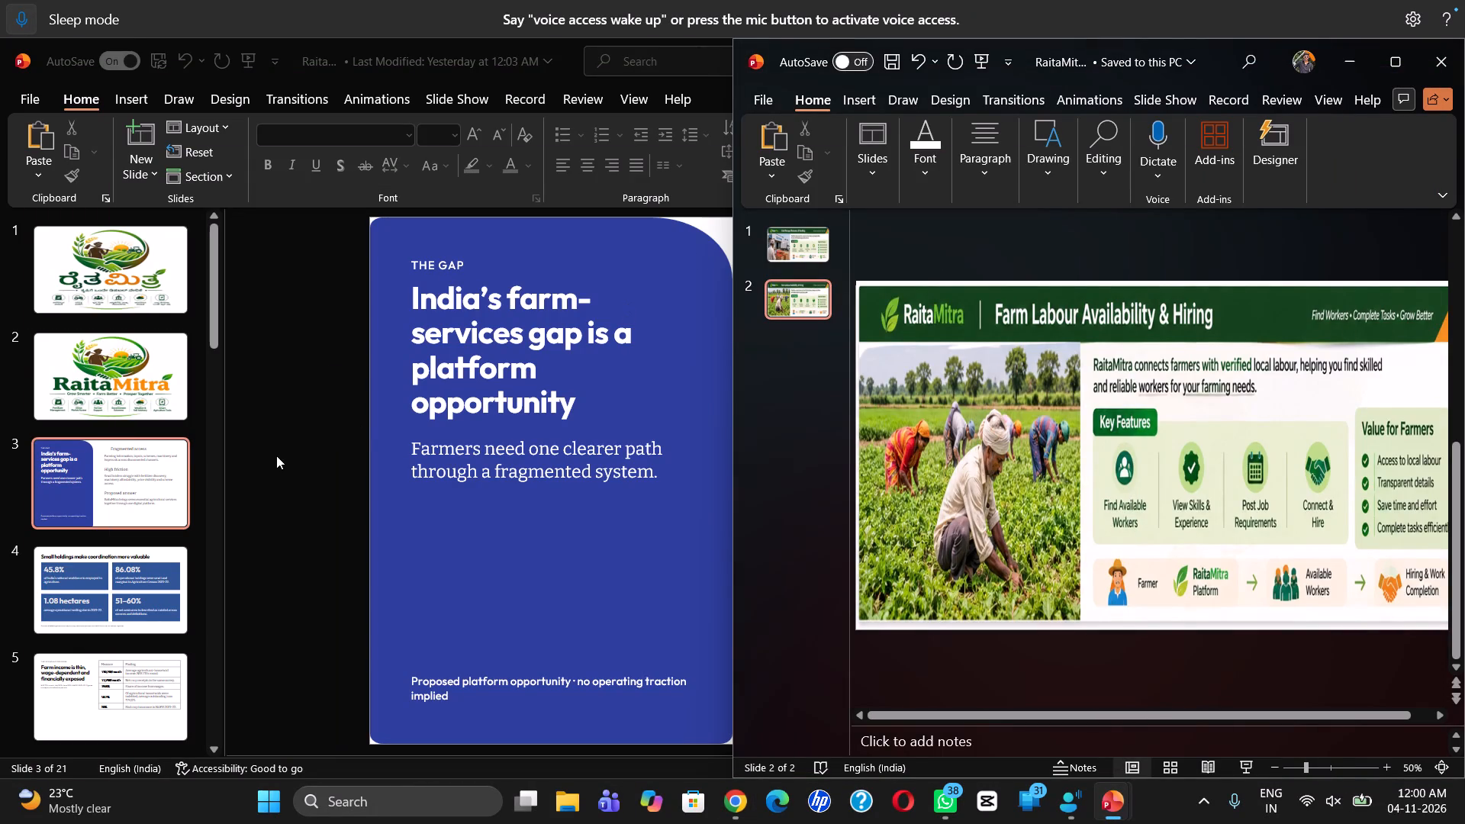
left_click(276, 455)
scroll(276, 455, "up", 7)
scroll(277, 455, "up", 20)
scroll(277, 455, "up", 1)
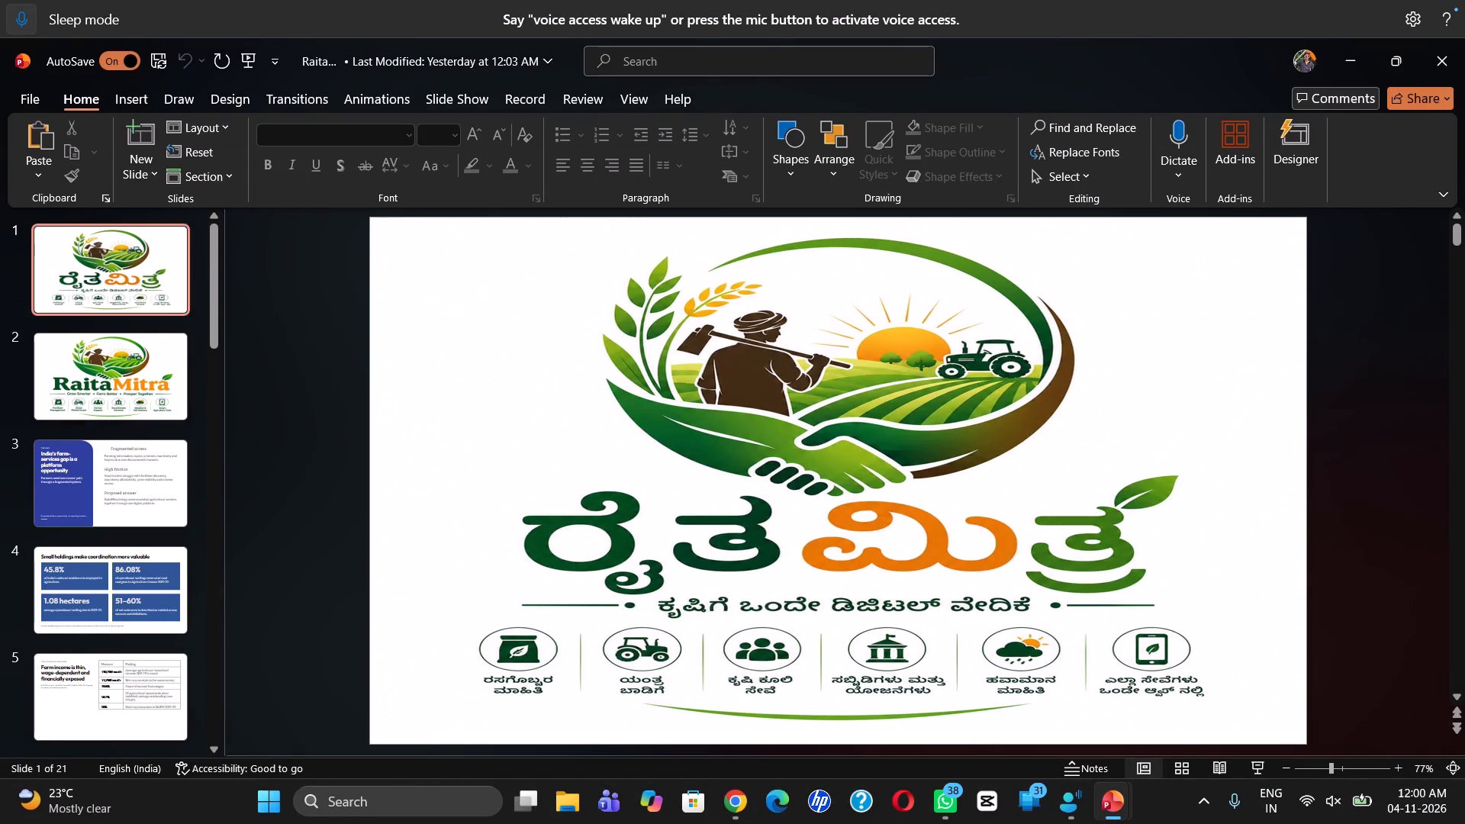
left_click(179, 489)
scroll(75, 606, "down", 1)
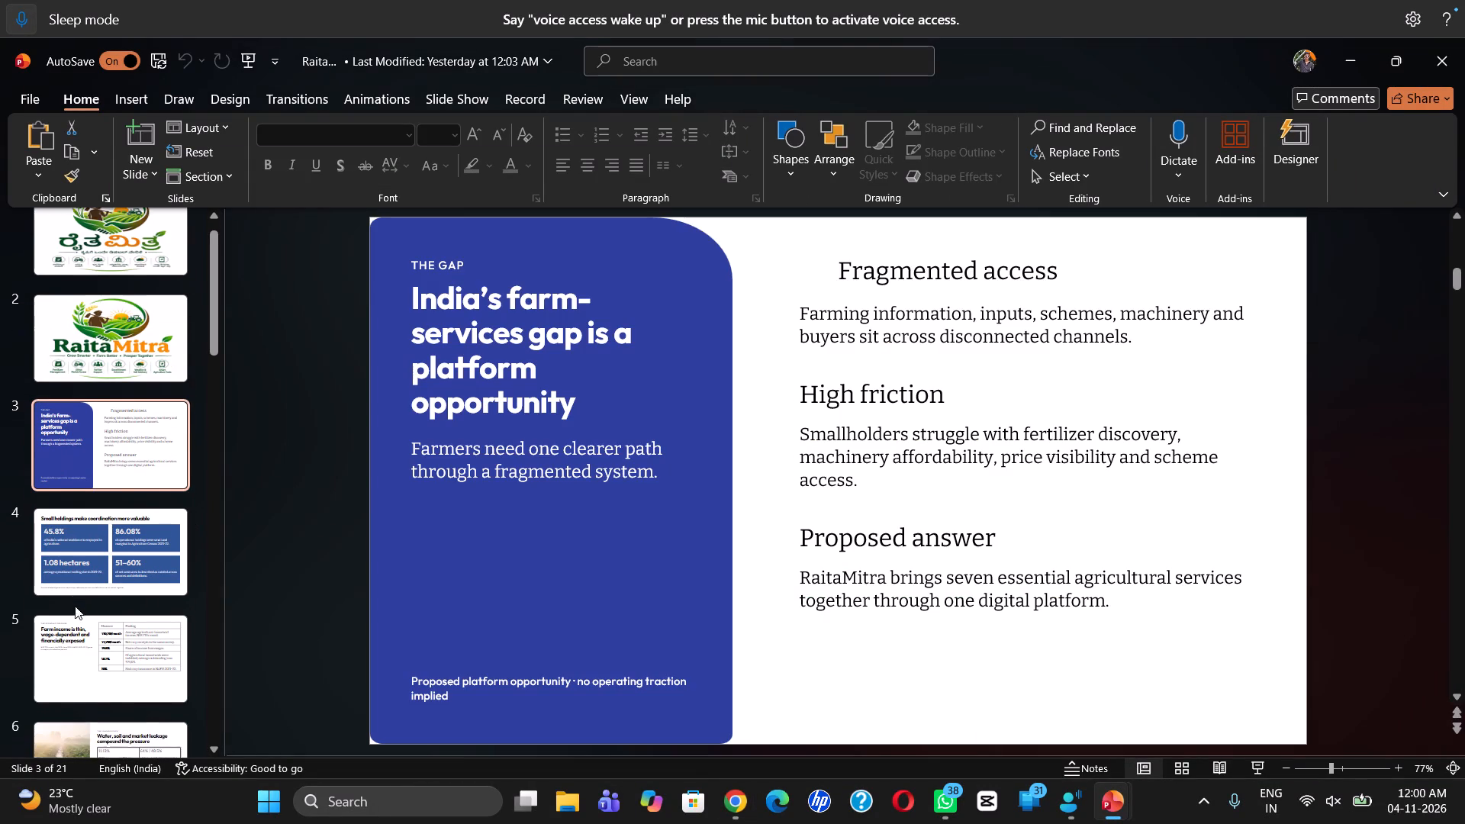
scroll(75, 606, "down", 1)
left_click(75, 606)
scroll(75, 606, "down", 1)
left_click(75, 606)
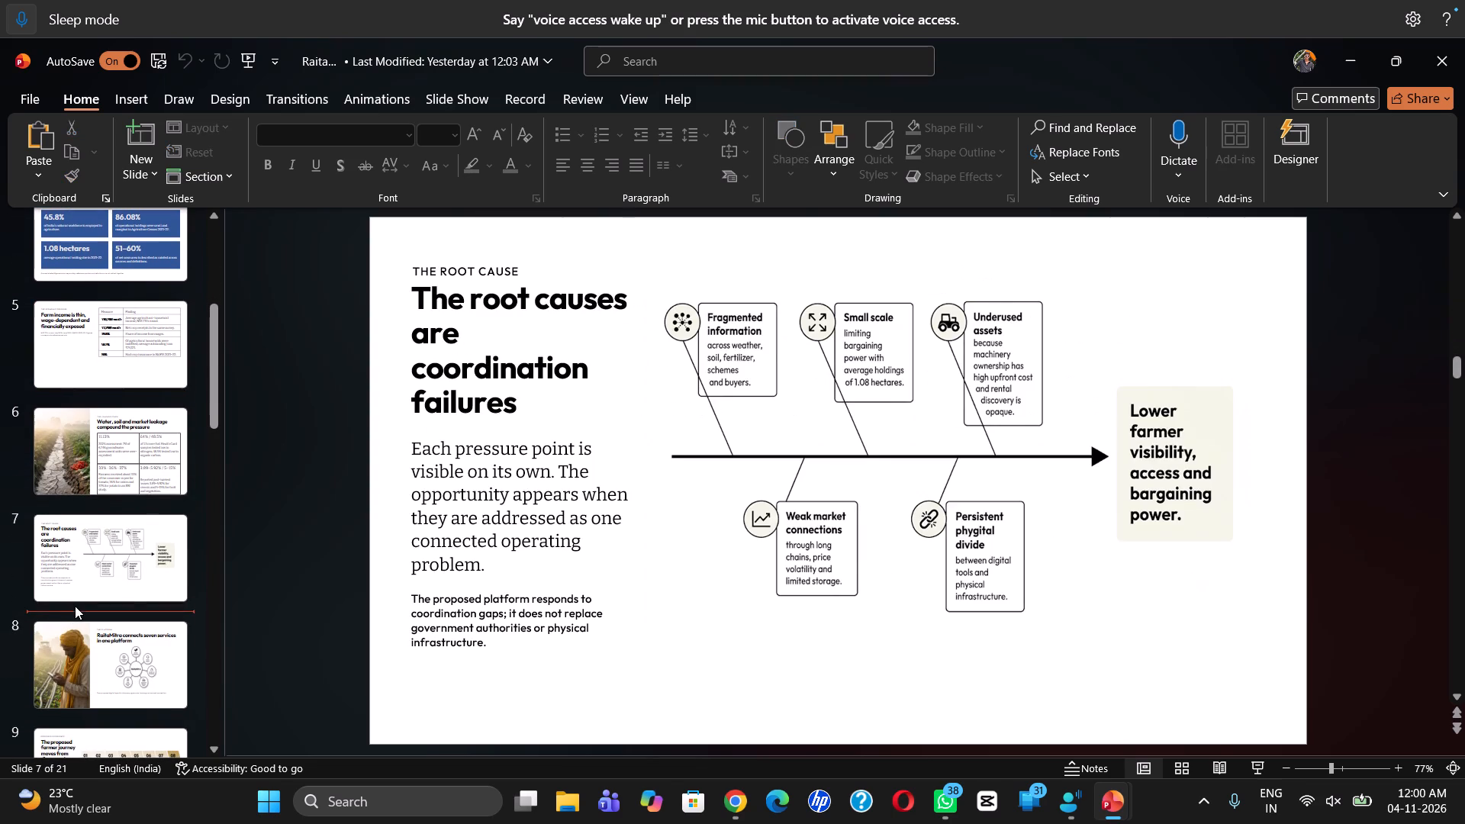
scroll(75, 606, "down", 1)
left_click(75, 606)
scroll(75, 606, "down", 1)
left_click(75, 606)
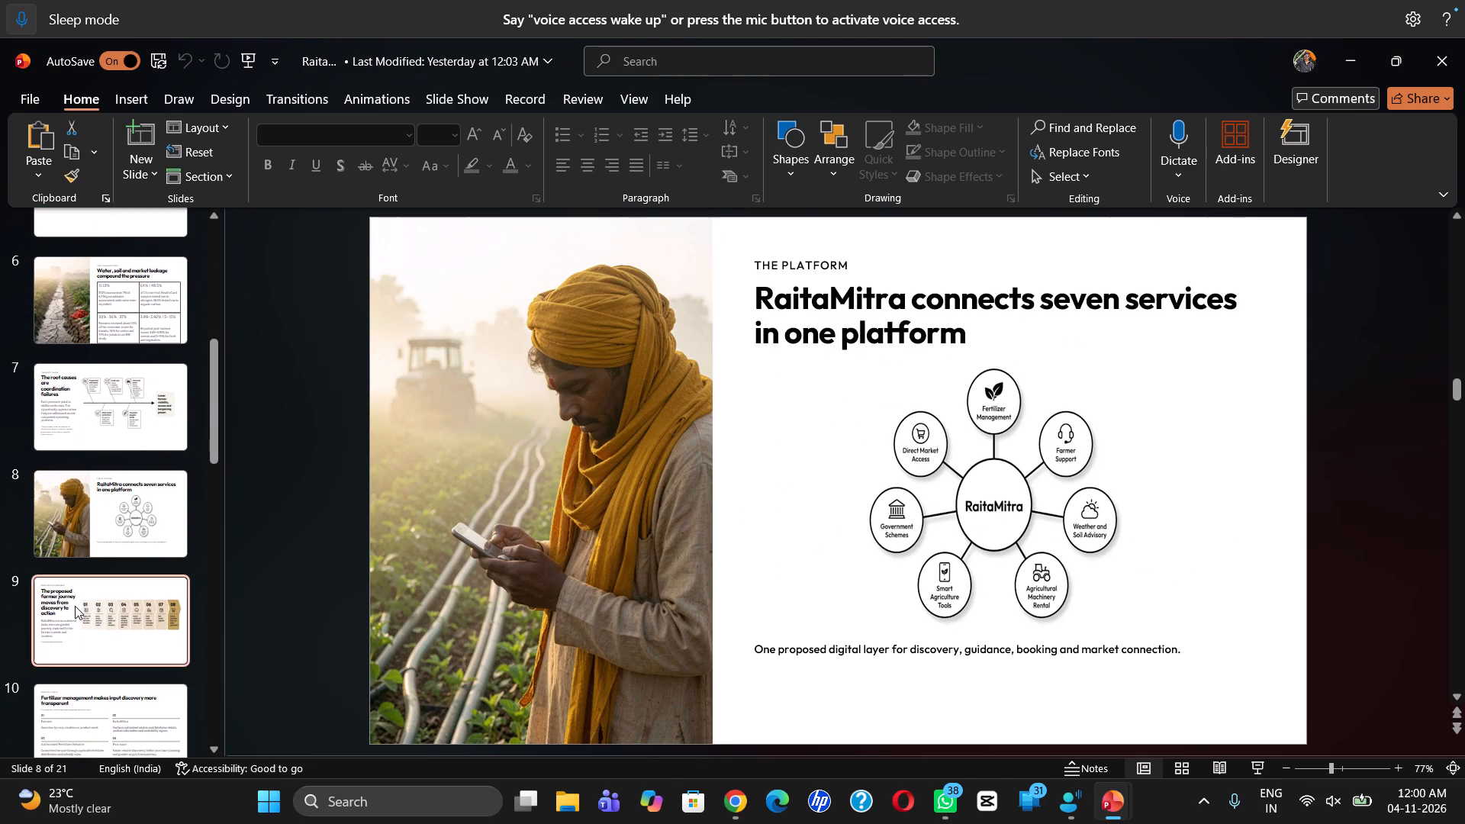
scroll(75, 606, "up", 11)
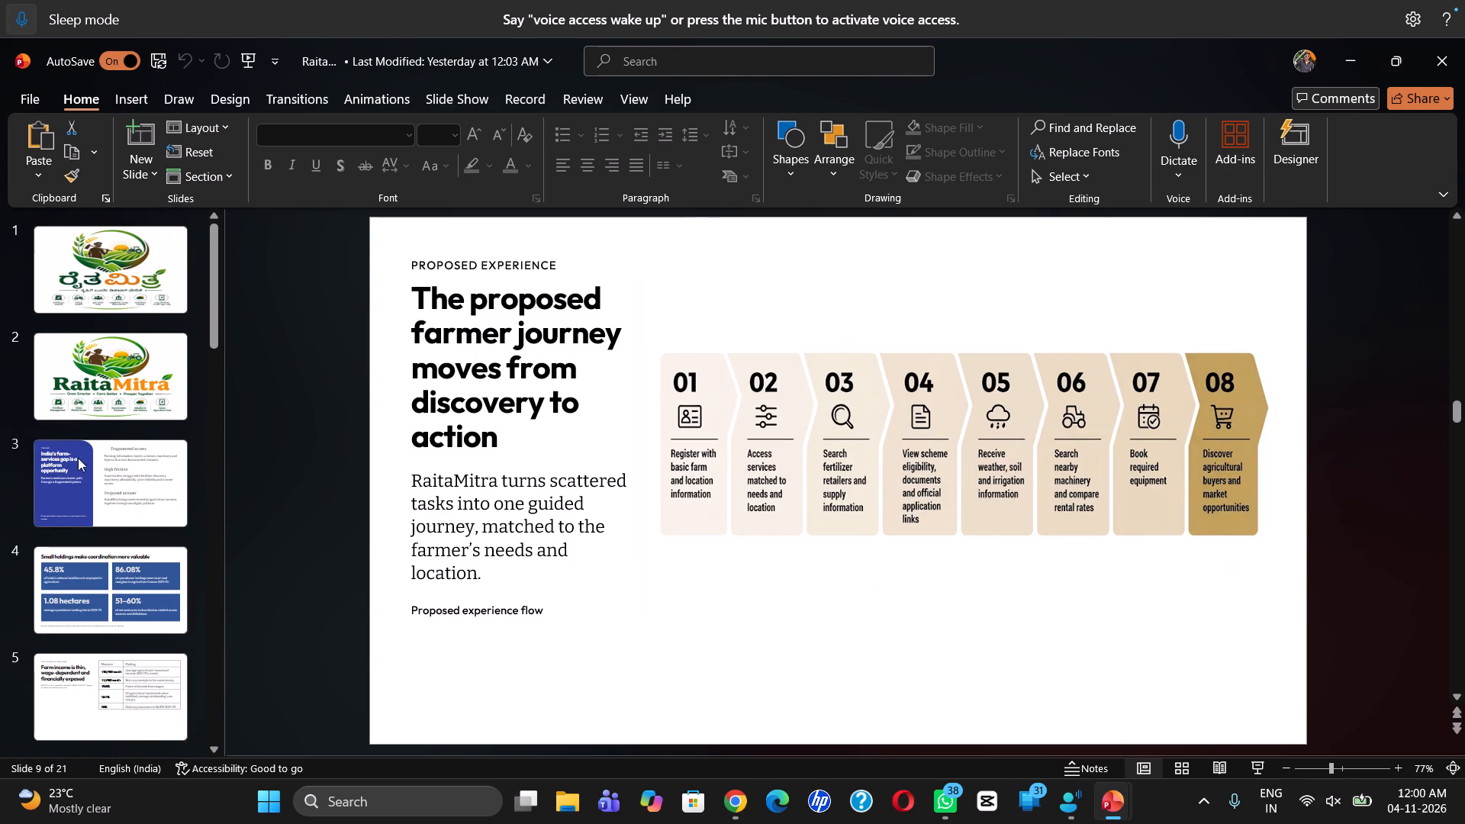
left_click(103, 414)
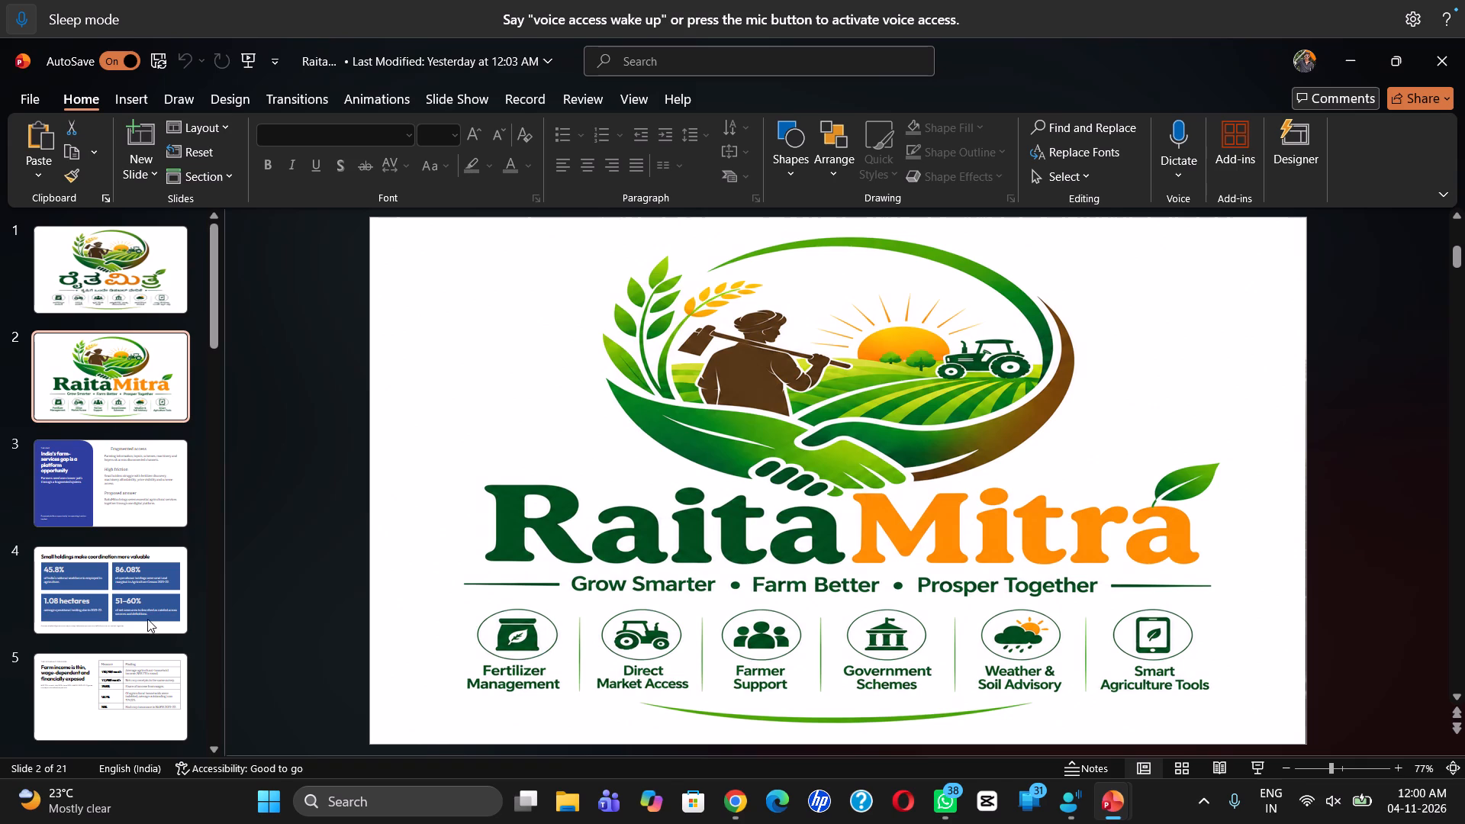
Look through slides 14 to 19 of the main presentation for a place to add the new content.
scroll(147, 619, "down", 8)
scroll(147, 619, "up", 1)
left_click(119, 531)
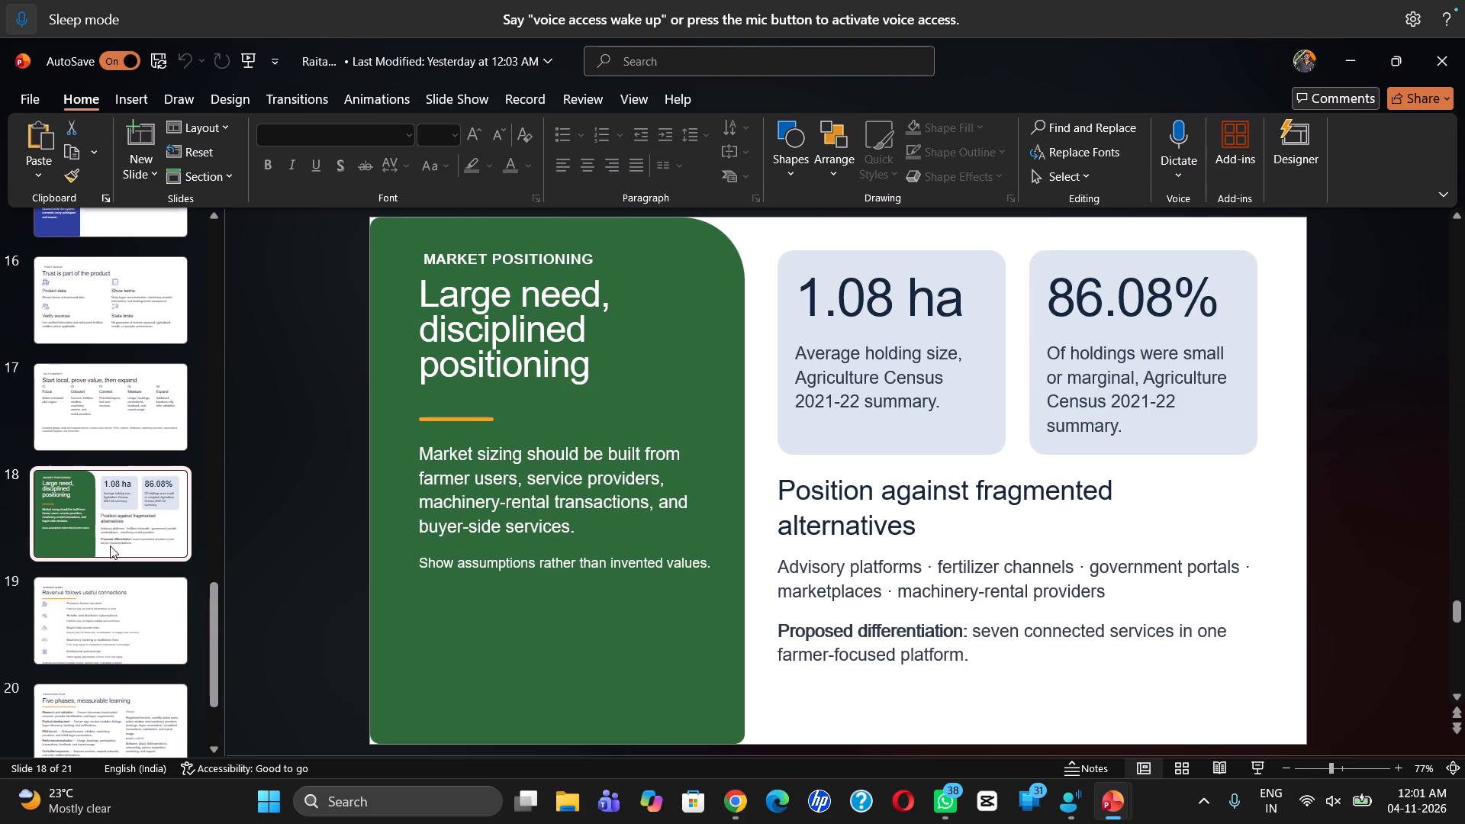
left_click(105, 585)
scroll(105, 585, "up", 1)
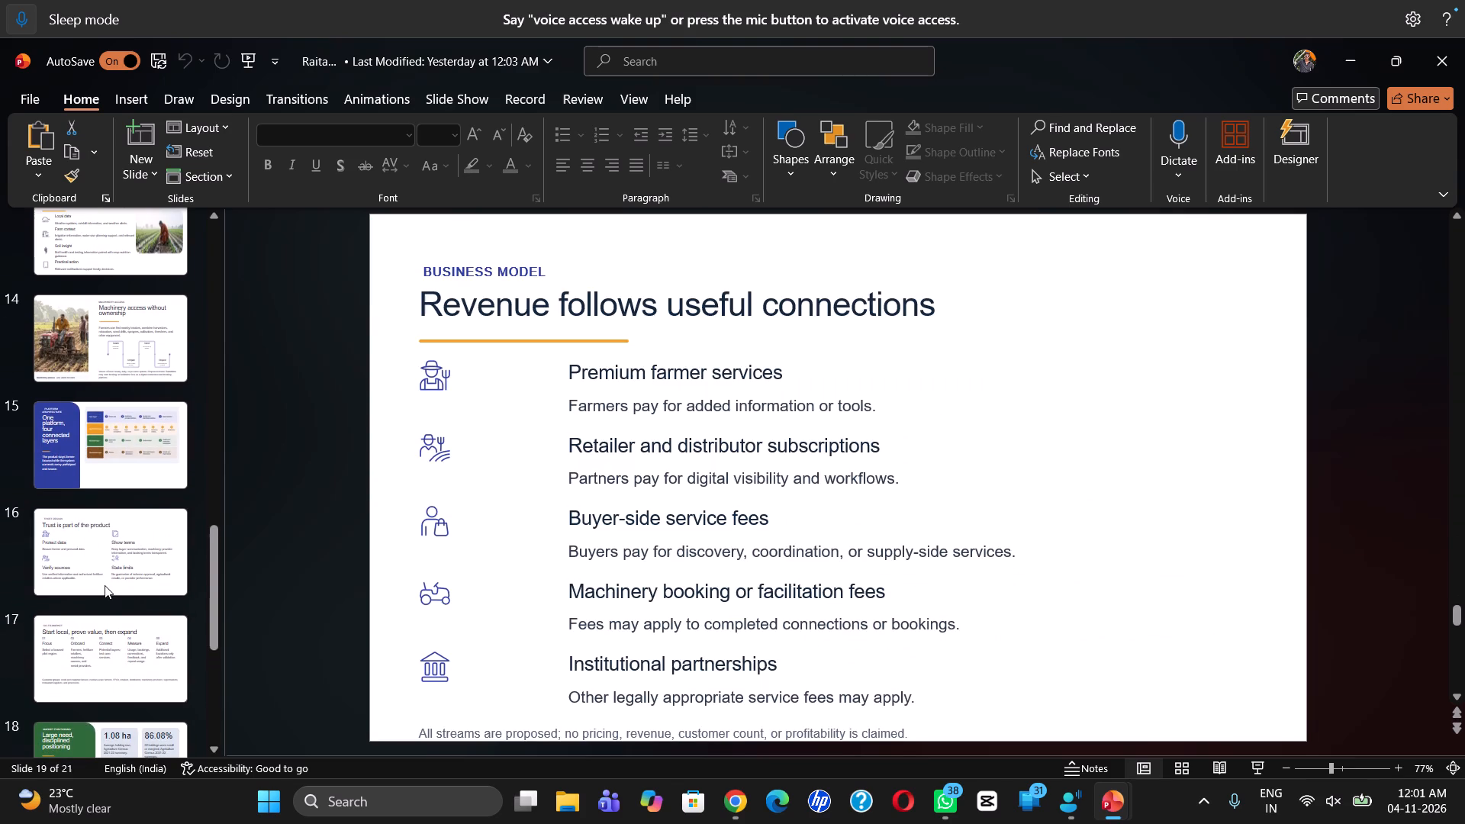
scroll(105, 585, "up", 1)
left_click(105, 585)
scroll(105, 585, "up", 1)
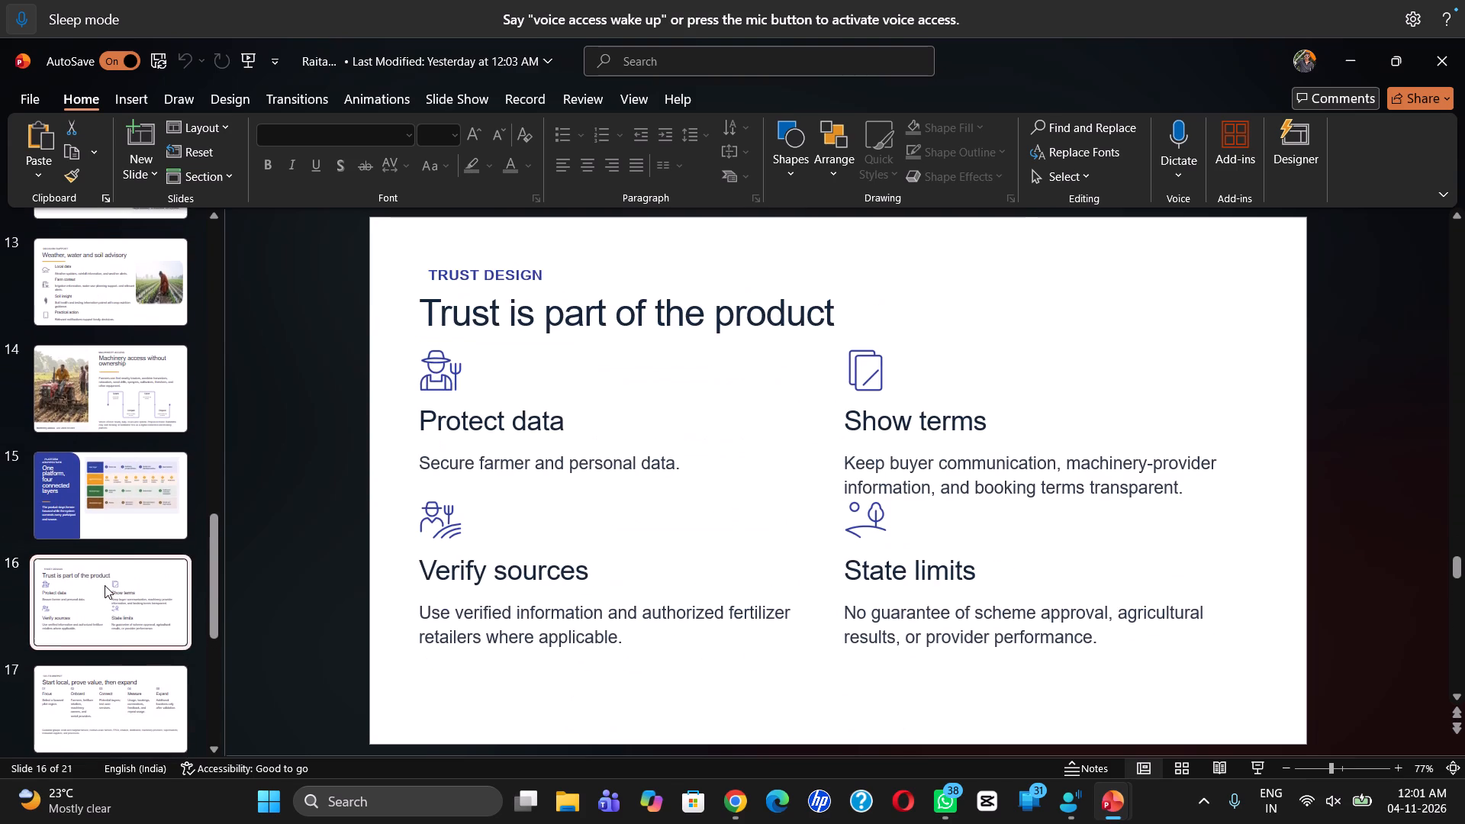
scroll(105, 585, "up", 1)
left_click(105, 585)
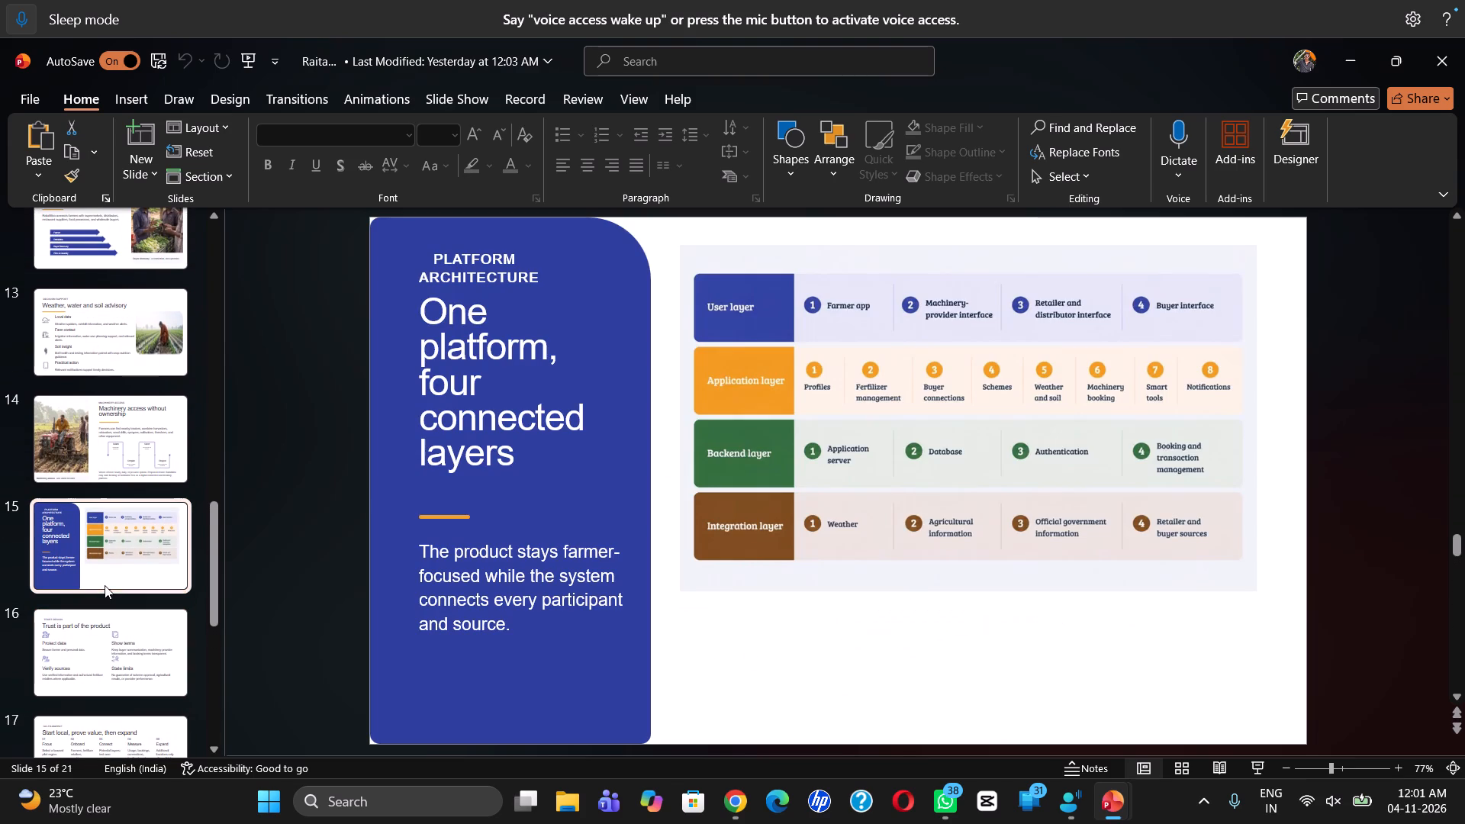
left_click(106, 472)
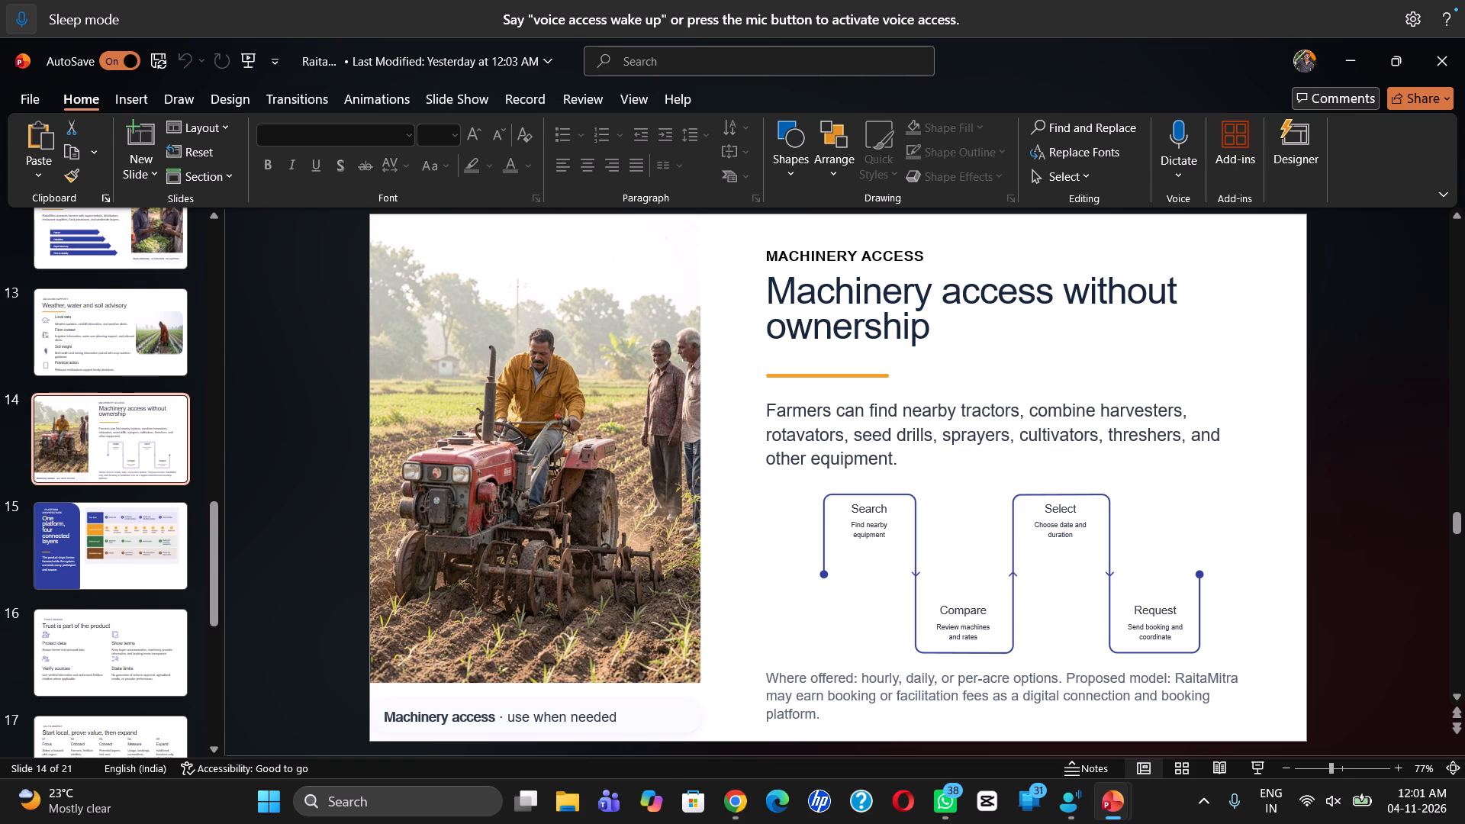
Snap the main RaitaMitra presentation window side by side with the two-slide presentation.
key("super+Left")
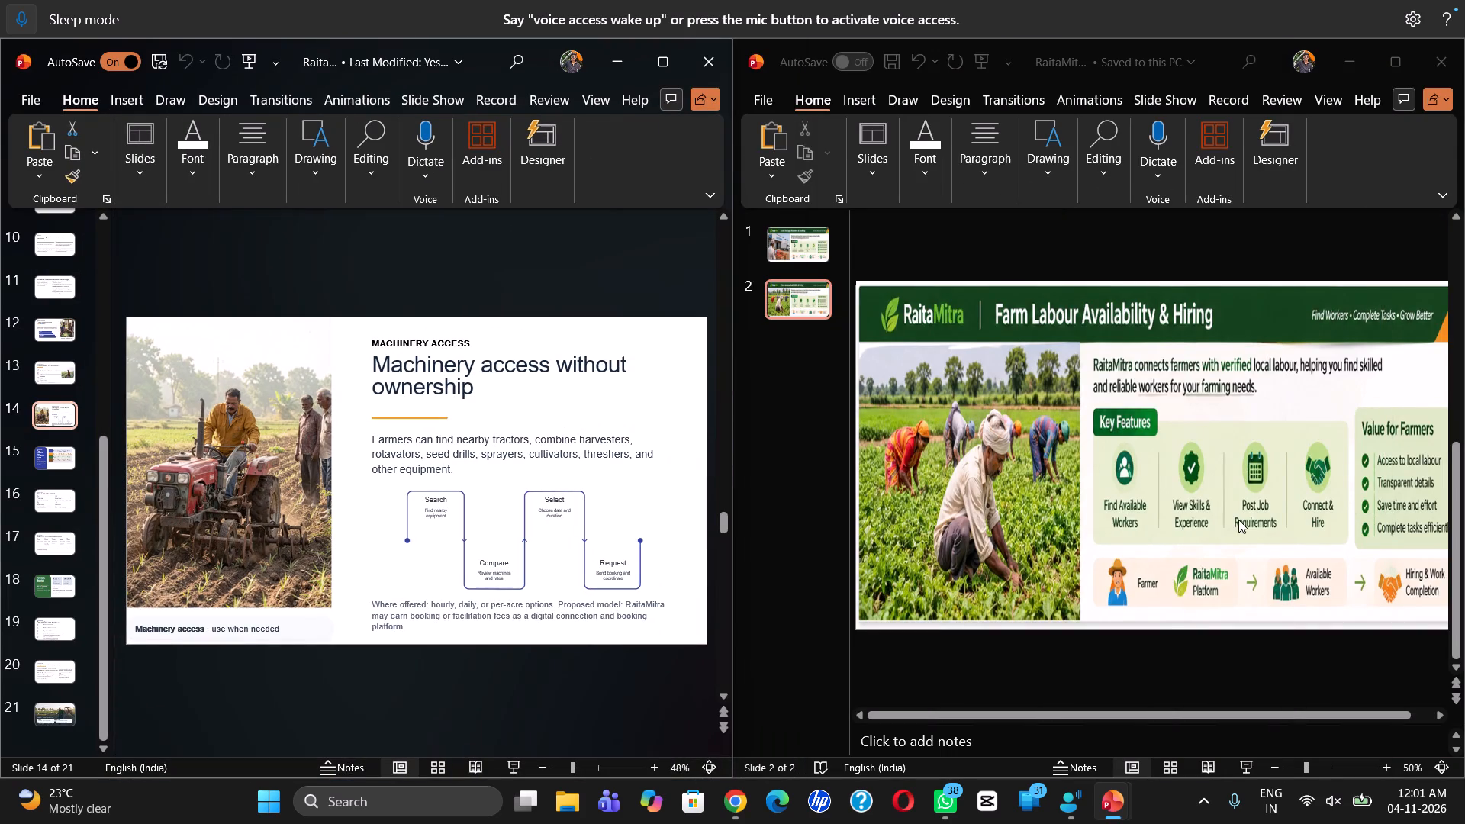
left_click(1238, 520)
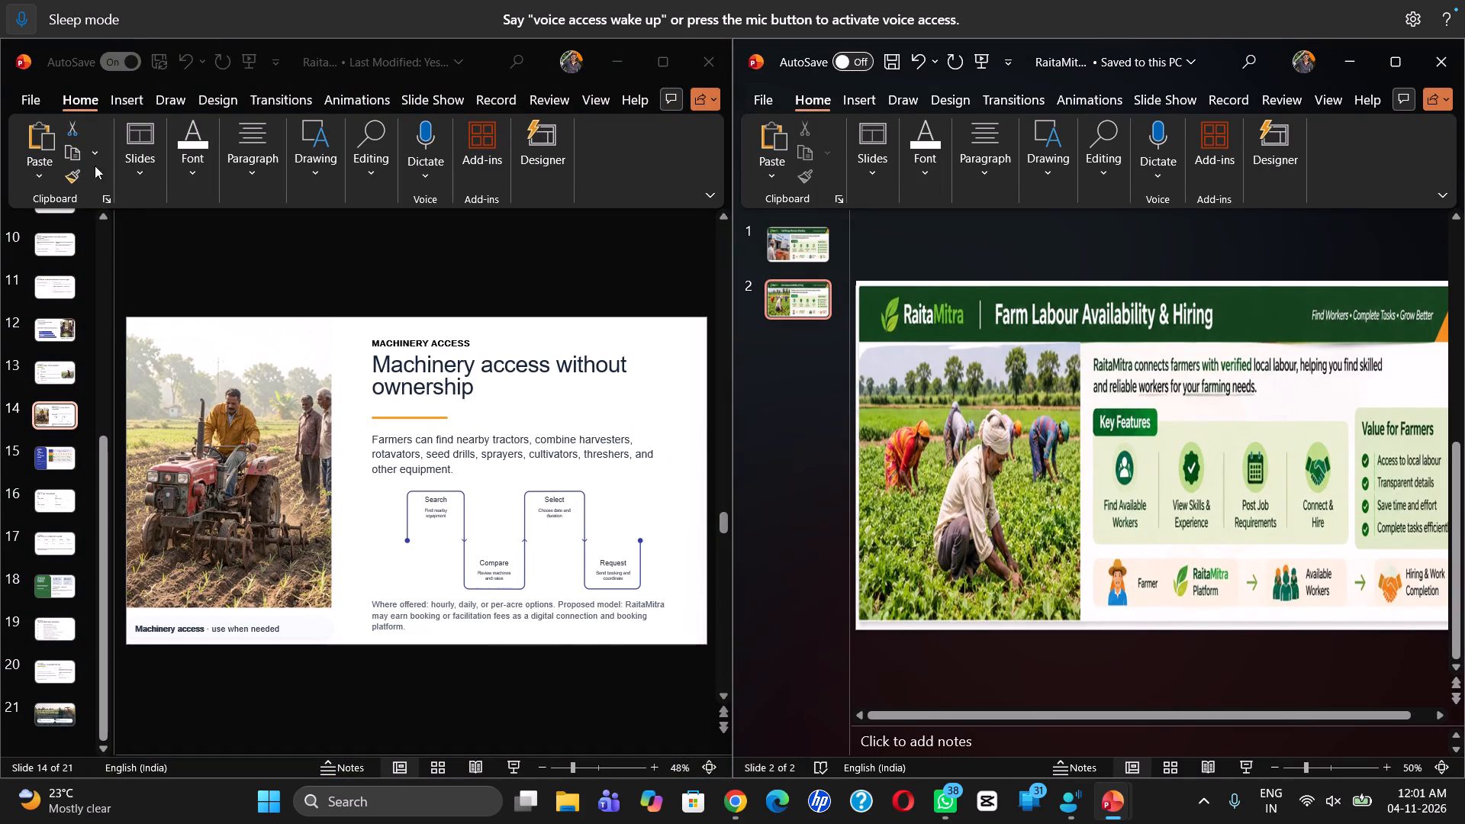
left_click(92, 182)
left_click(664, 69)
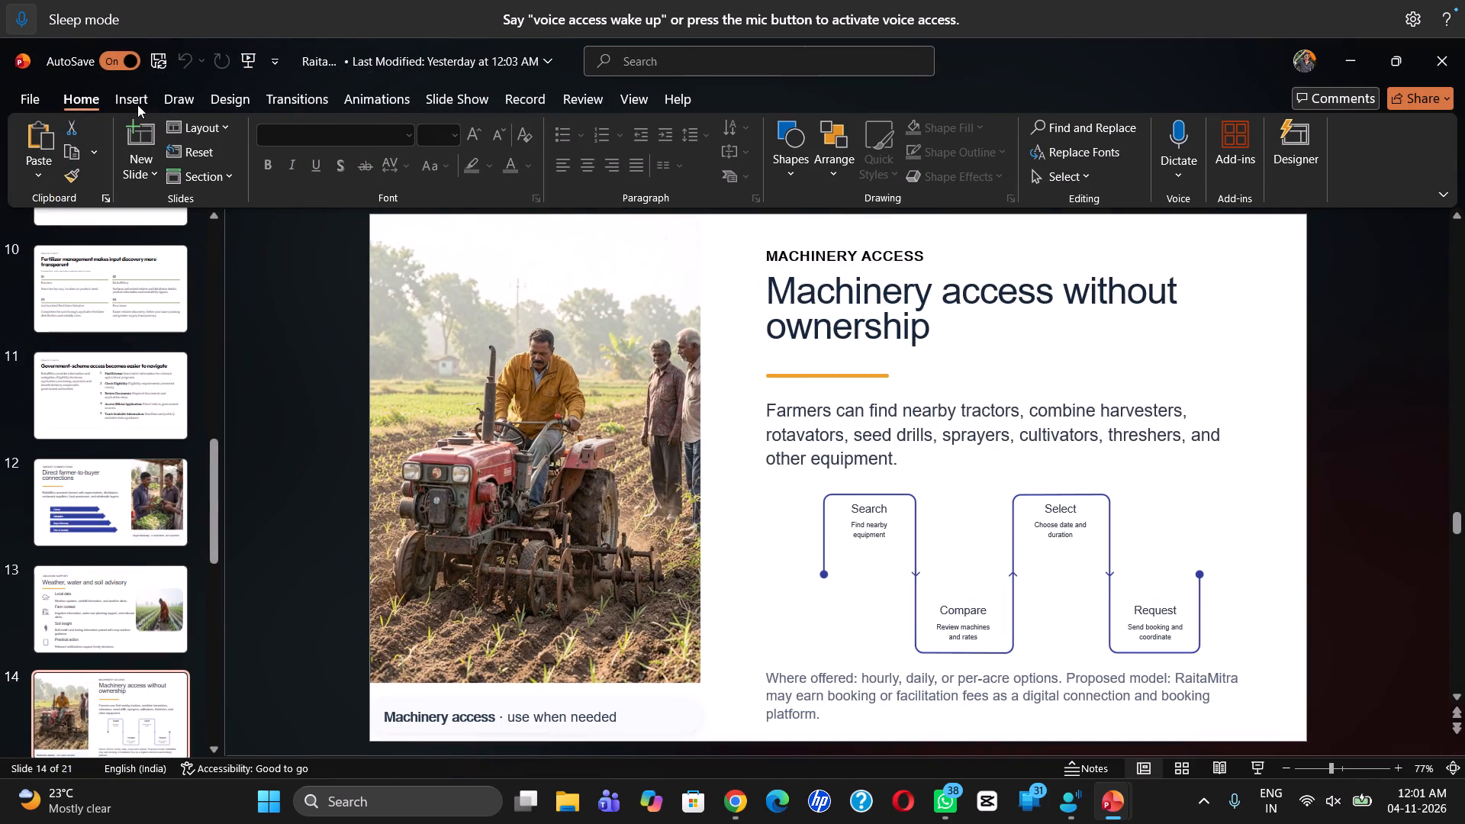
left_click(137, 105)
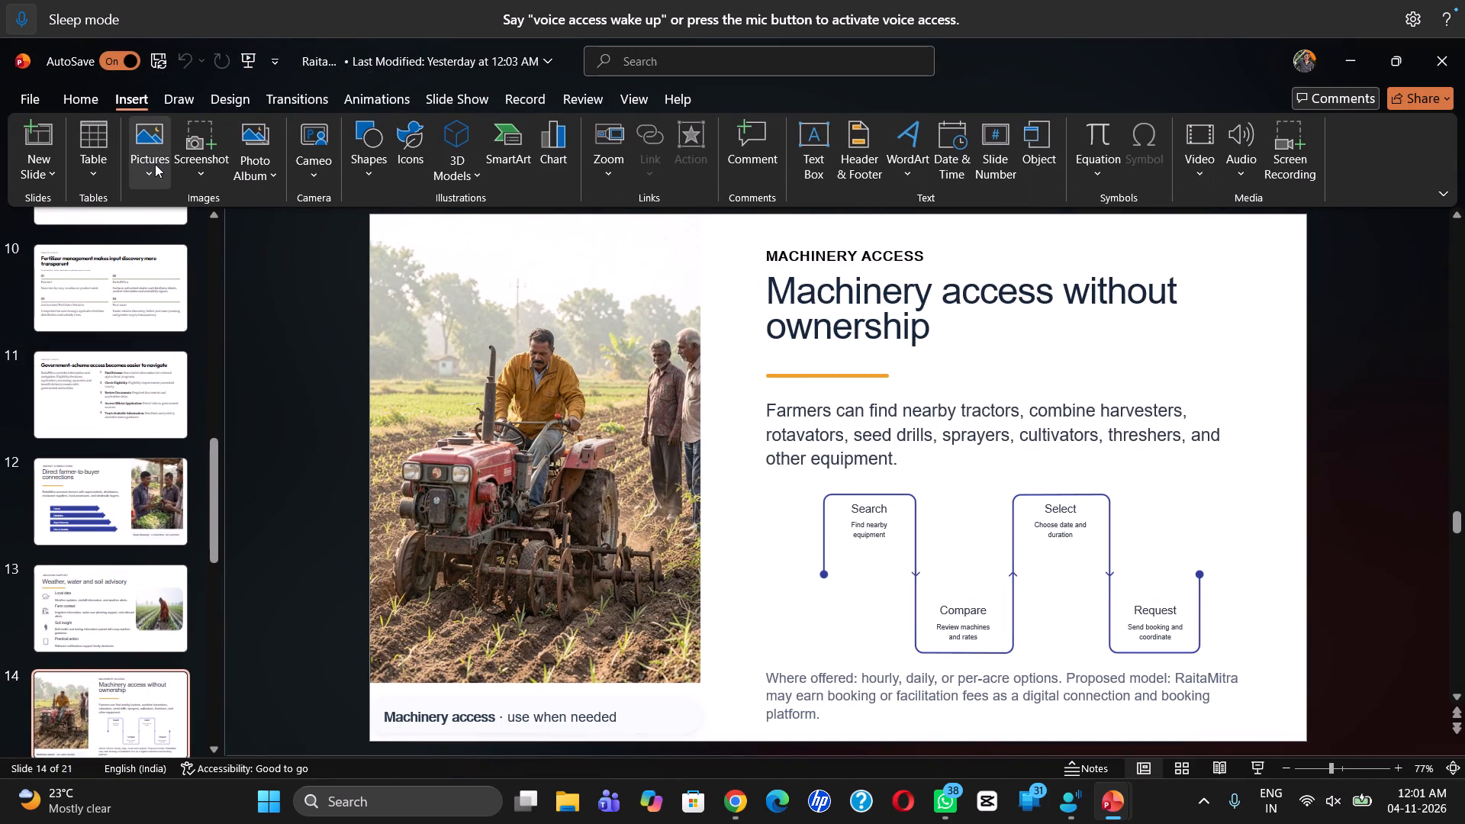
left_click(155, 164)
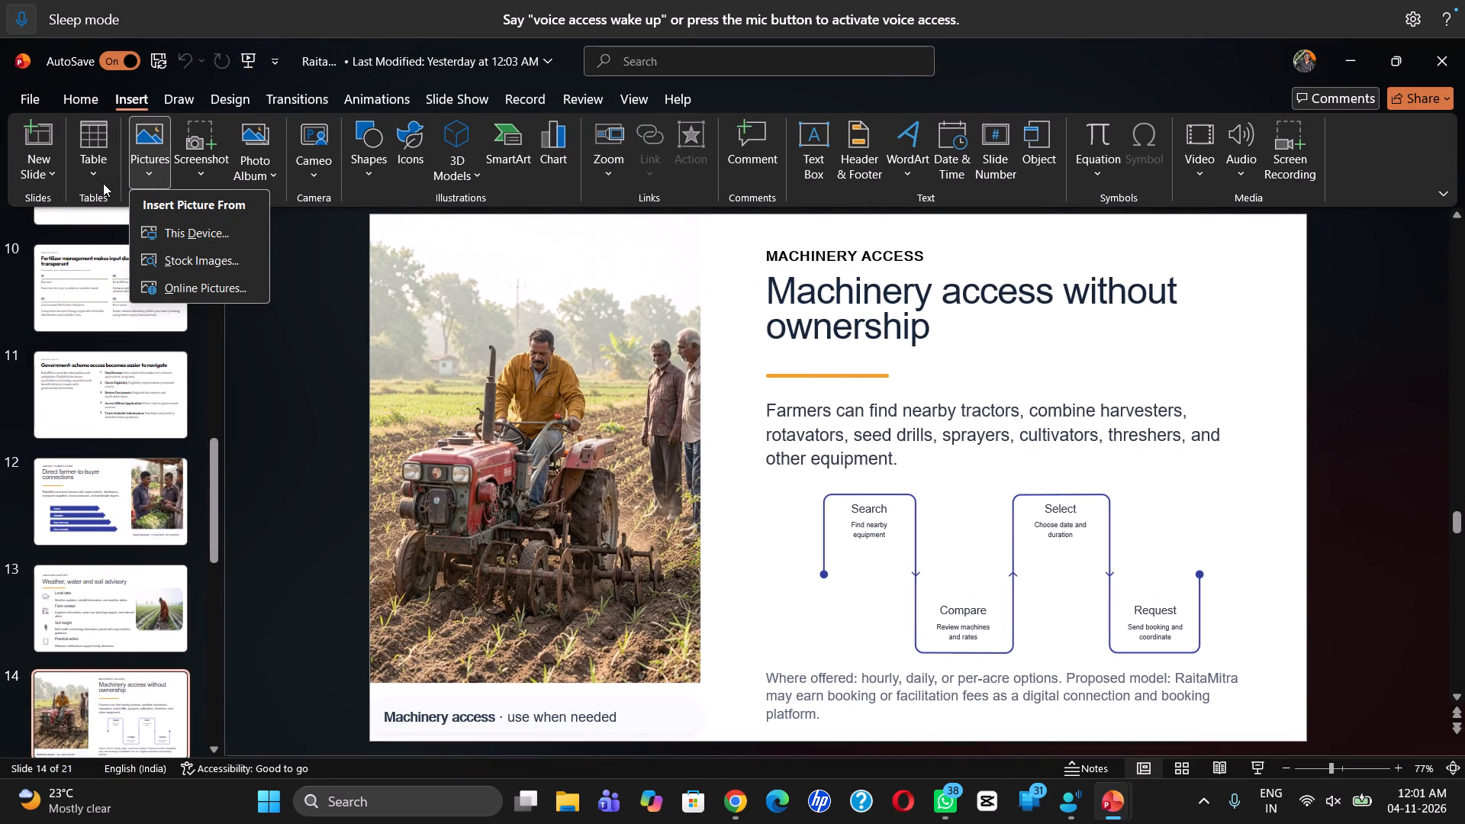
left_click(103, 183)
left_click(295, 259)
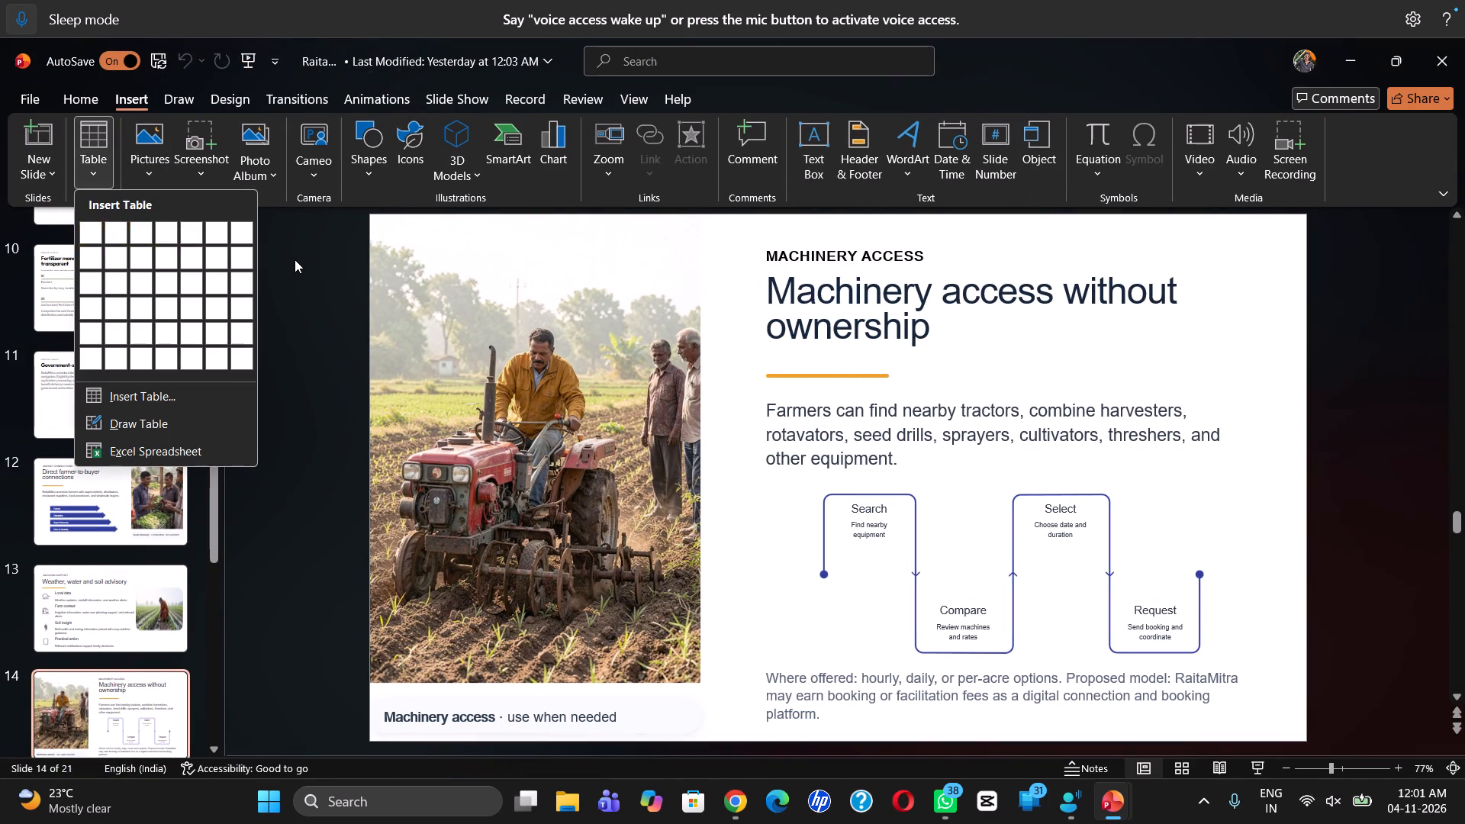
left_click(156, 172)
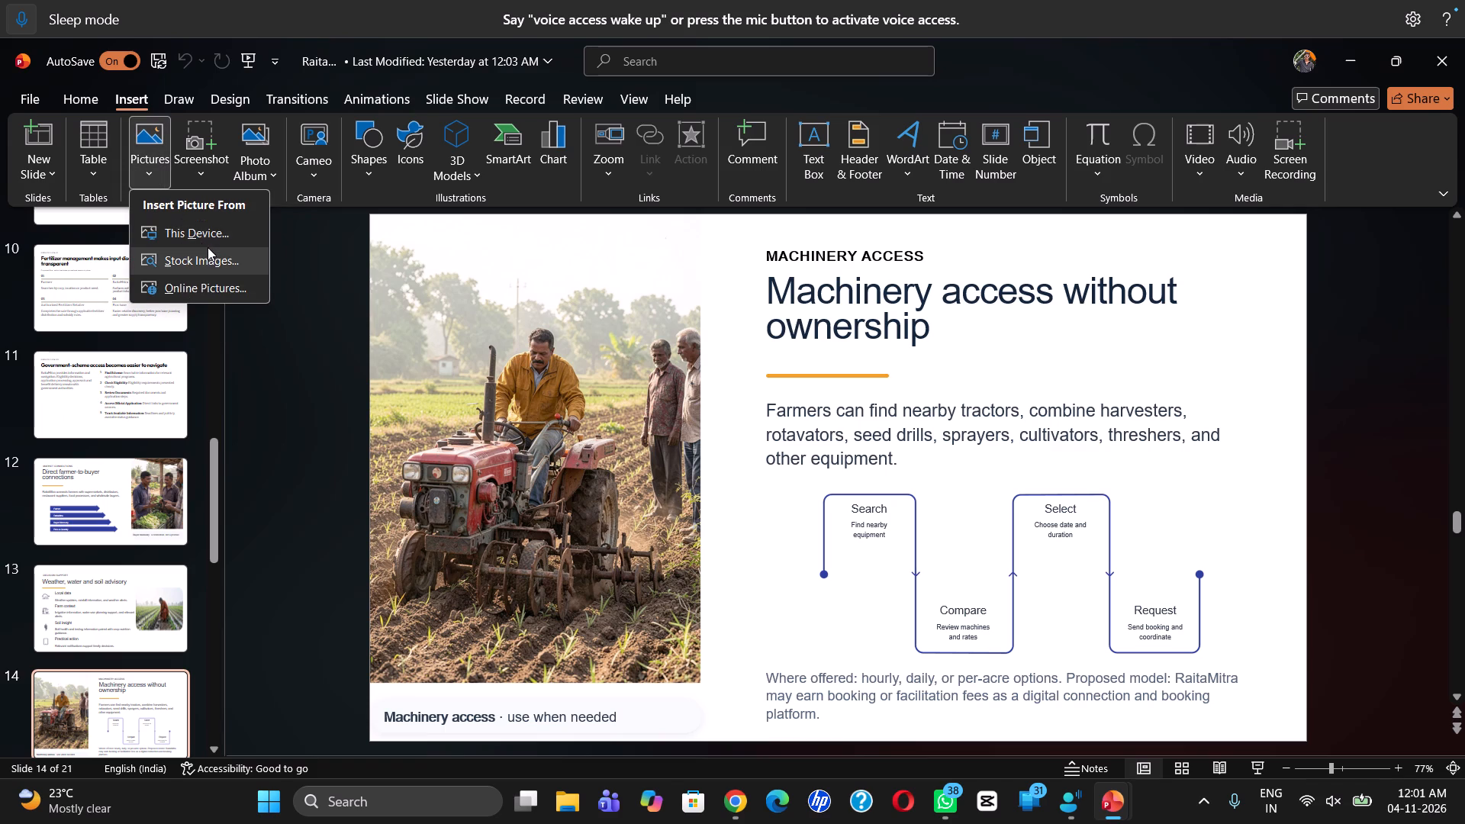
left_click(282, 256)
Insert a blank slide after slide 14, Machinery access without ownership, in the main presentation.
left_click(95, 102)
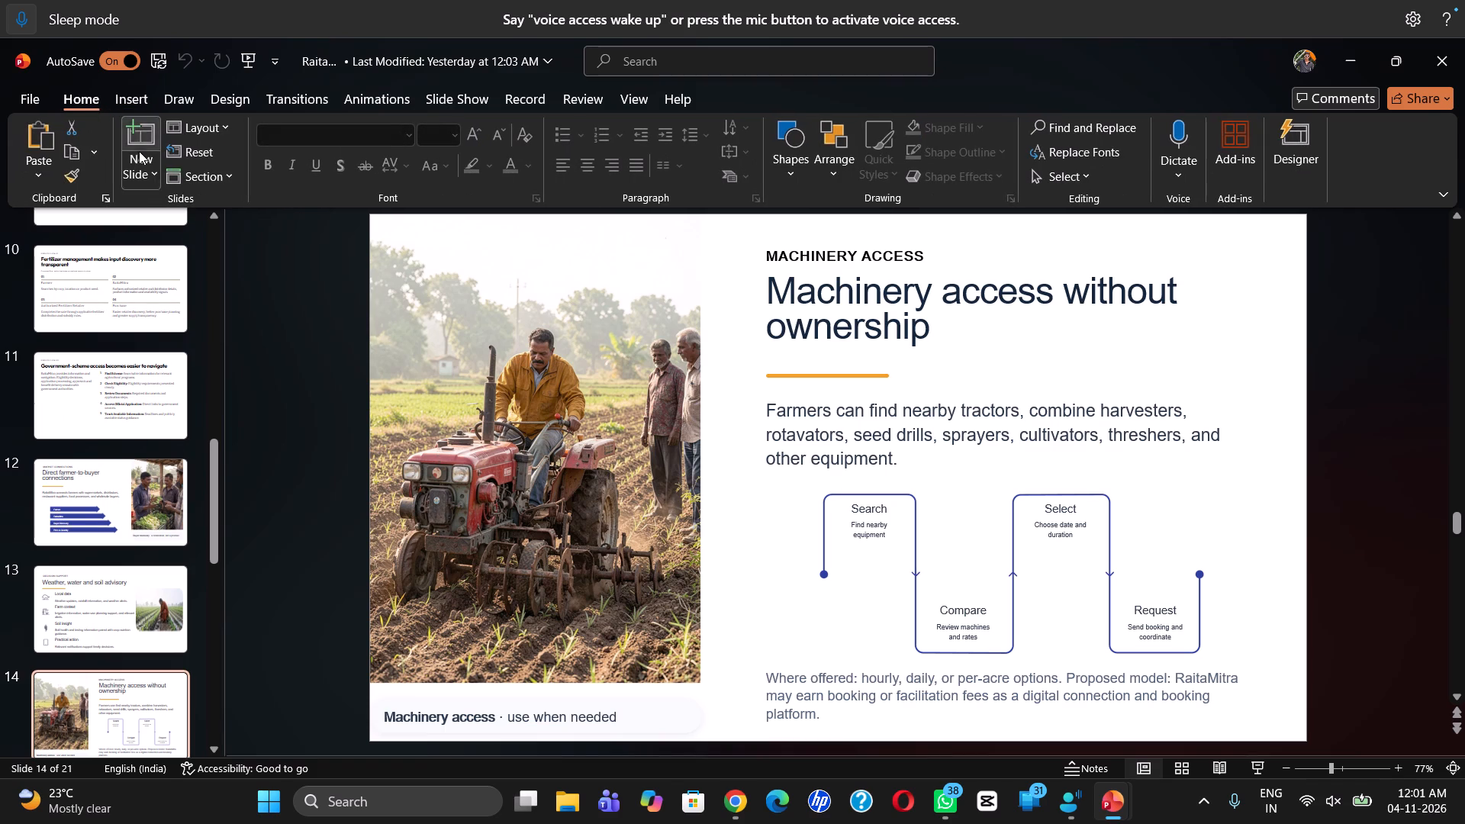
left_click(143, 169)
left_click(182, 230)
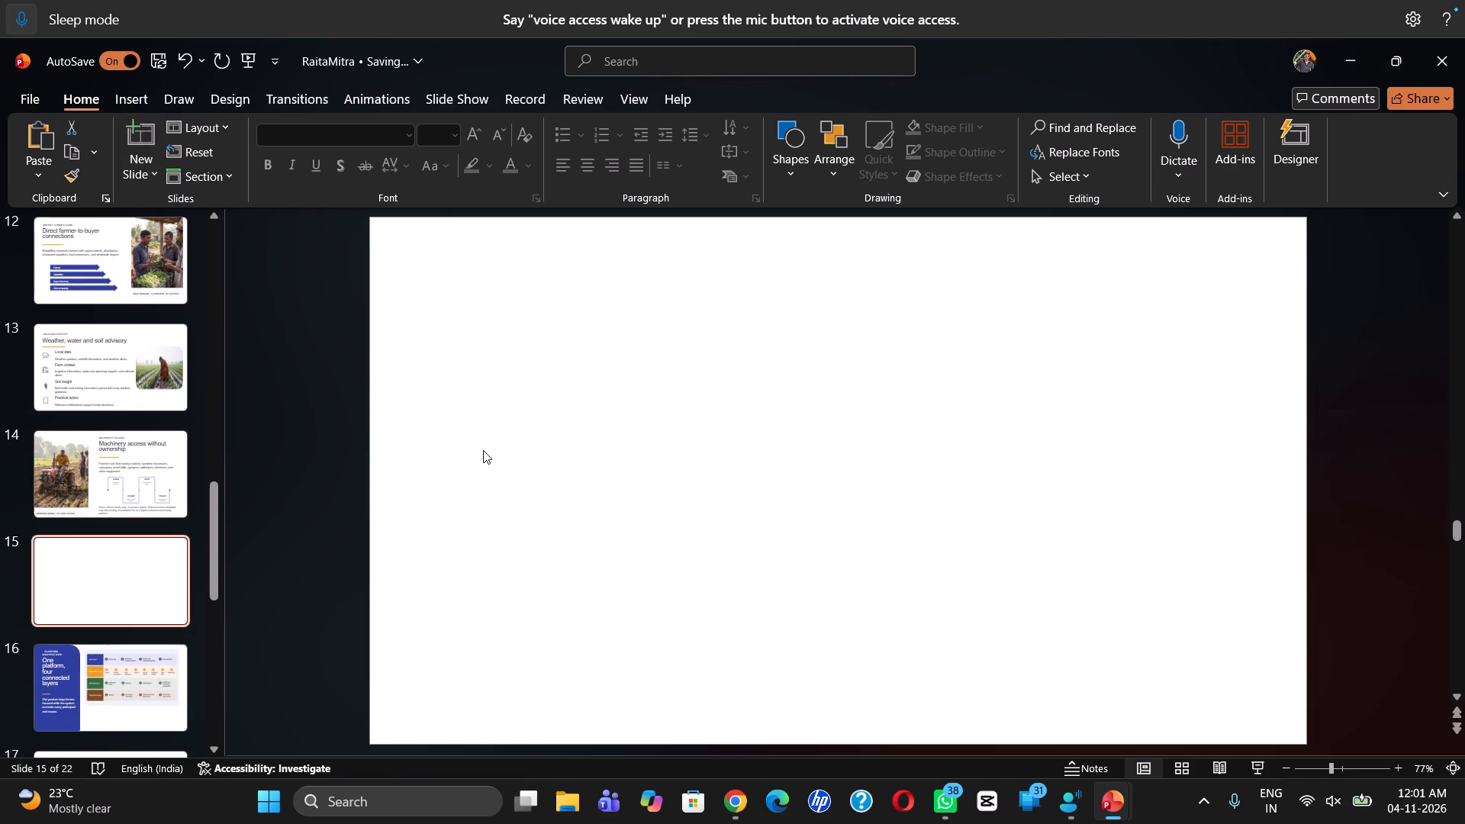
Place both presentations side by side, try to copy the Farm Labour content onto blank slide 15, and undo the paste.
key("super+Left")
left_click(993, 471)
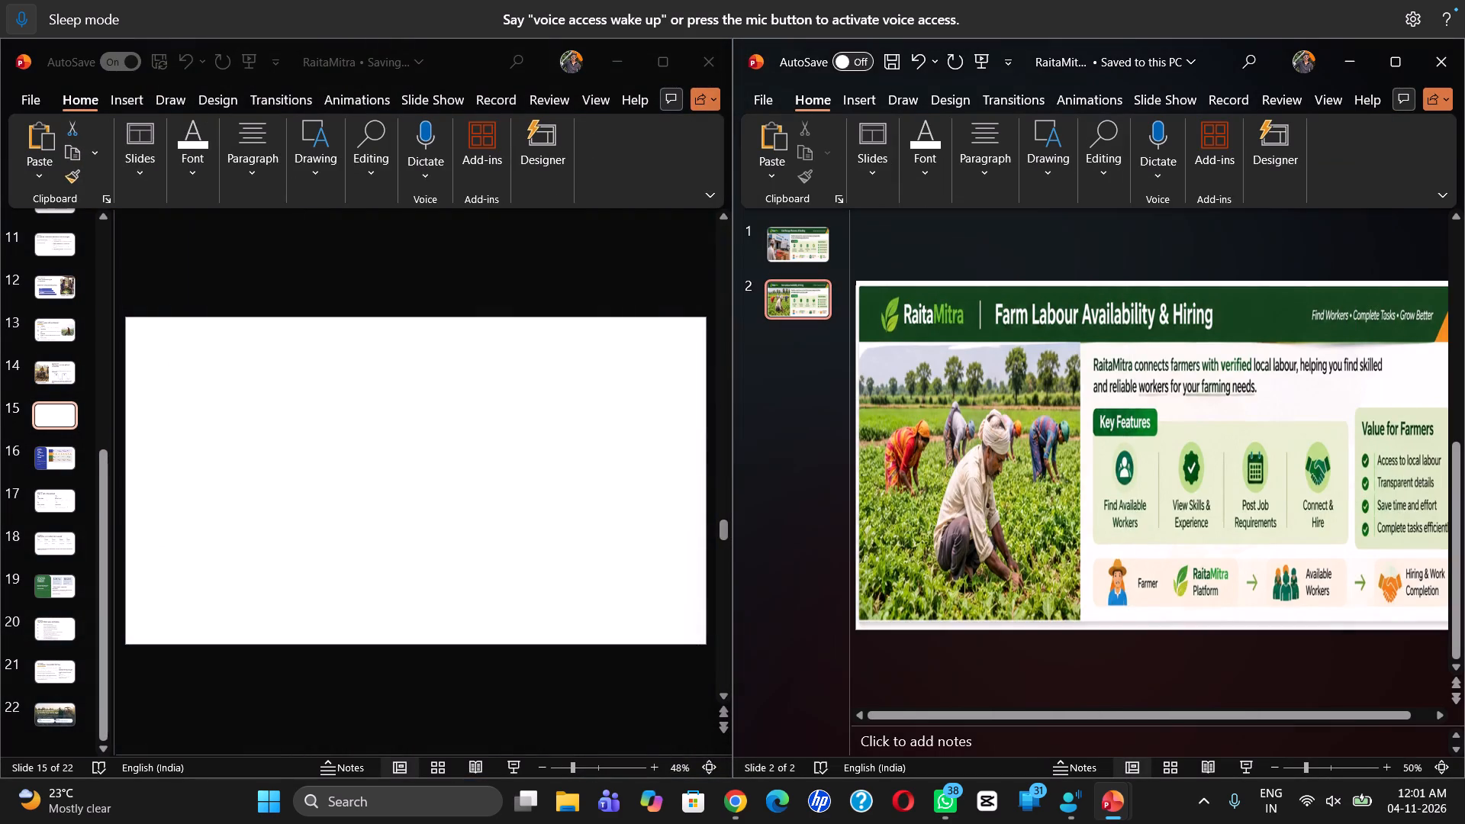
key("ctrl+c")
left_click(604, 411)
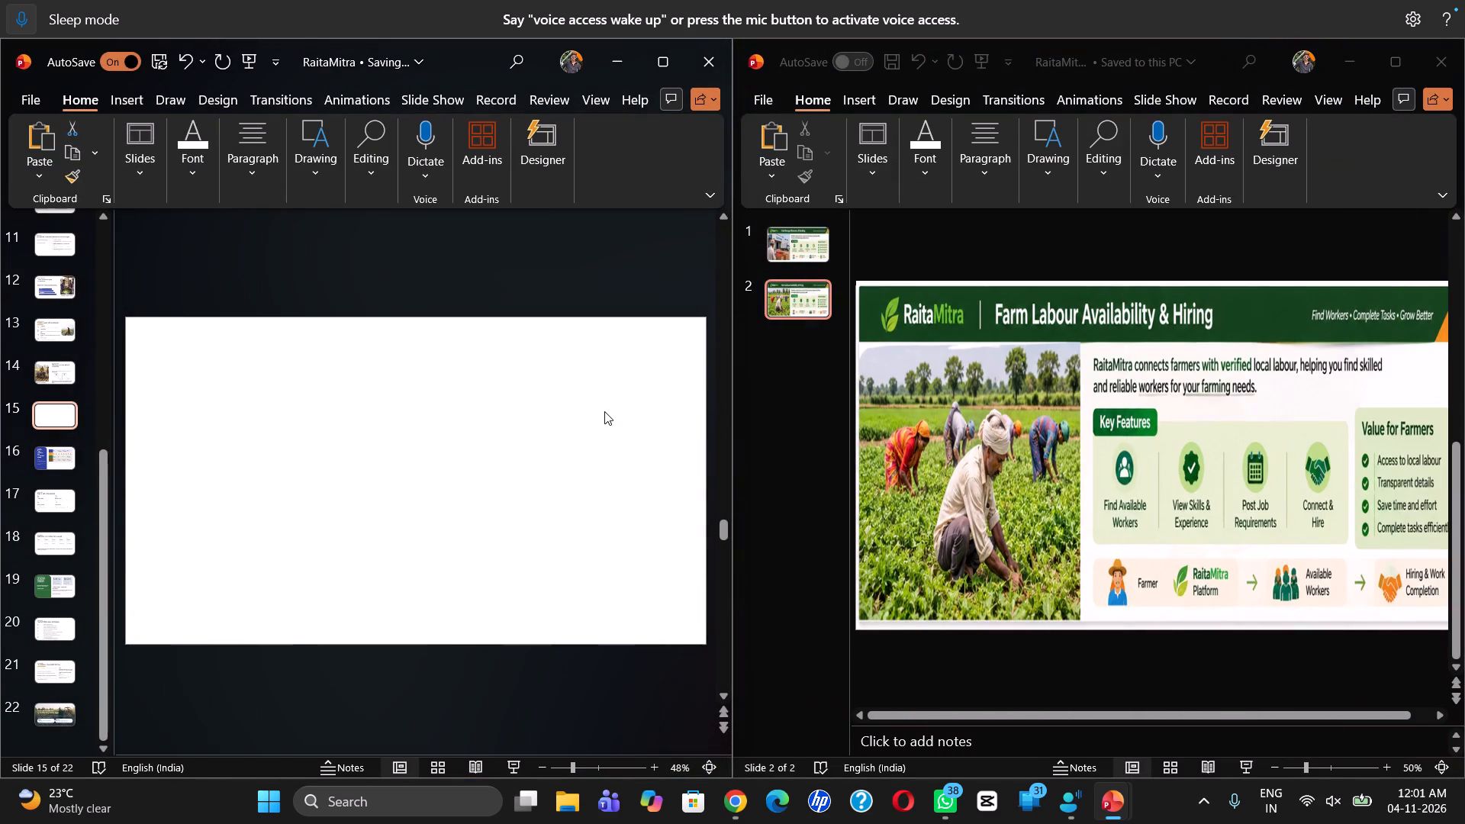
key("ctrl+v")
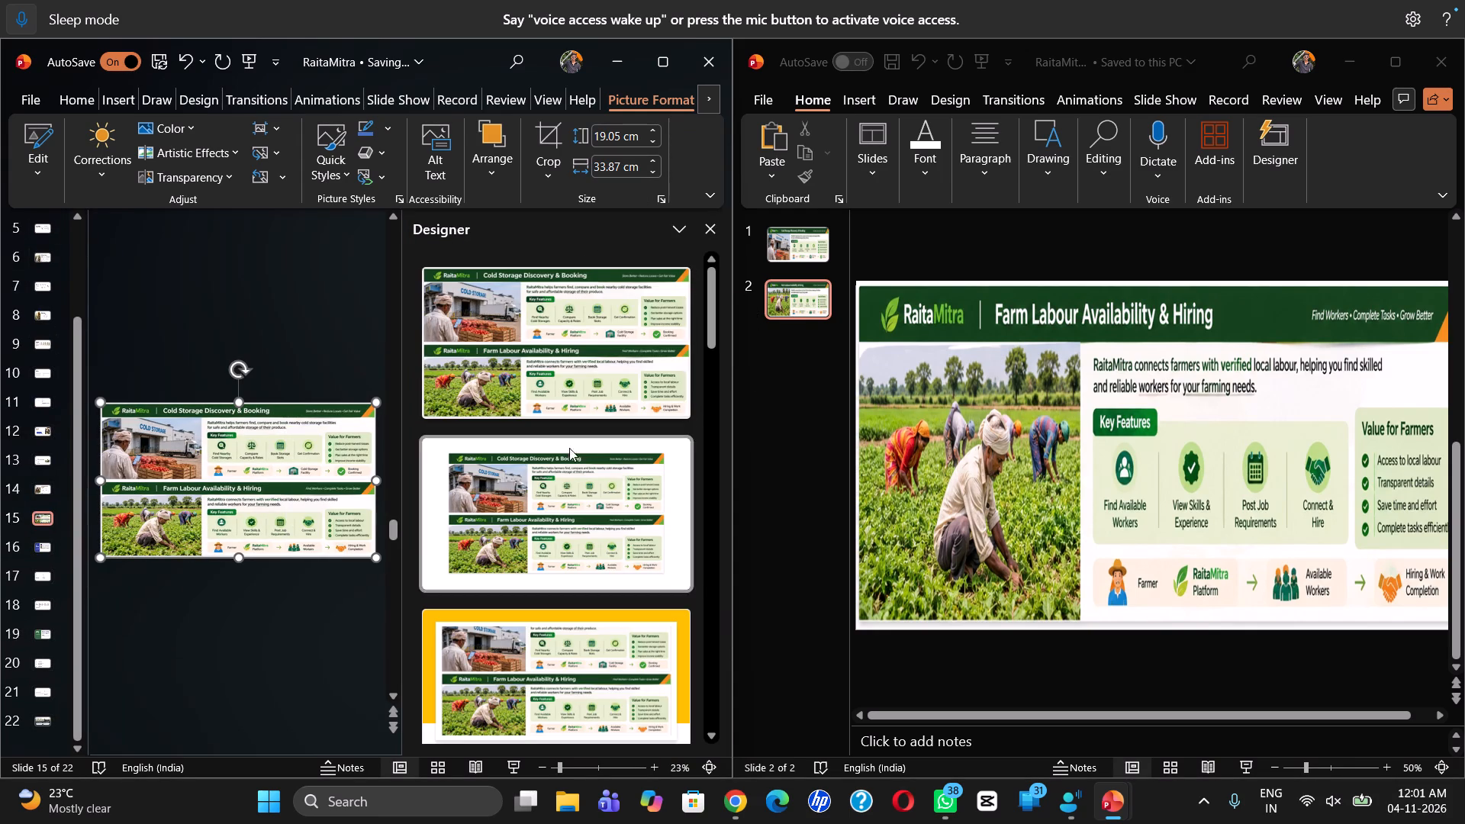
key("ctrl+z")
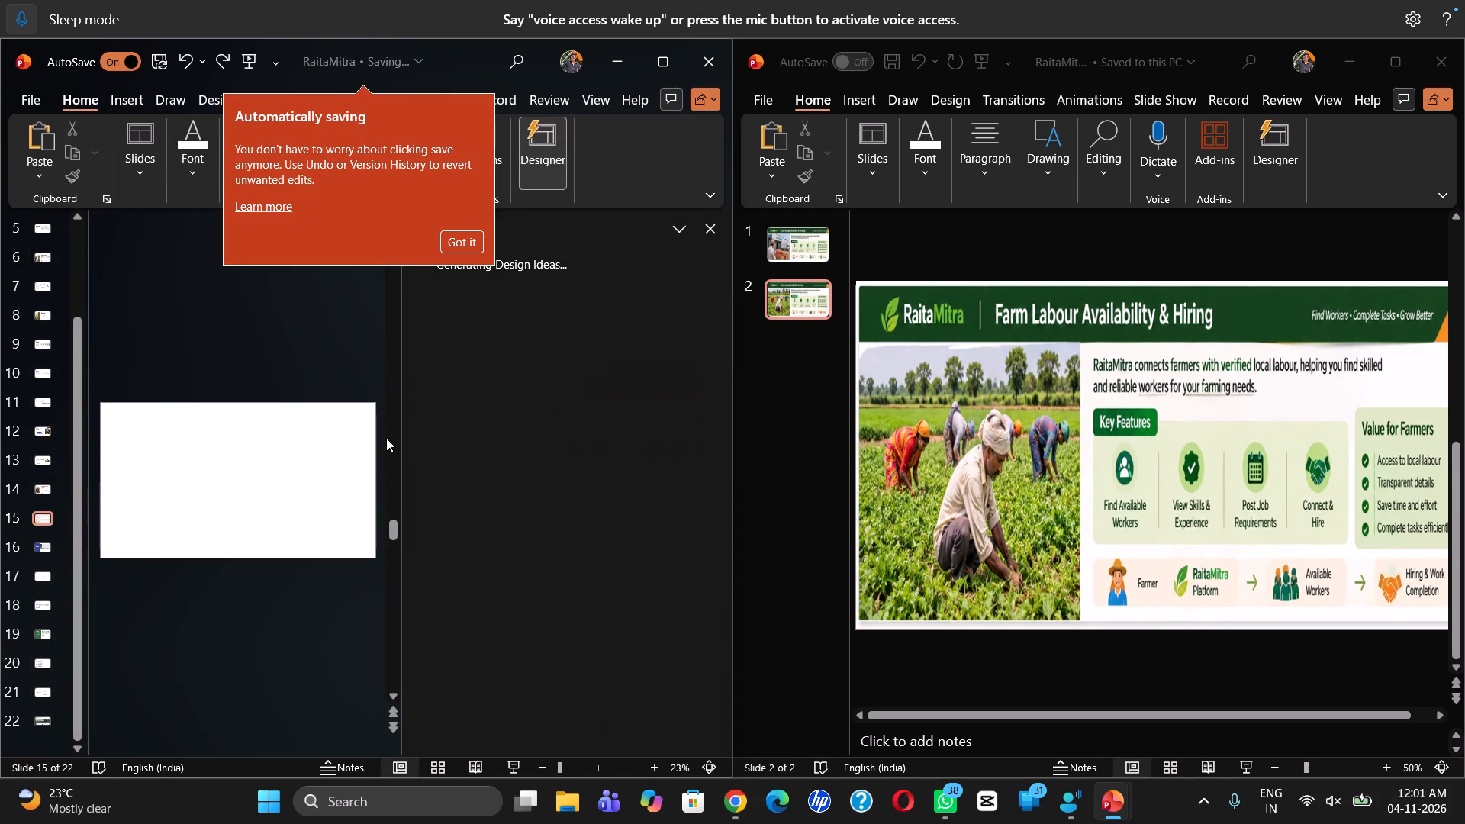
Copy the Farm Labour Availability & Hiring picture from the two-slide presentation onto blank slide 15 of the main presentation.
left_click(655, 67)
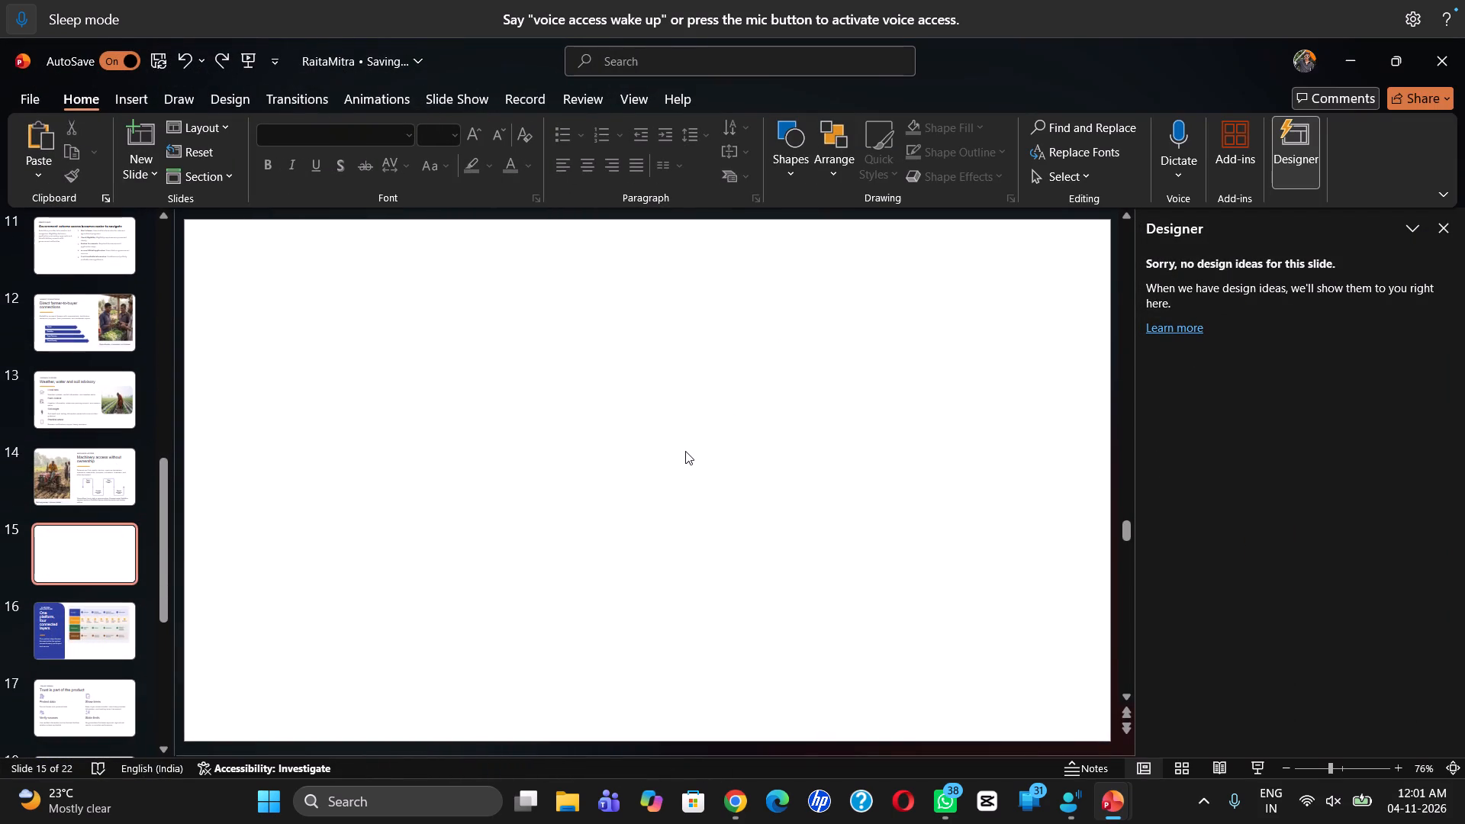
key("super+Left")
double_click(1100, 475)
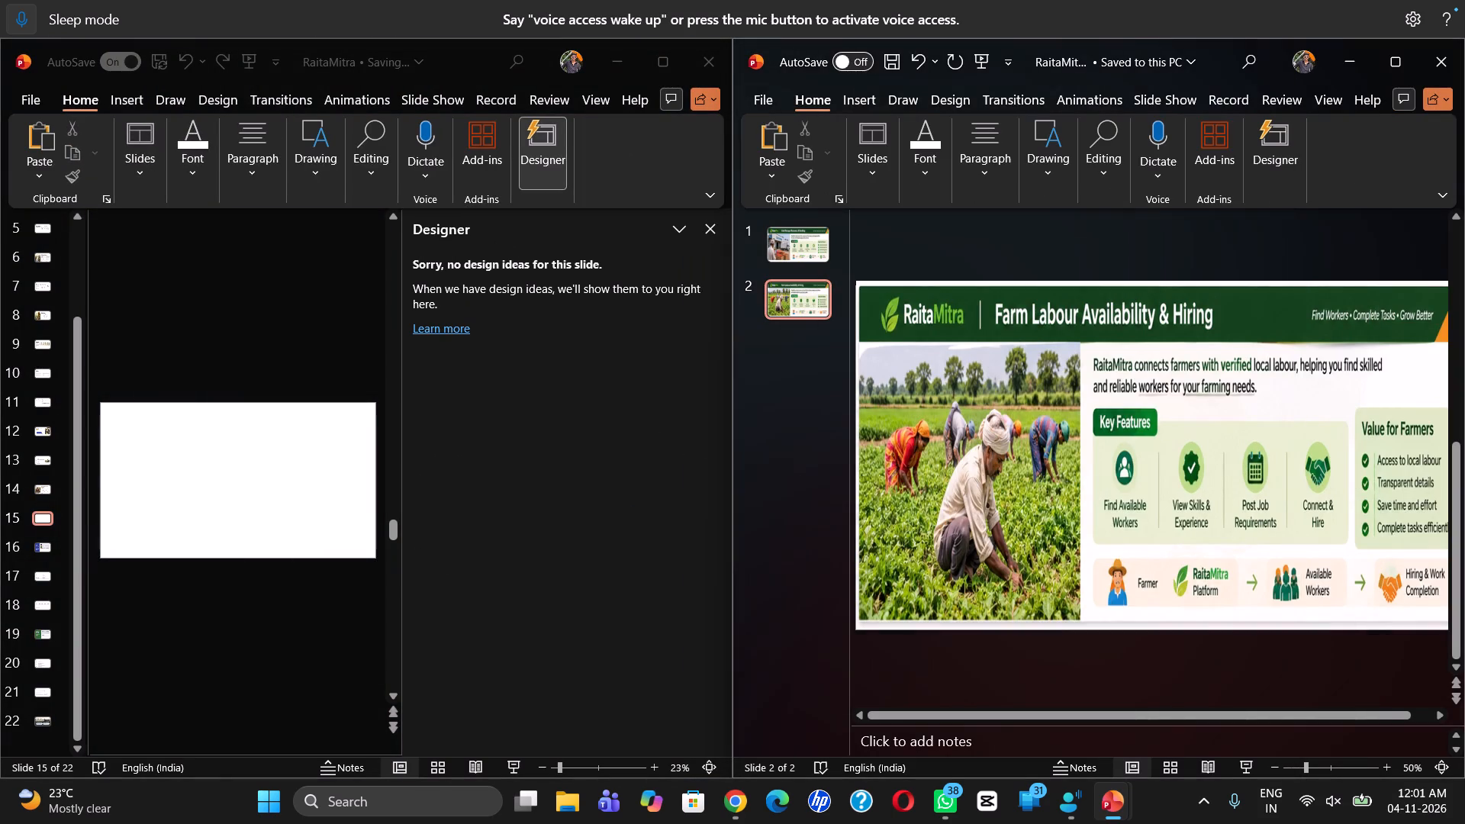
right_click(1100, 475)
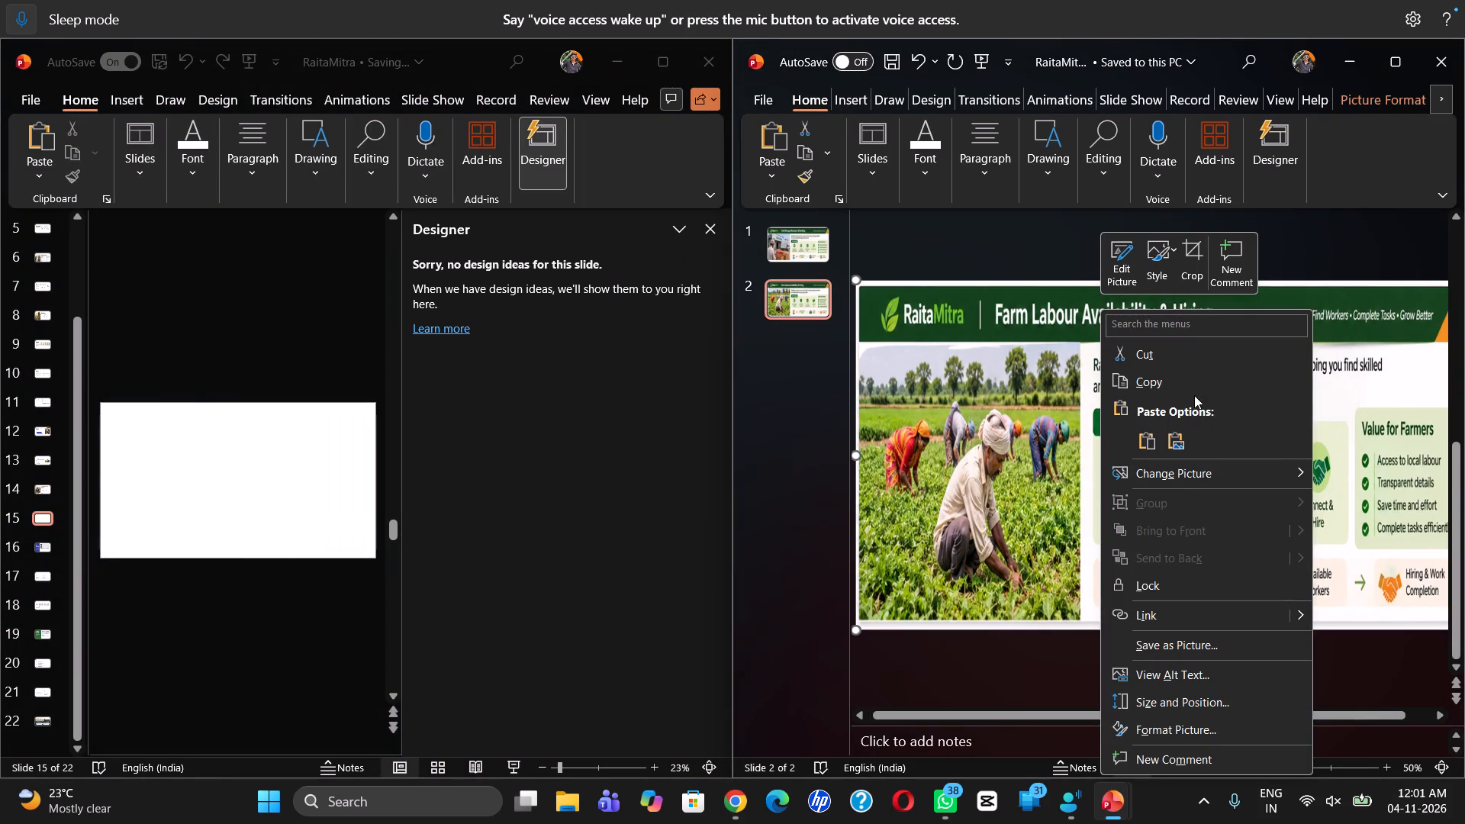
left_click(1182, 391)
left_click(271, 493)
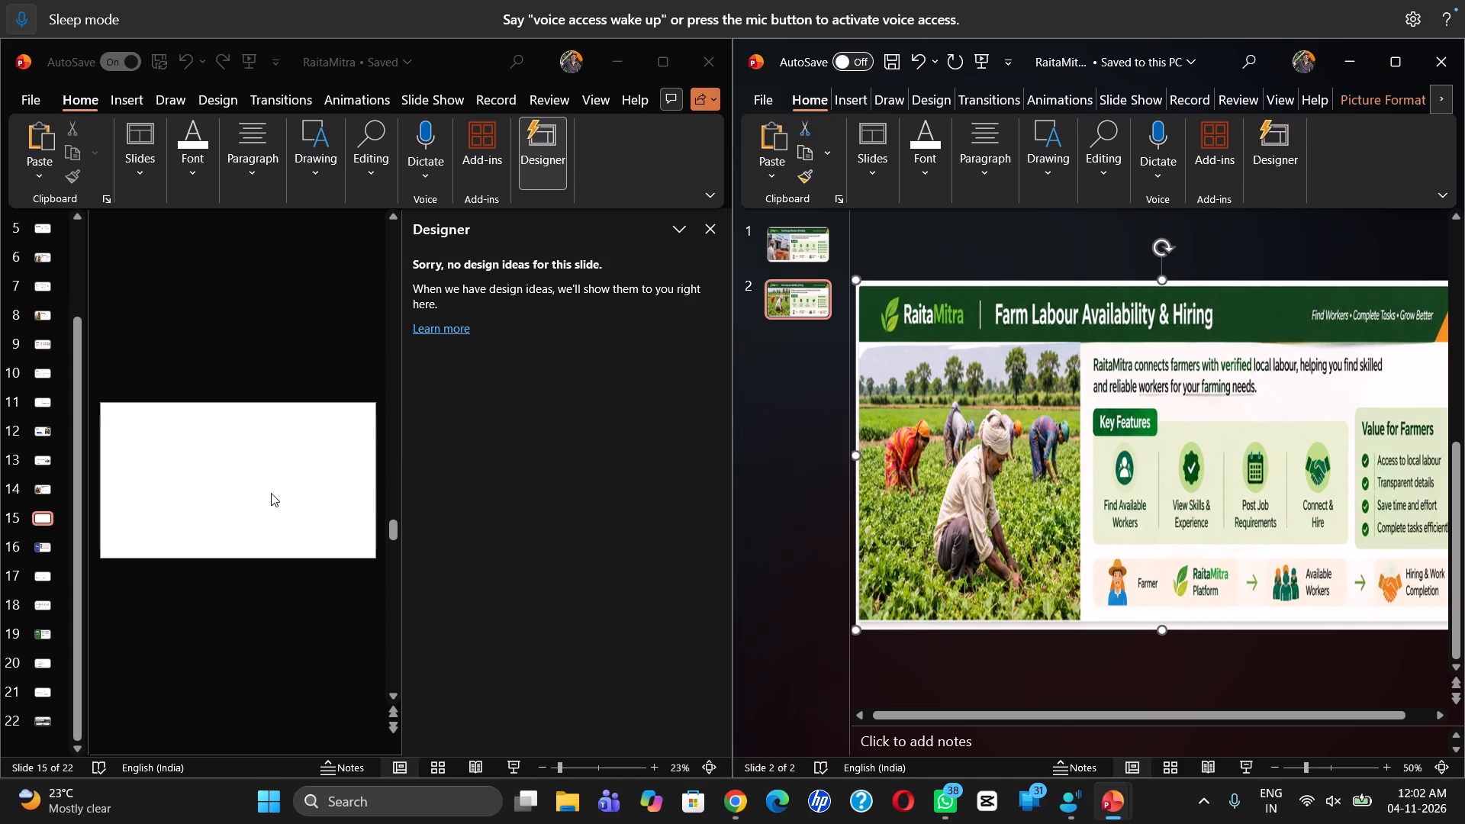
left_click(658, 69)
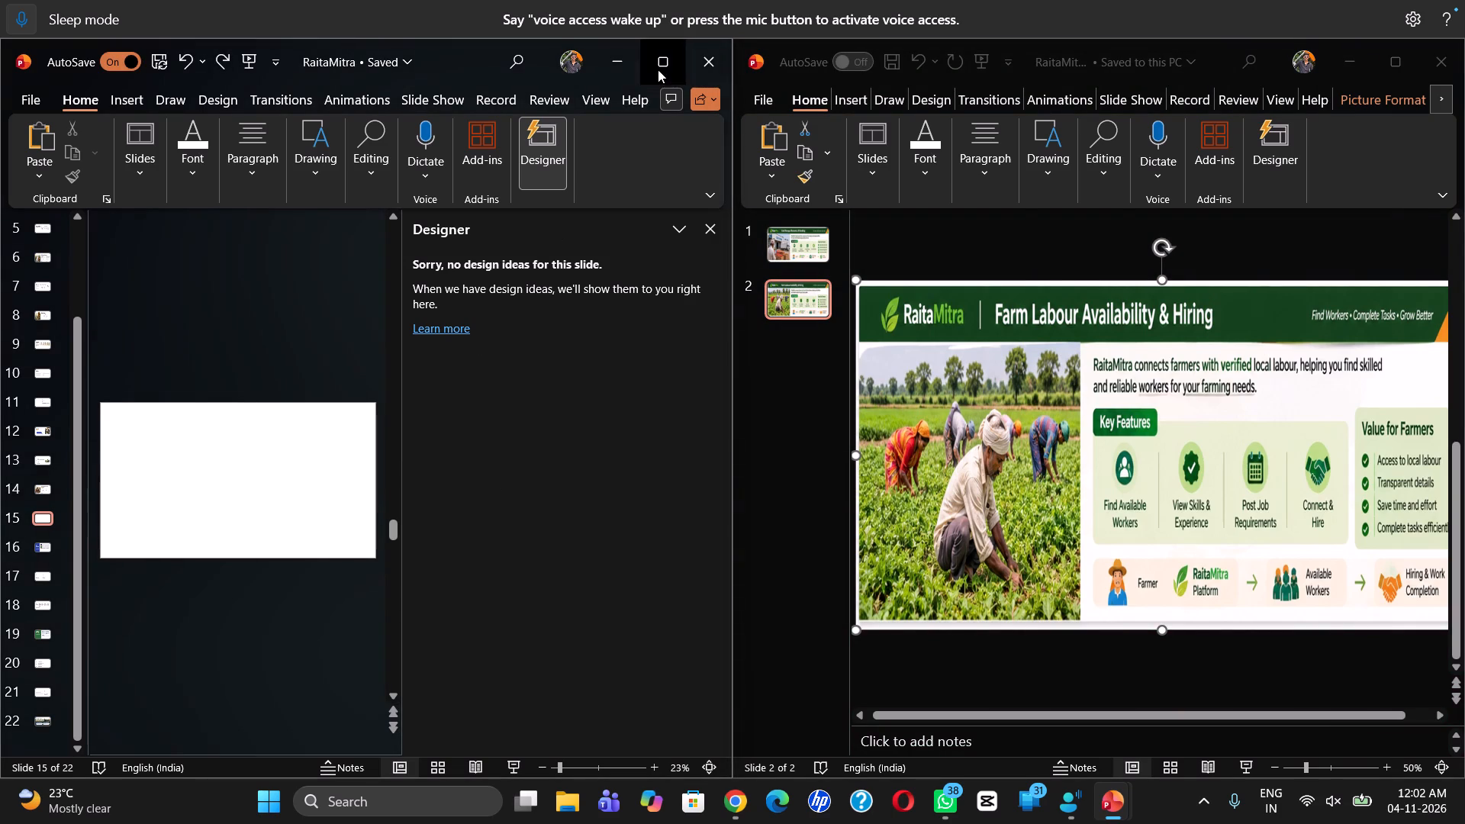
left_click(491, 378)
key("ctrl+v")
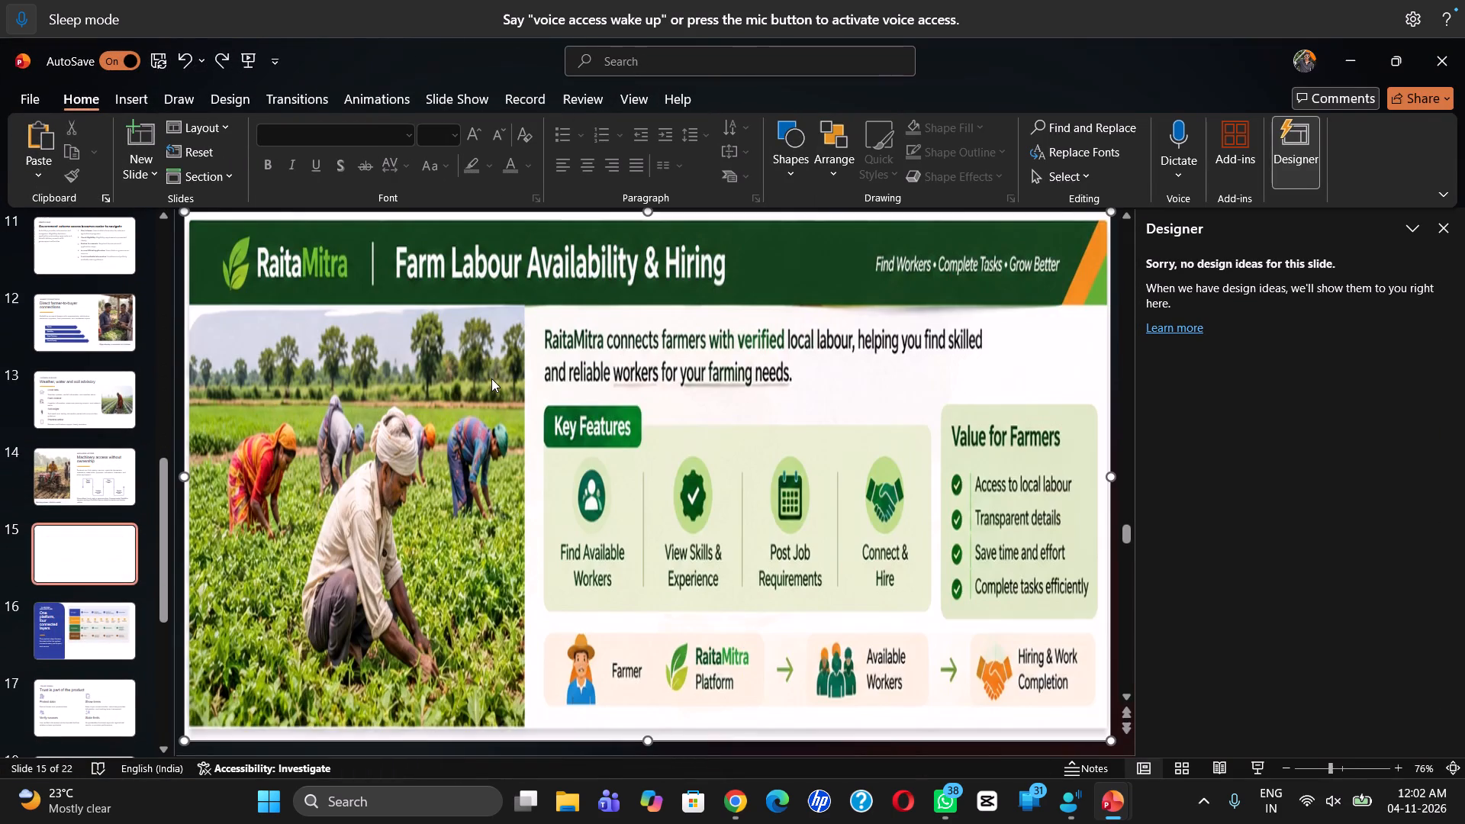
Enlarge the Farm Labour Availability & Hiring picture on slide 15 slightly beyond the slide's upper-left corner.
scroll(491, 378, "down", 1)
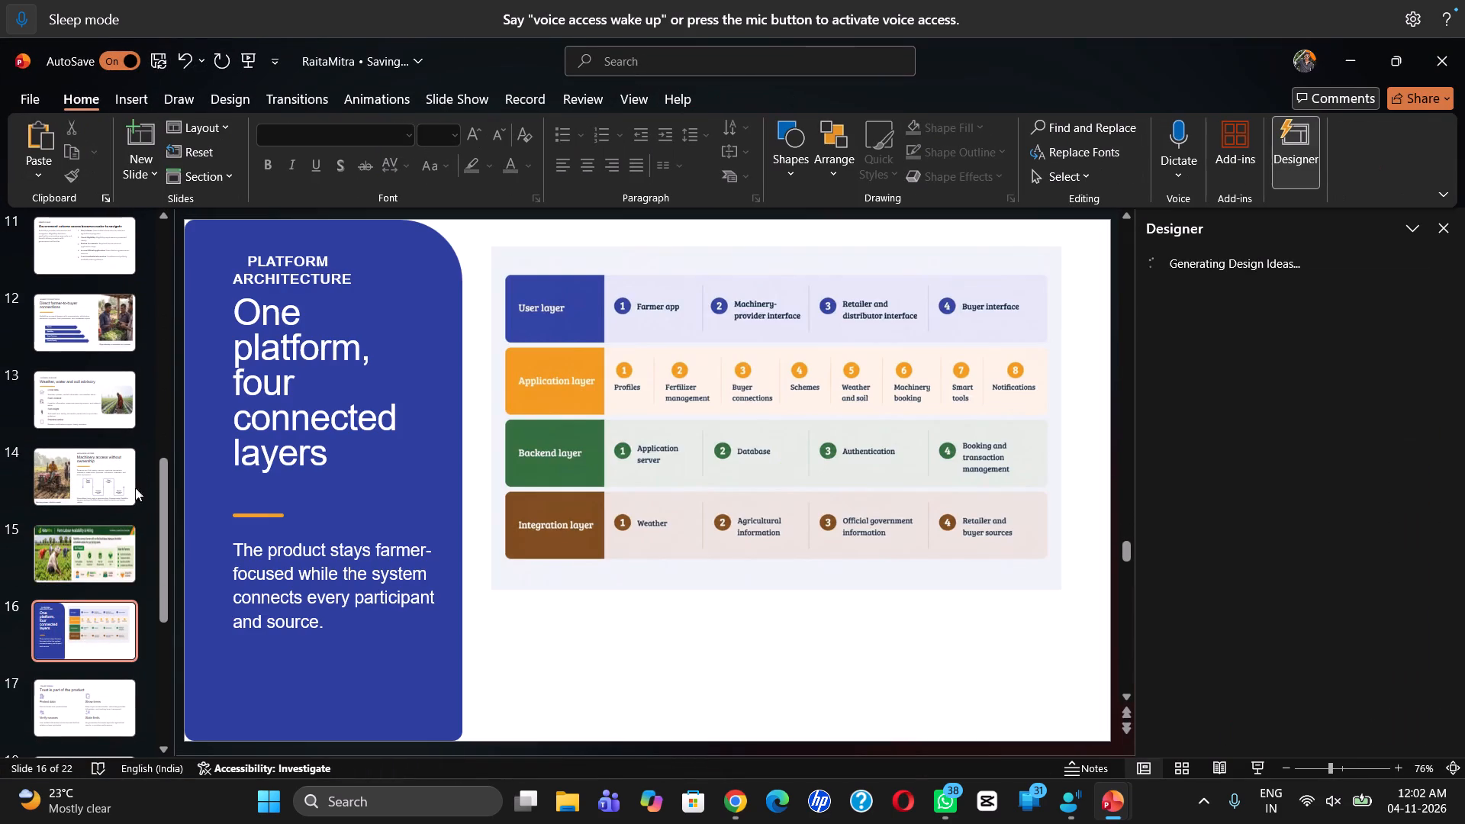
left_click(108, 539)
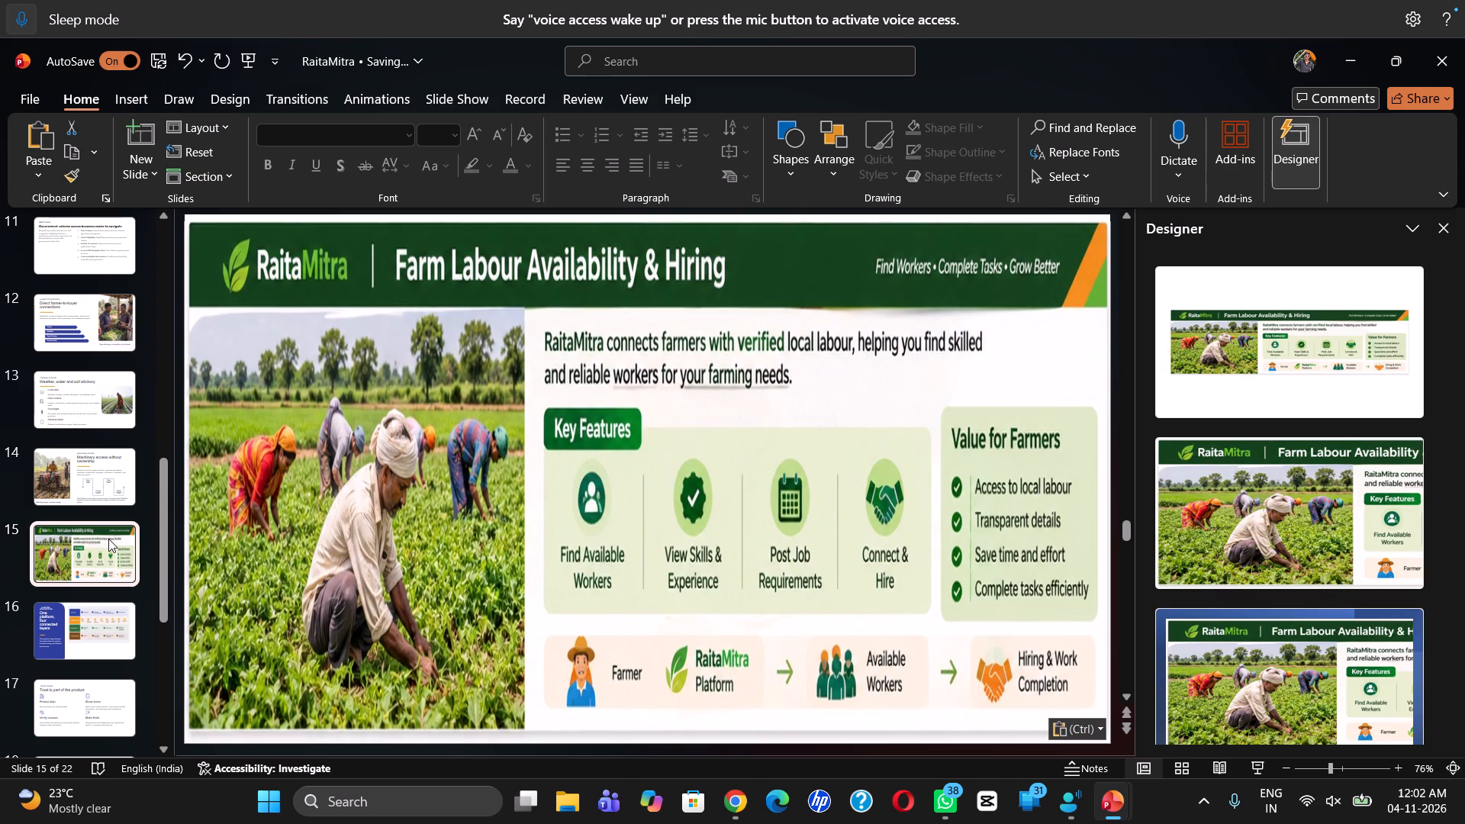
left_click(258, 319)
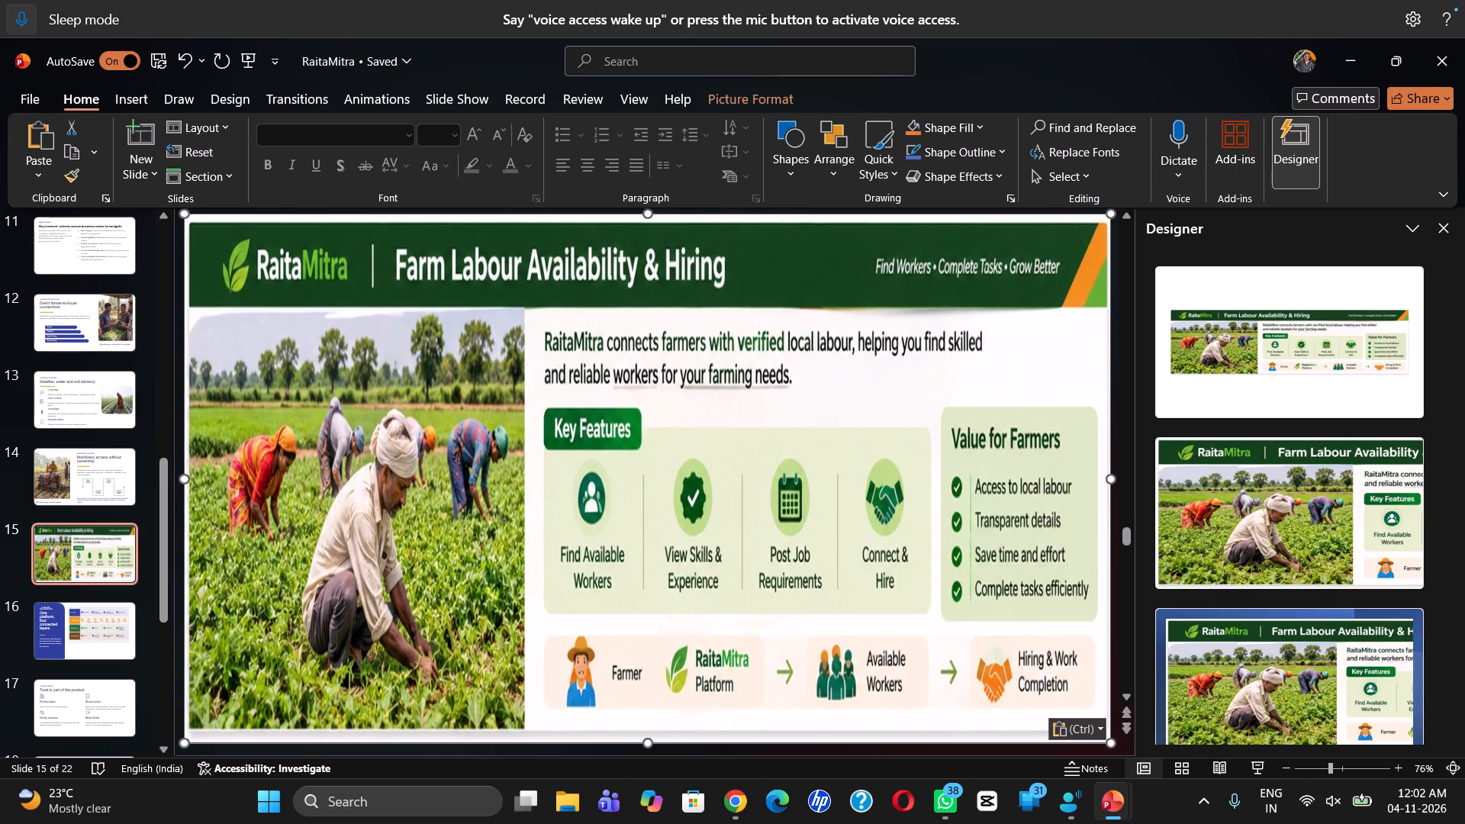
left_click_drag(180, 216, 179, 214)
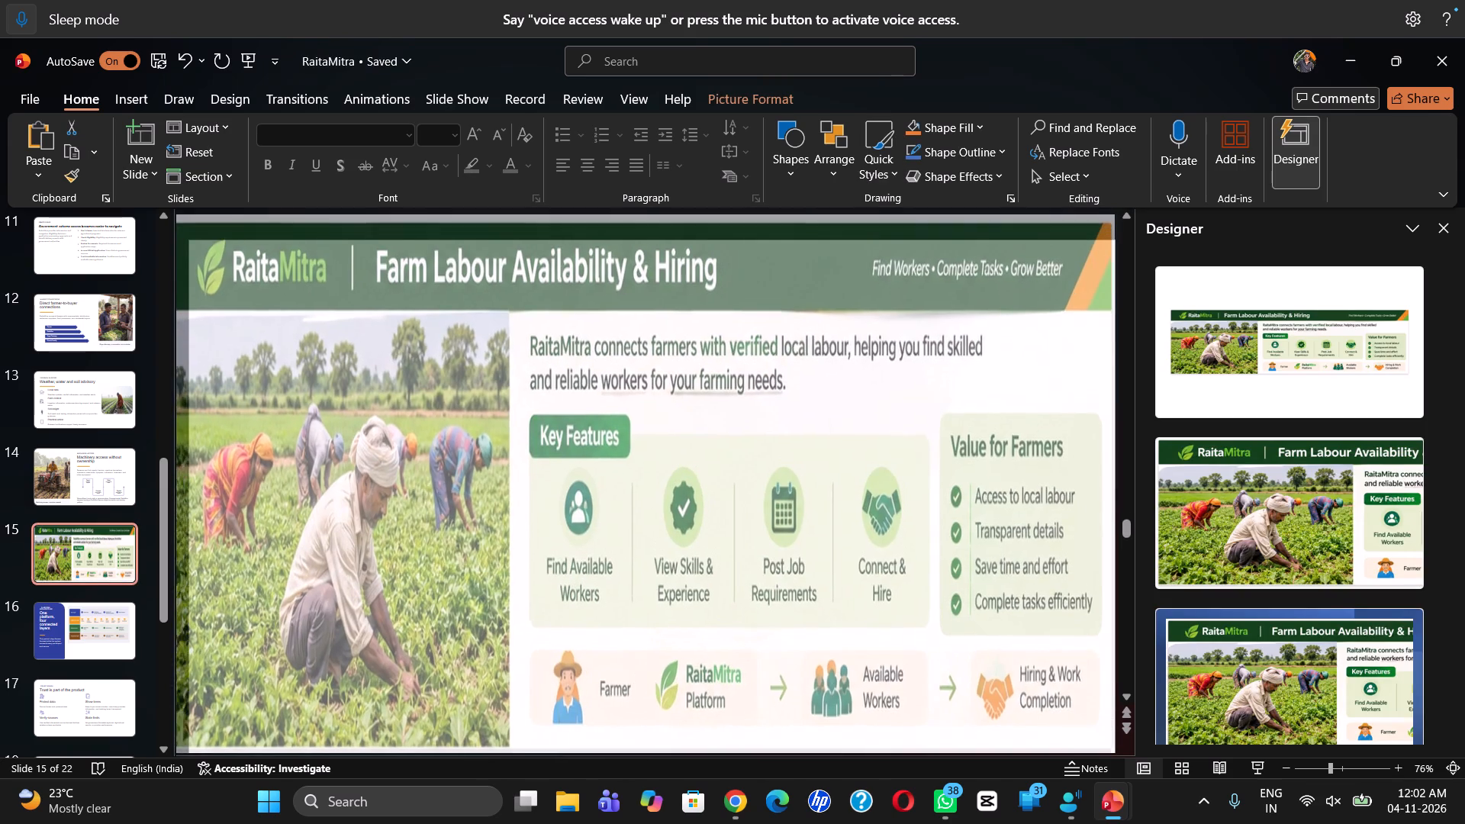
left_click_drag(179, 214, 195, 214)
scroll(322, 270, "down", 1, "ctrl")
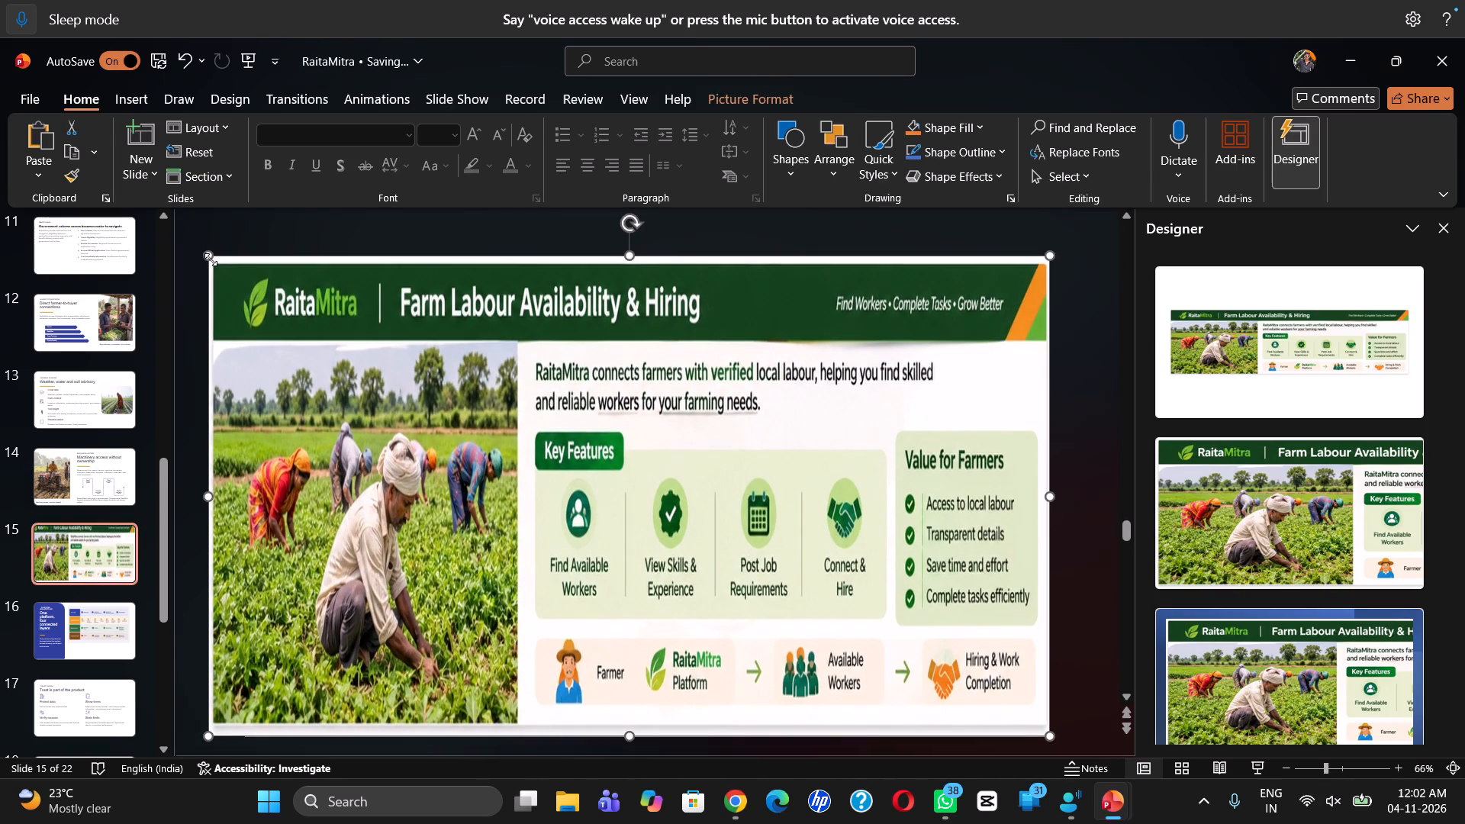
left_click_drag(211, 259, 214, 268)
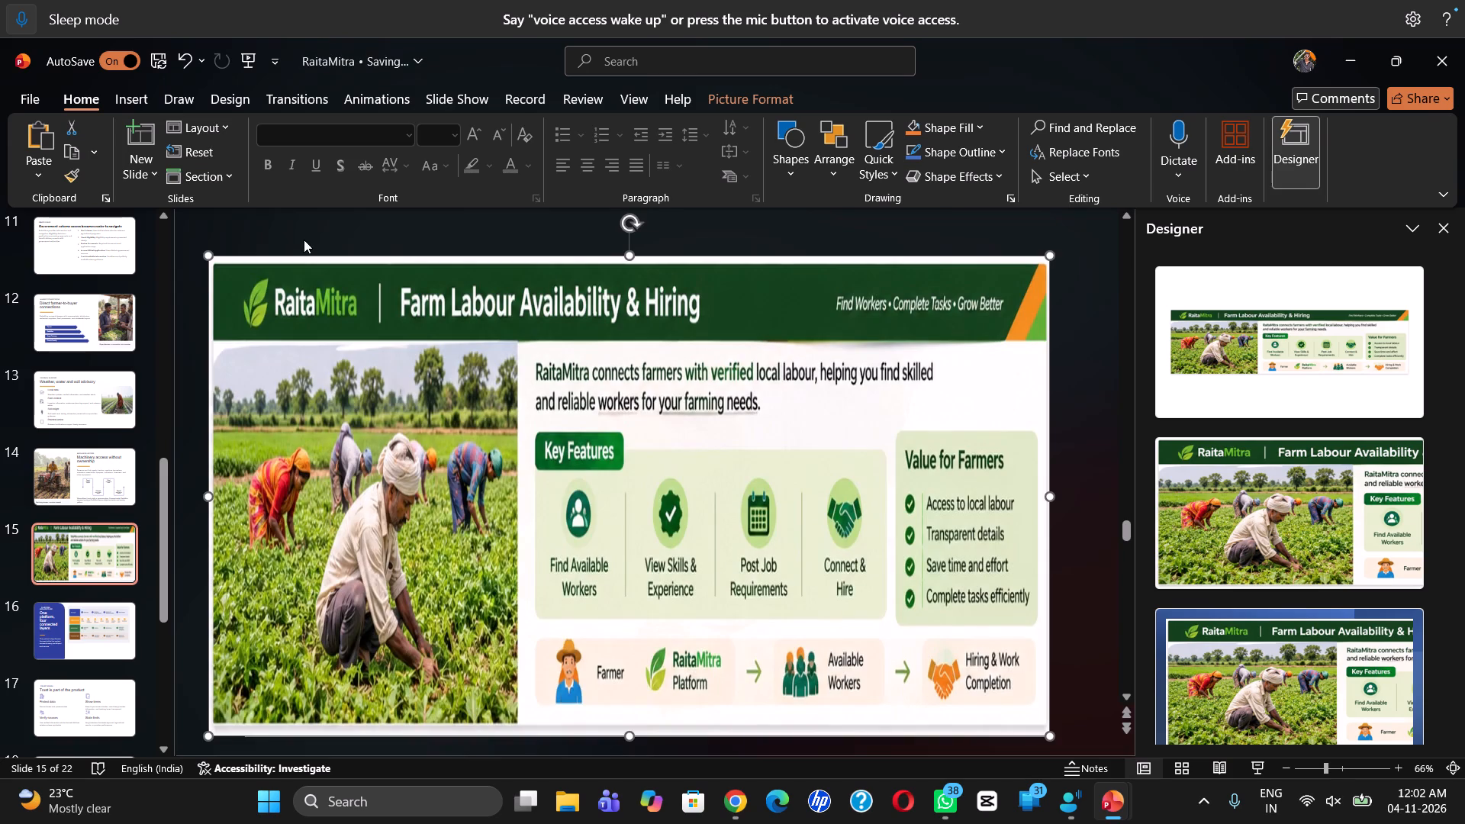
left_click(307, 233)
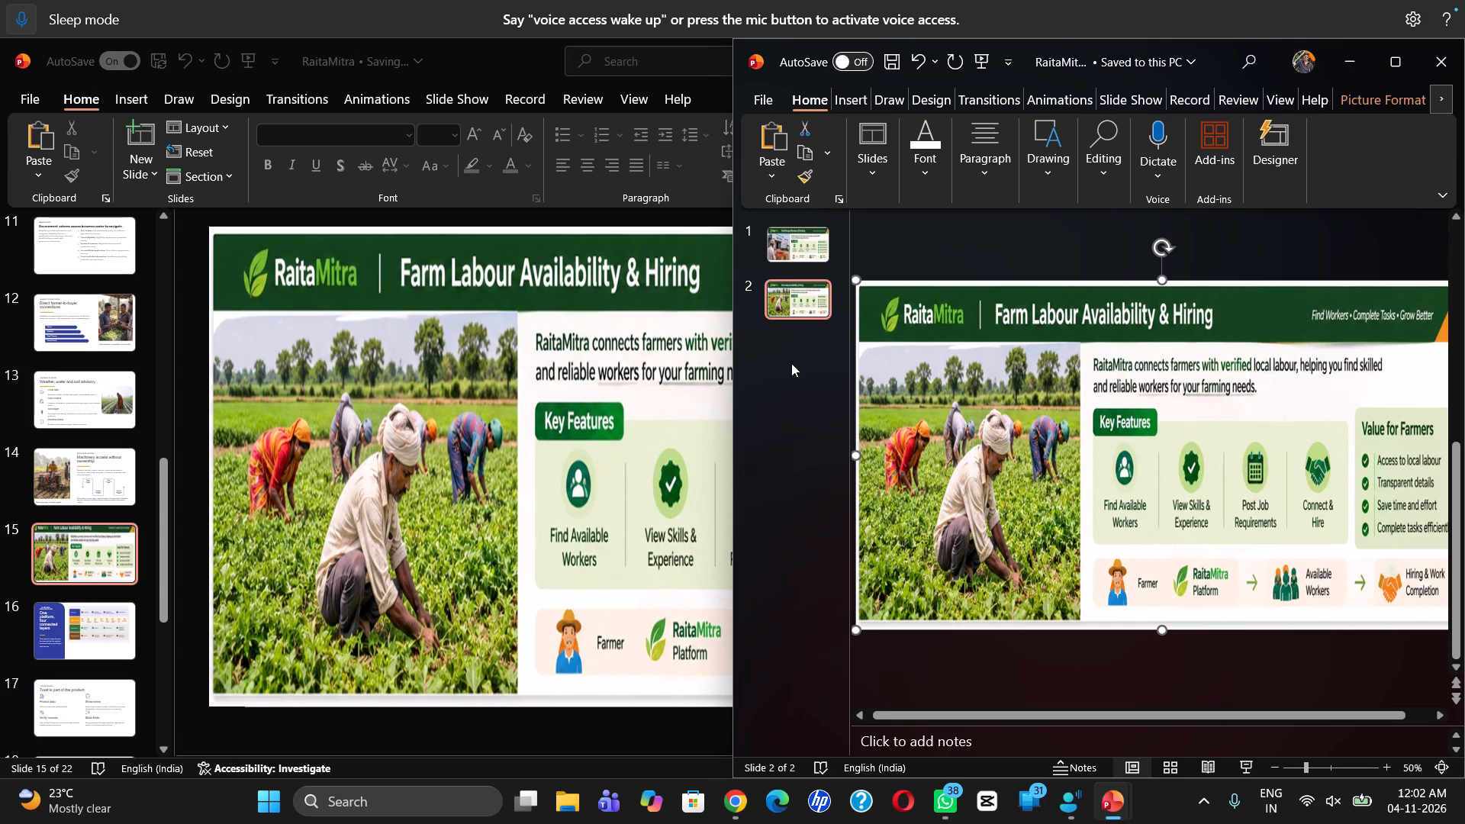
Copy the Cold Storage Discovery & Booking picture from the two-slide presentation onto a new DEFAULT-layout slide after slide 15 of the main presentation.
left_click(800, 243)
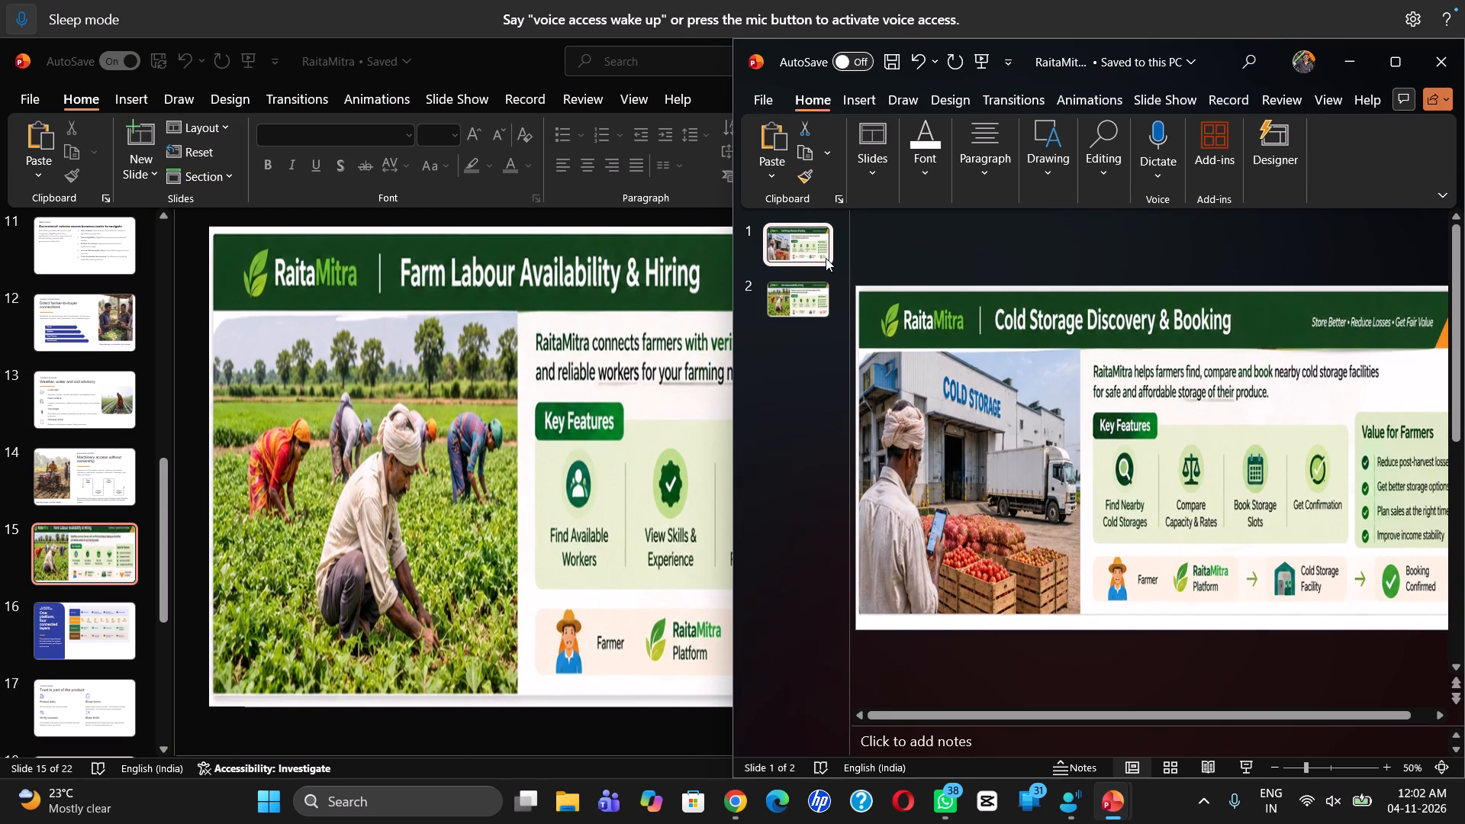
left_click(1011, 463)
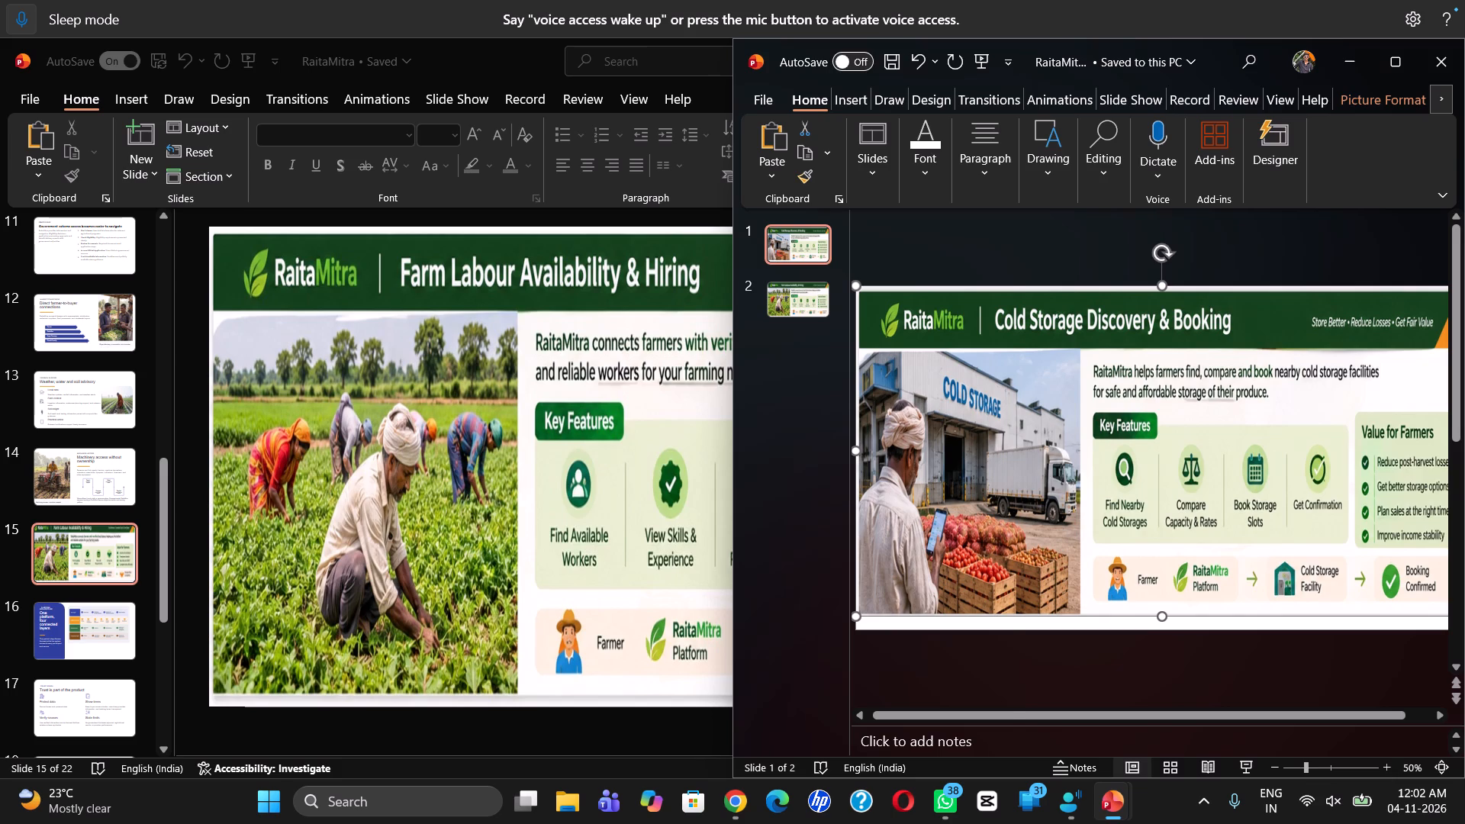
right_click(1011, 463)
left_click(1055, 385)
left_click(150, 176)
left_click(153, 179)
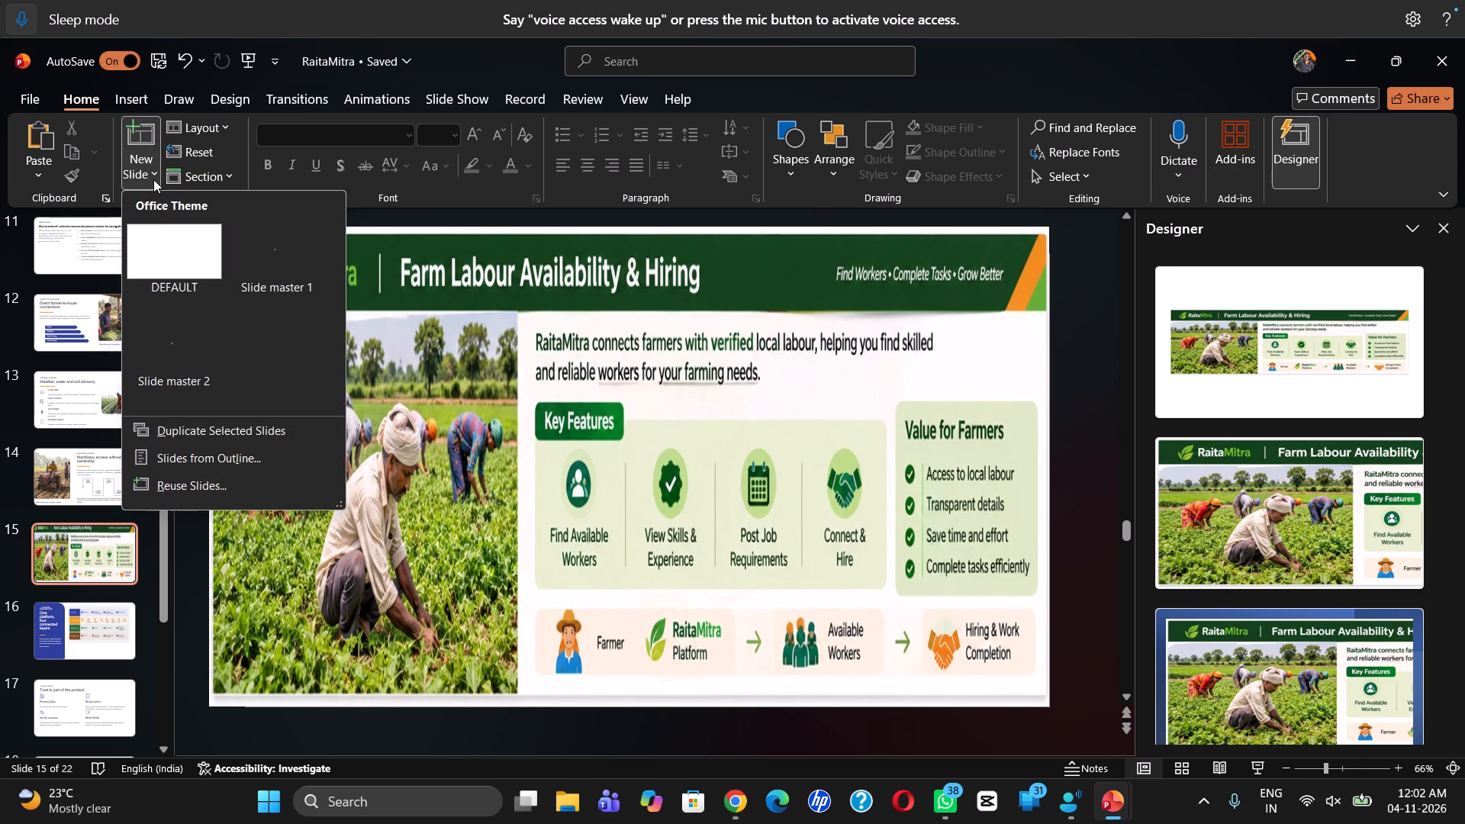
left_click(163, 237)
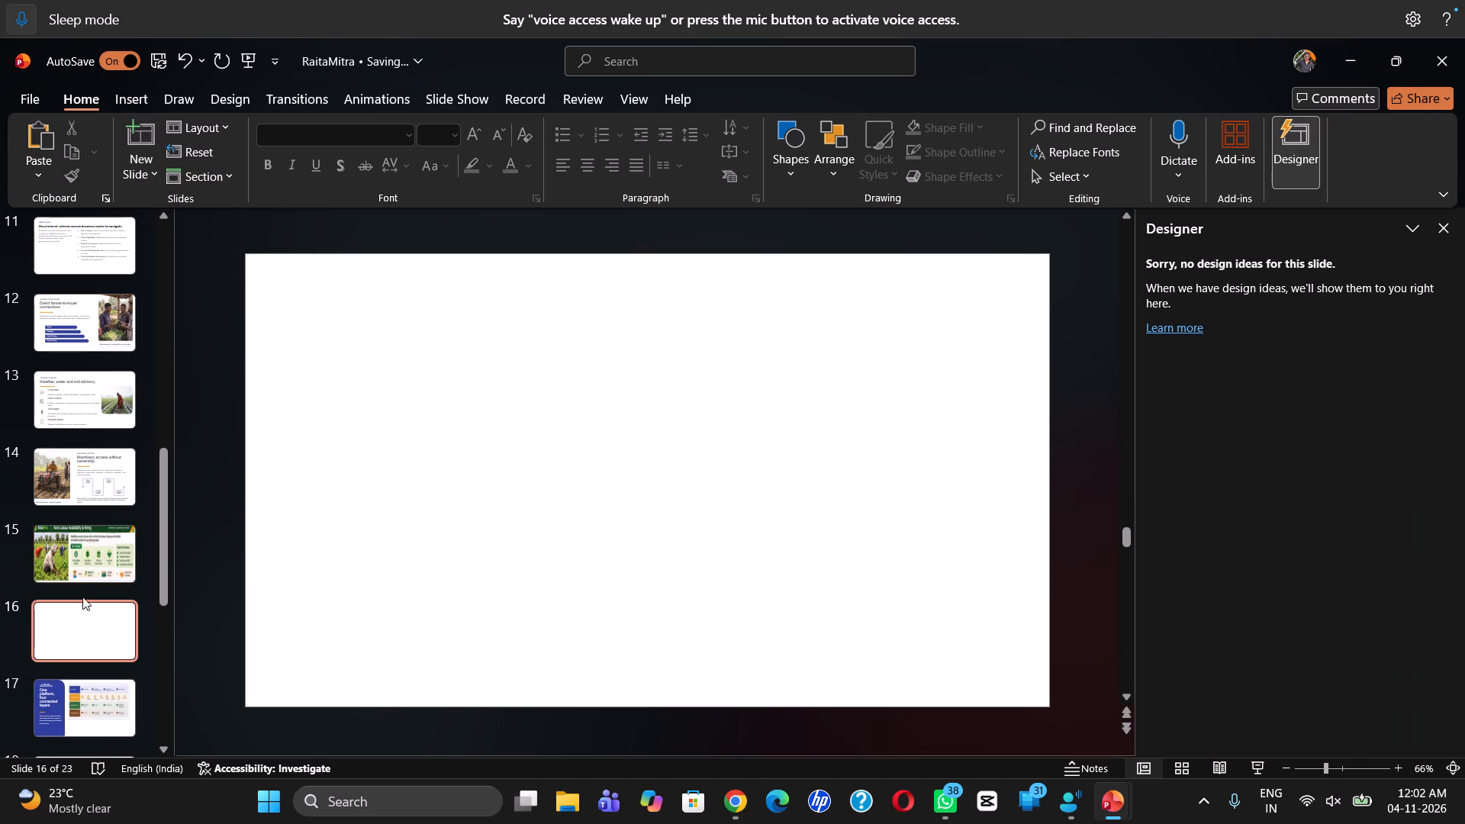
left_click(315, 433)
key("ctrl+v")
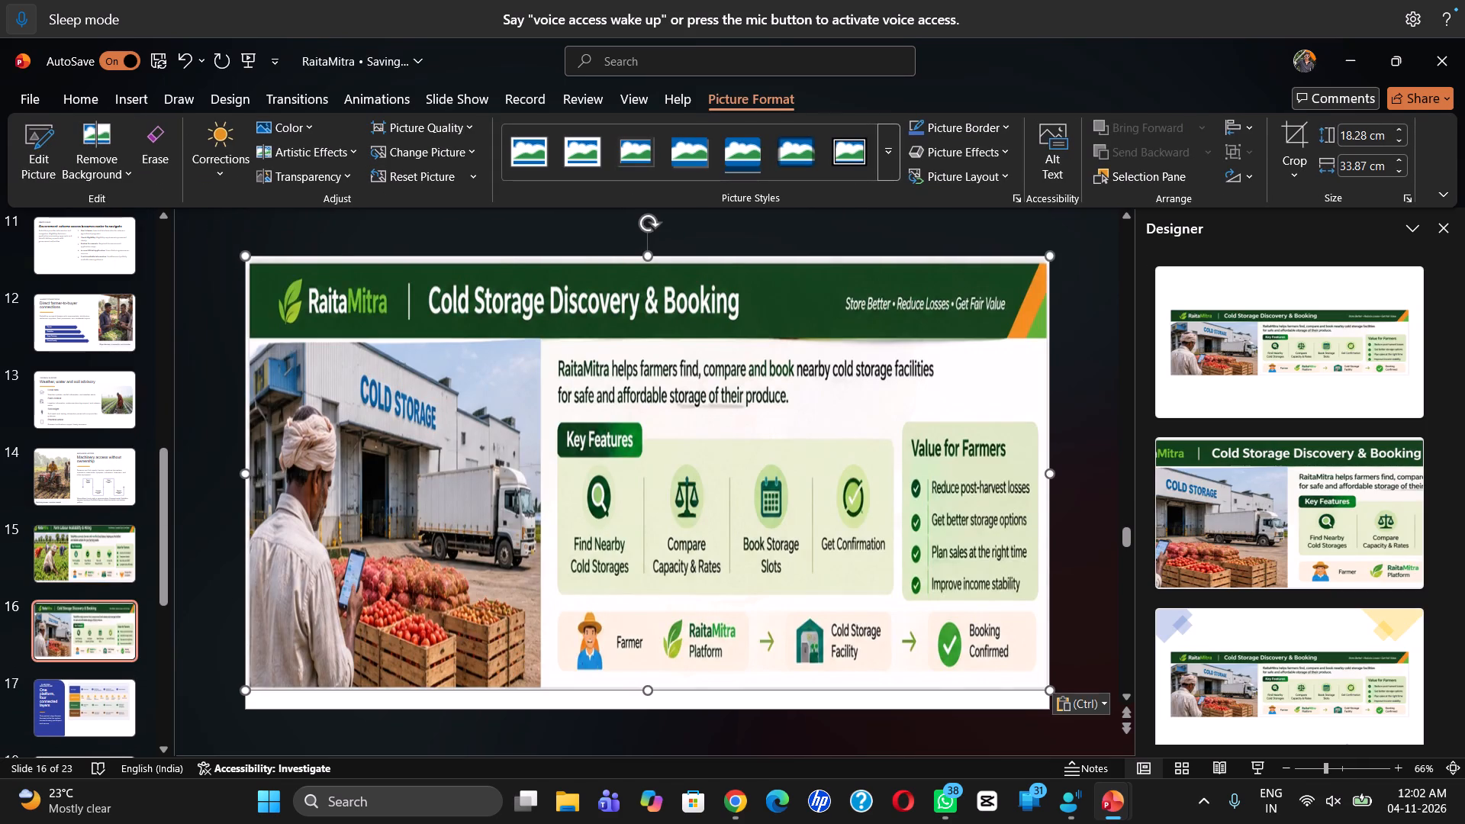
Stretch the Cold Storage picture on slide 16 down to the slide's bottom edge, making it 19.05 cm high.
left_click_drag(646, 690, 645, 708)
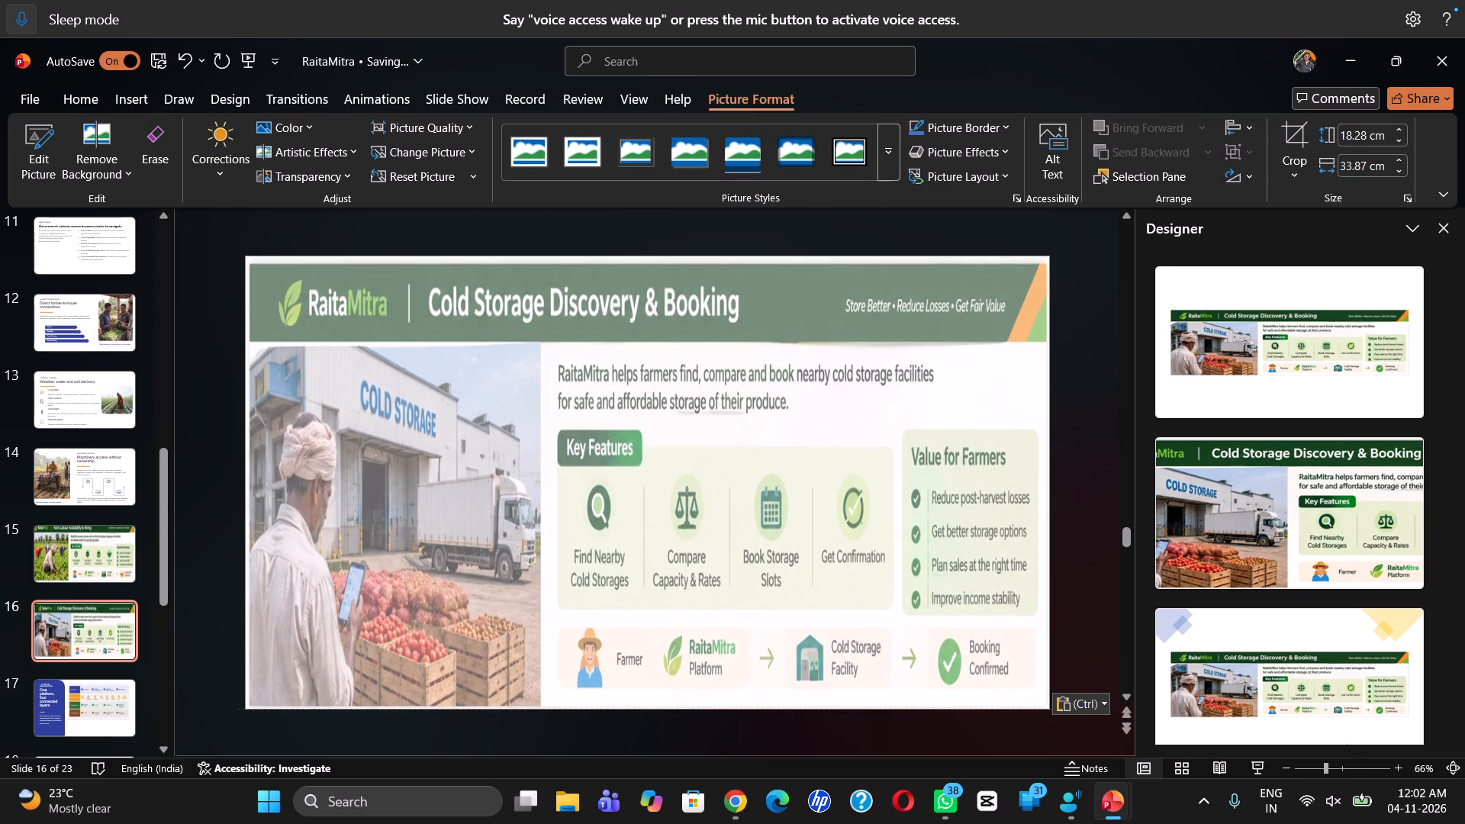
left_click_drag(645, 708, 645, 709)
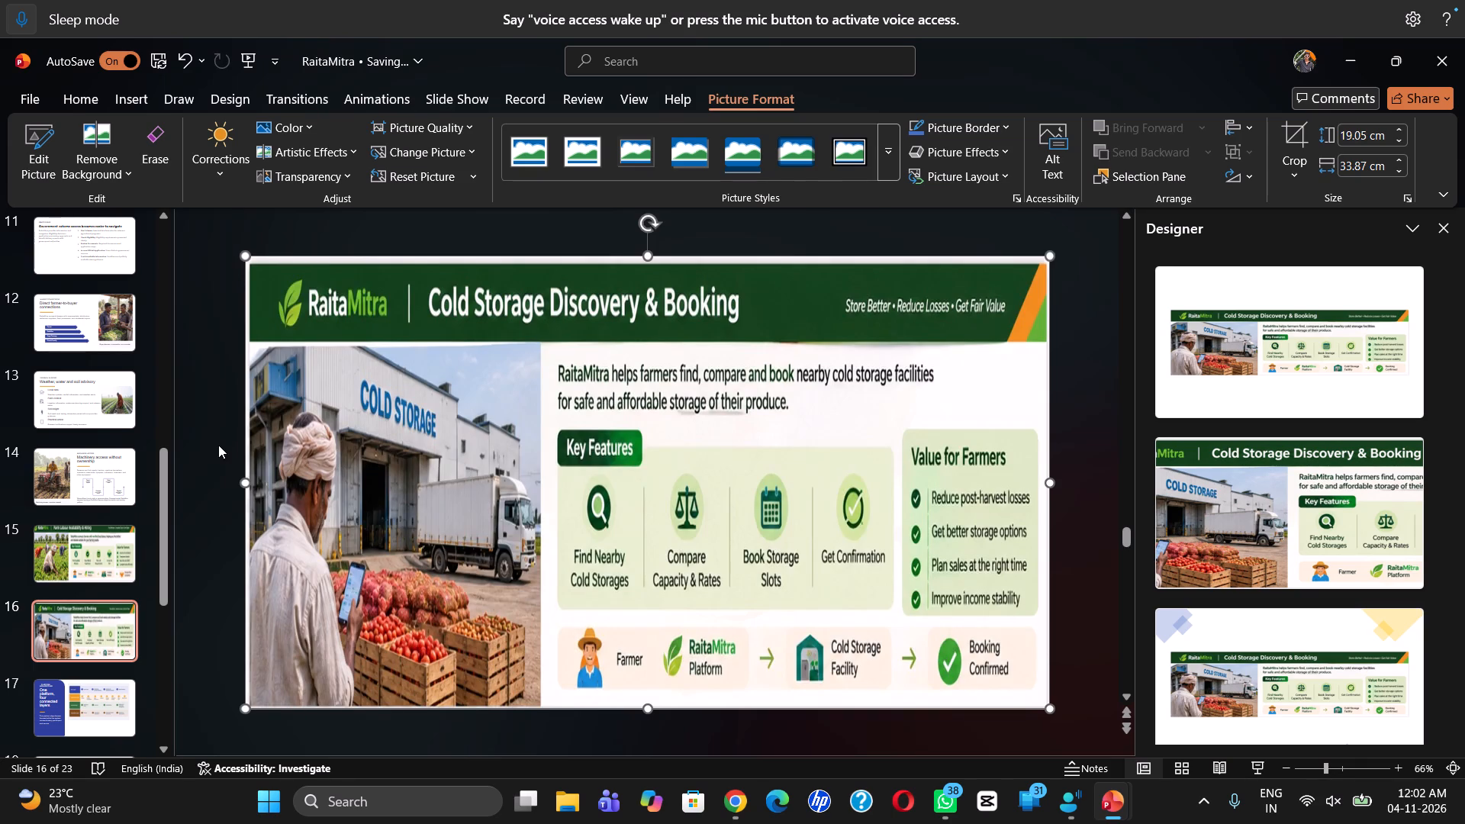
left_click(218, 445)
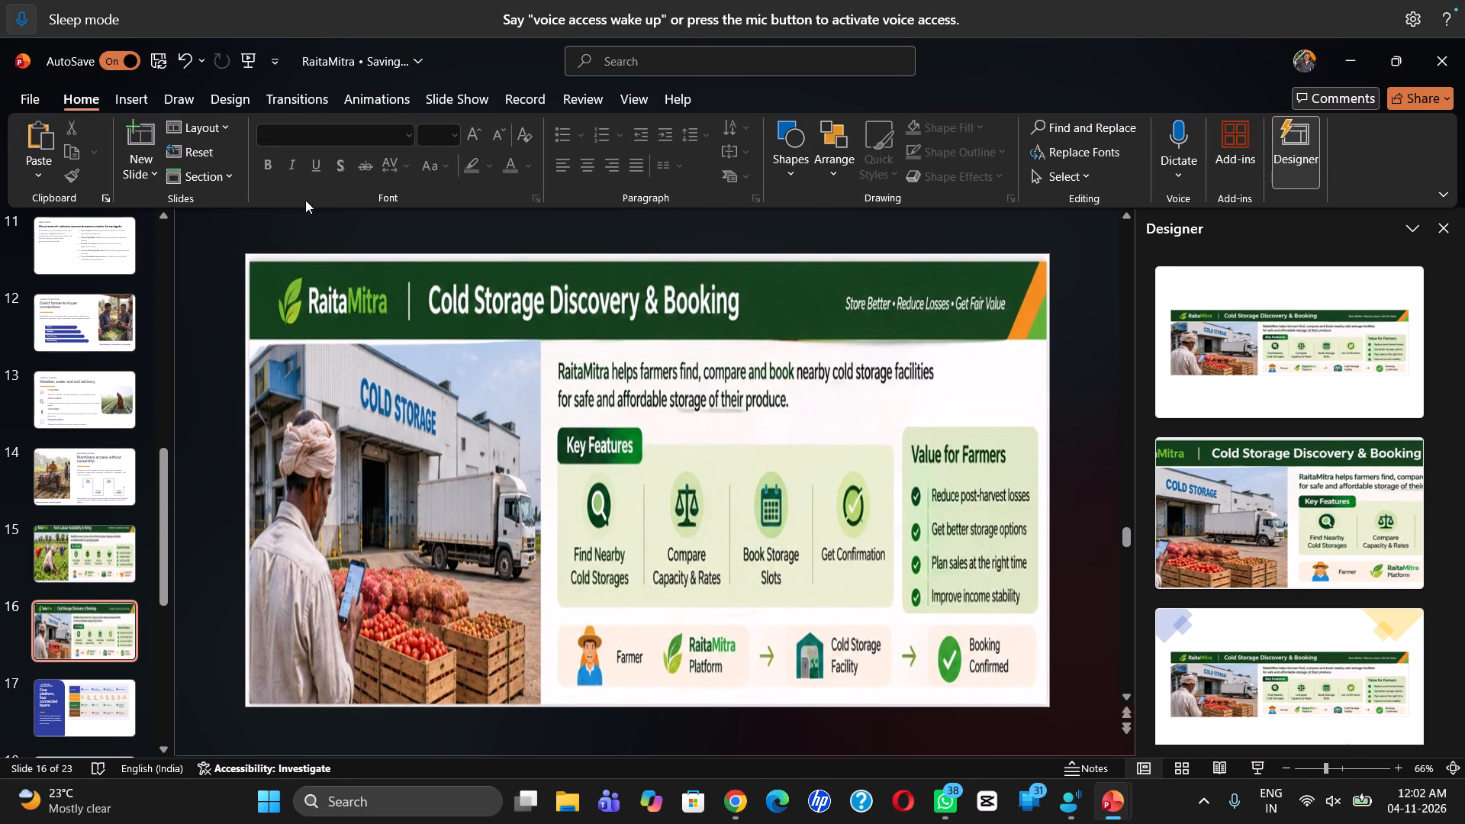
left_click(326, 264)
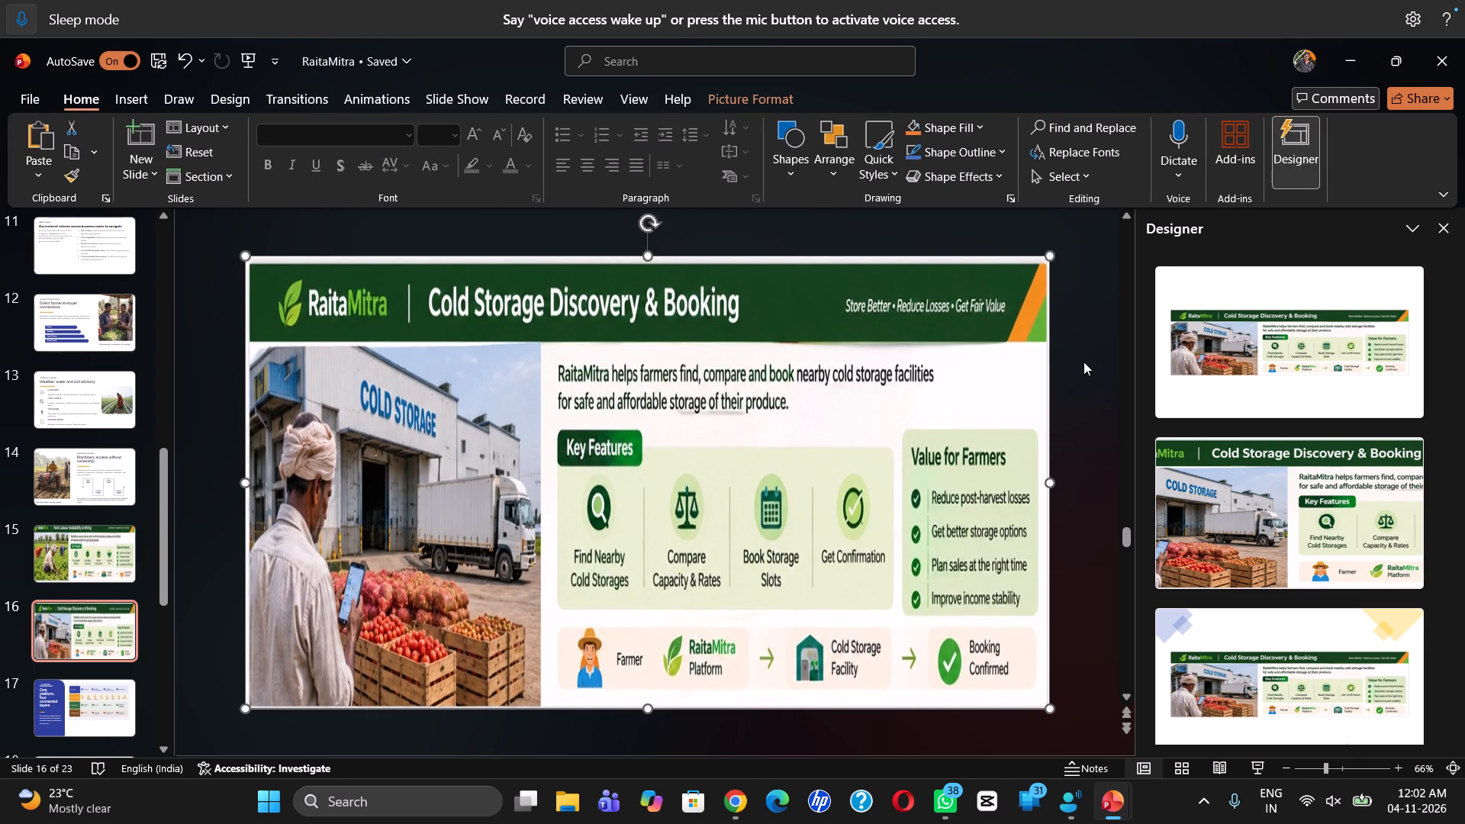
left_click(1109, 365)
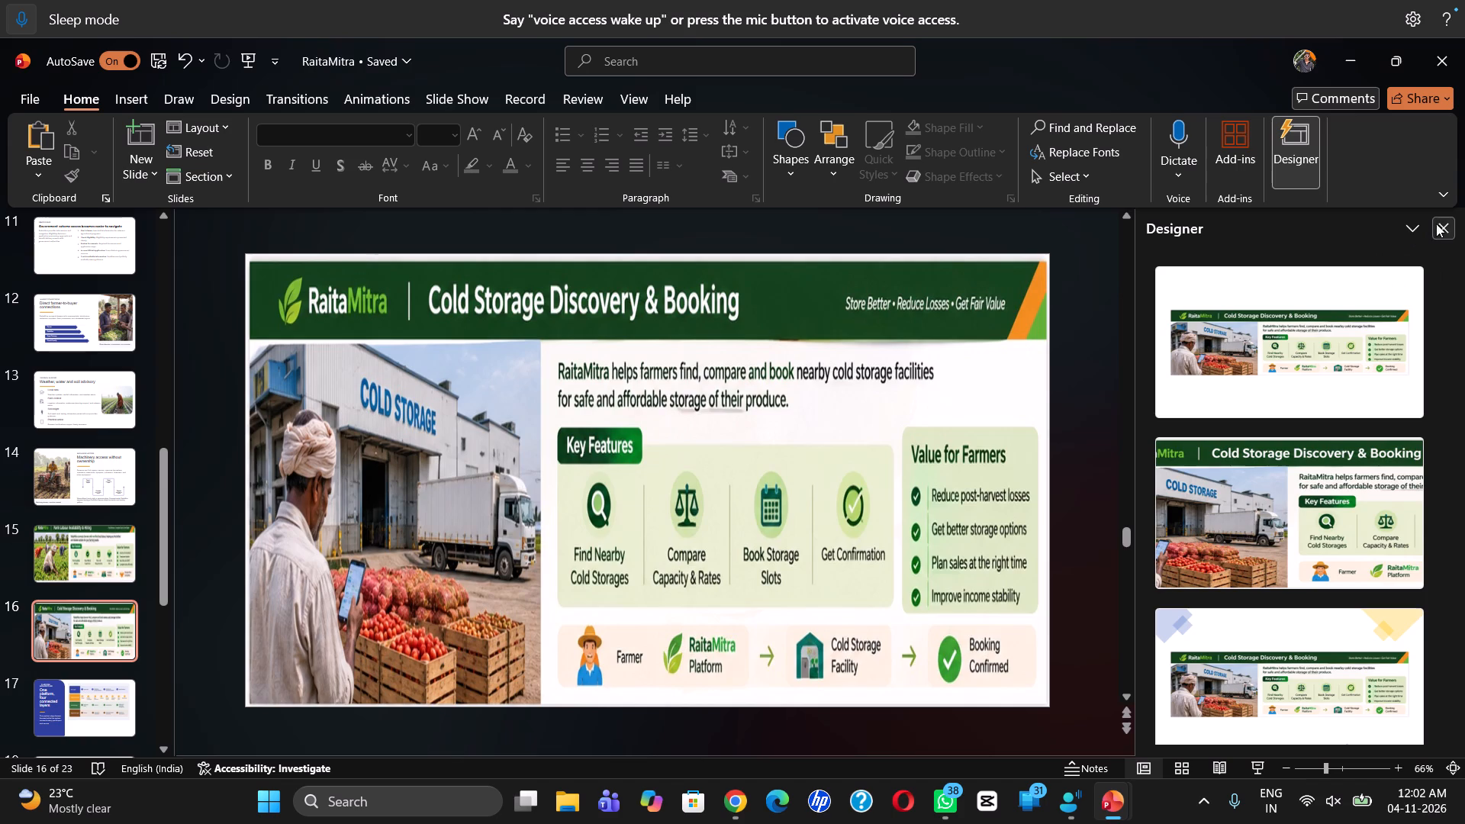
Close the design suggestions for the cold storage slide.
left_click(1443, 225)
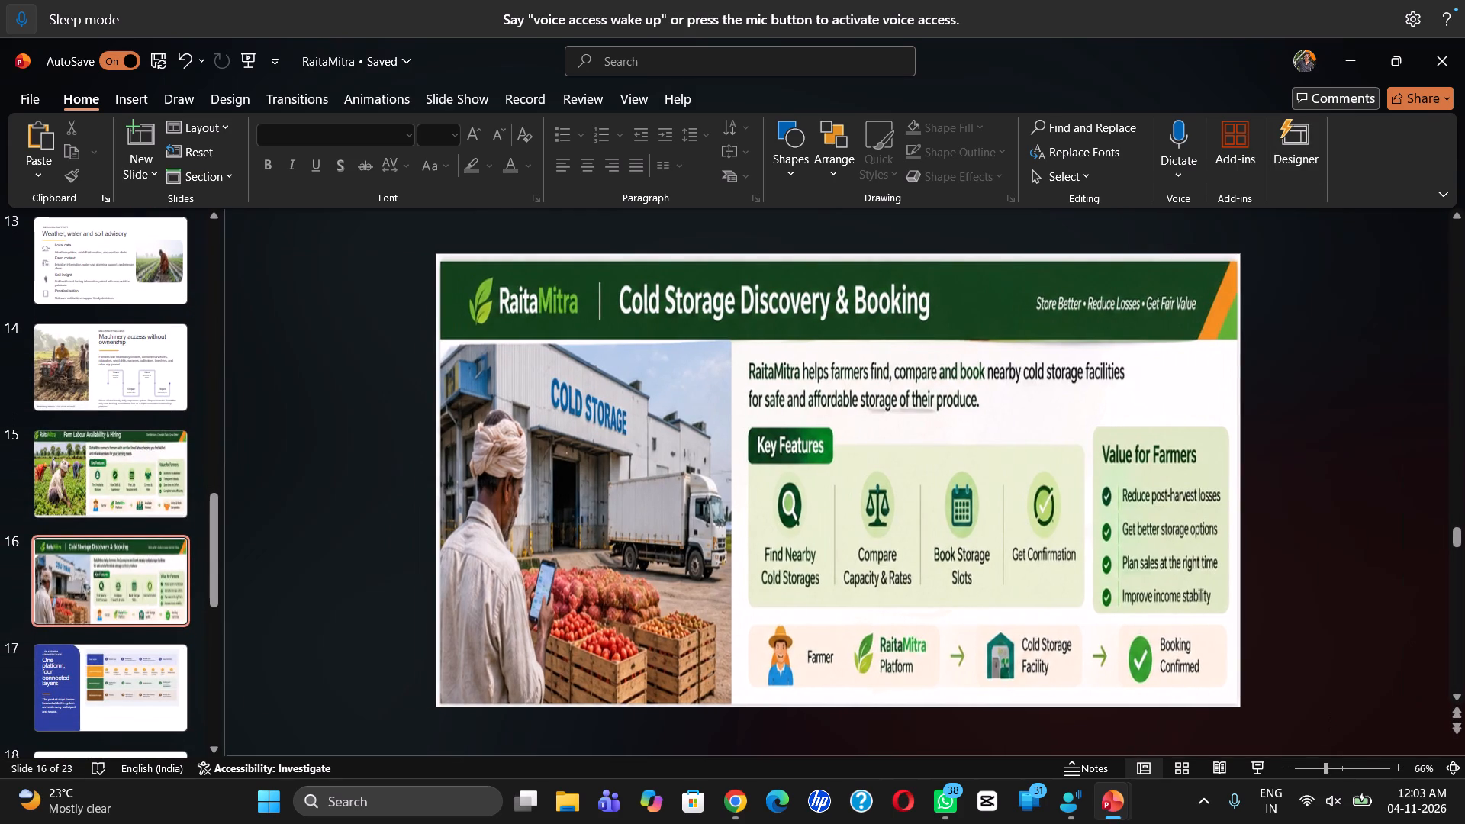
Extend the Cold Storage picture's top edge slightly above the top of slide 16, leaving its bottom edge in place.
left_click(964, 275)
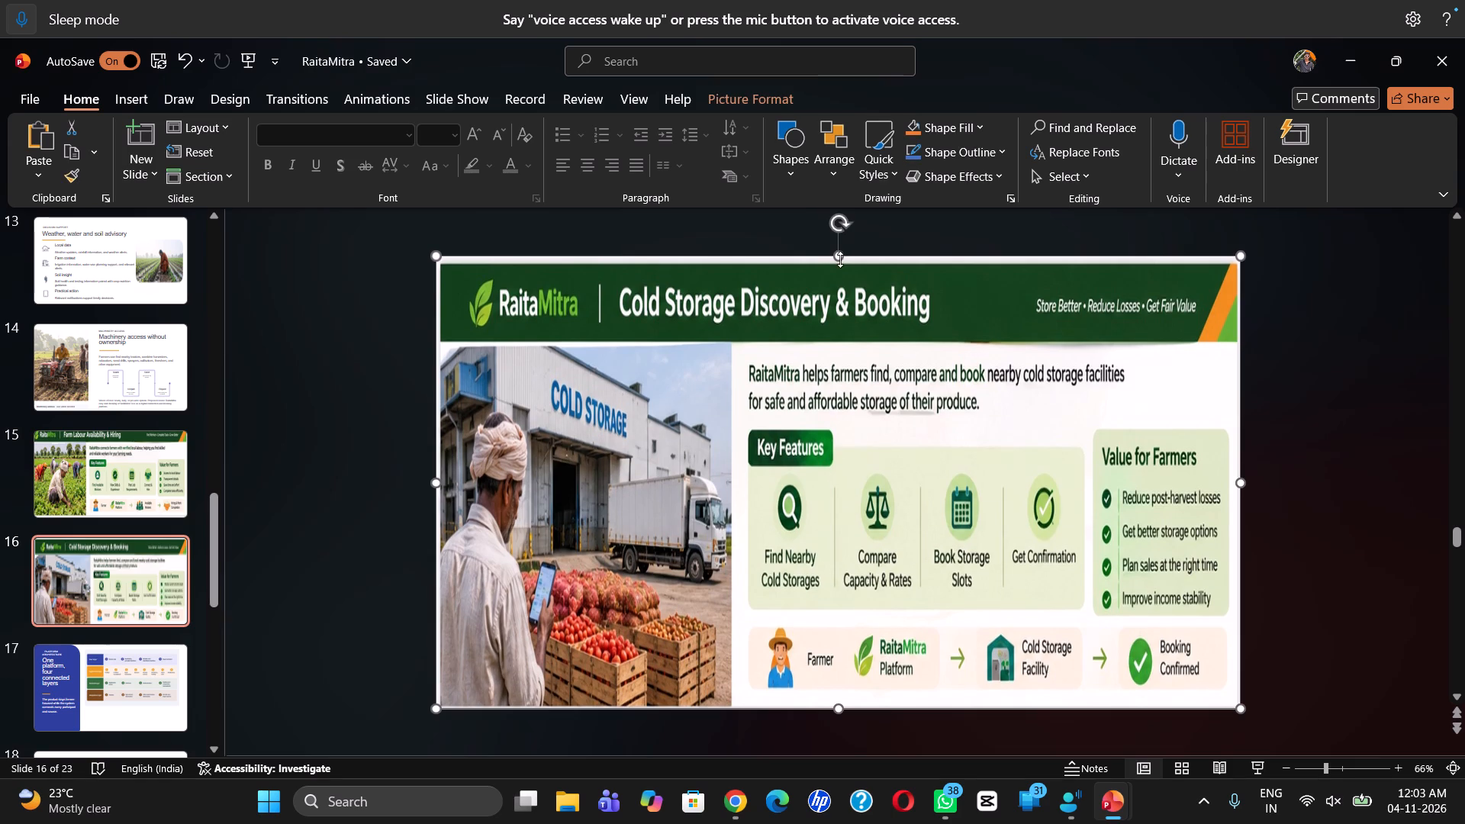
left_click(840, 258)
left_click_drag(839, 259, 839, 250)
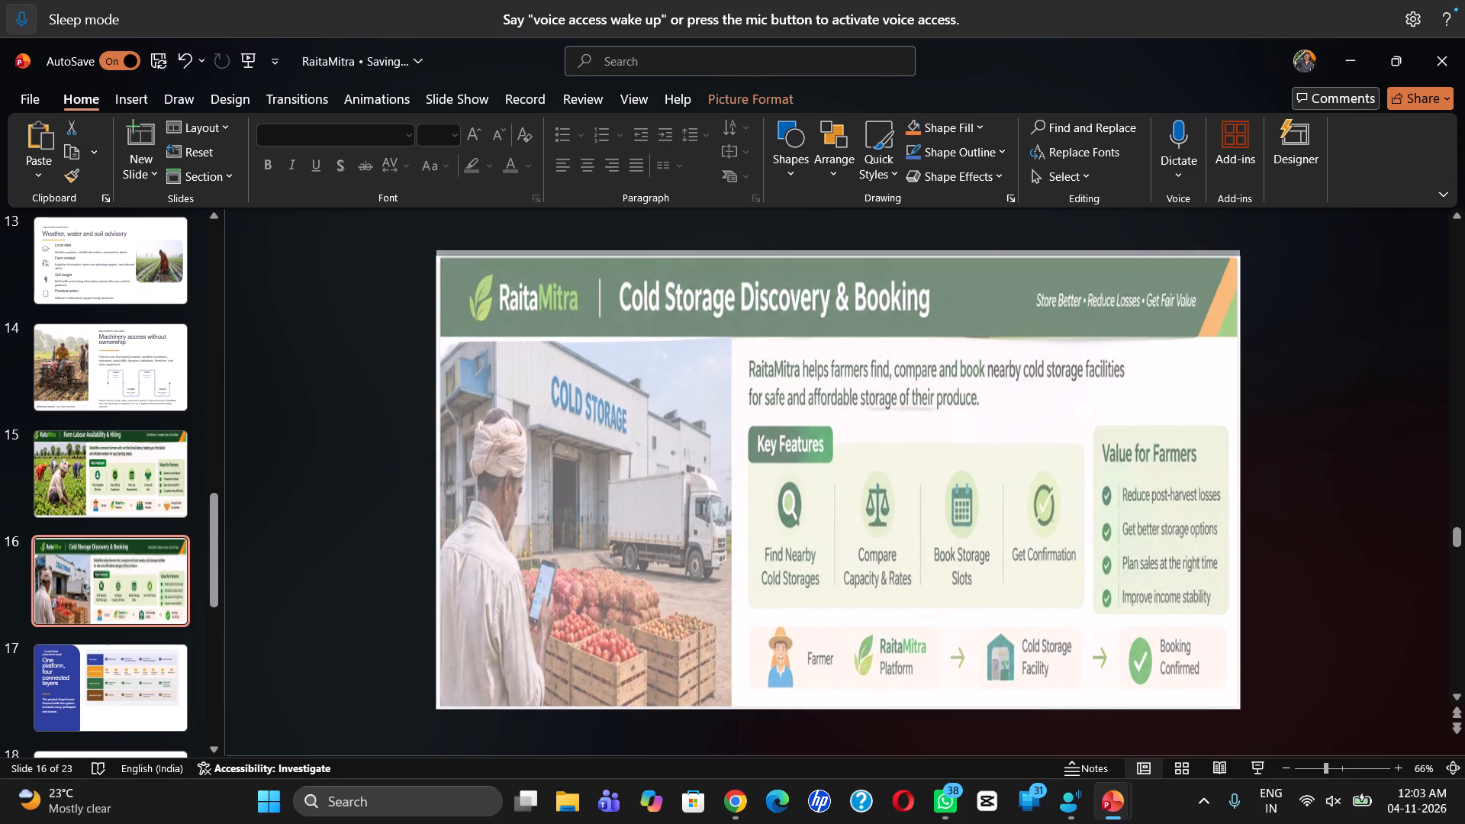
left_click_drag(839, 250, 839, 252)
left_click_drag(839, 252, 839, 237)
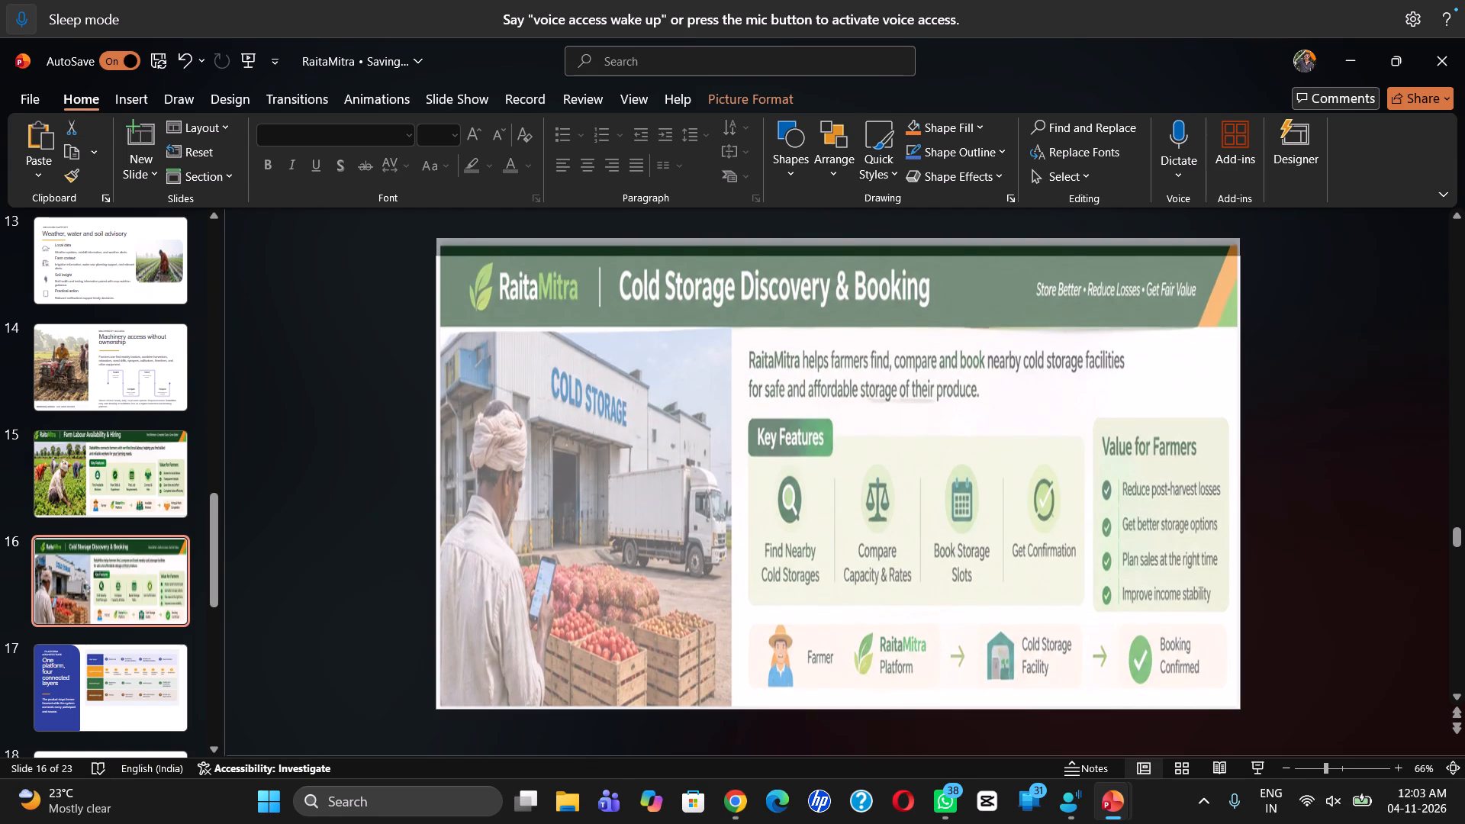
left_click_drag(839, 237, 839, 238)
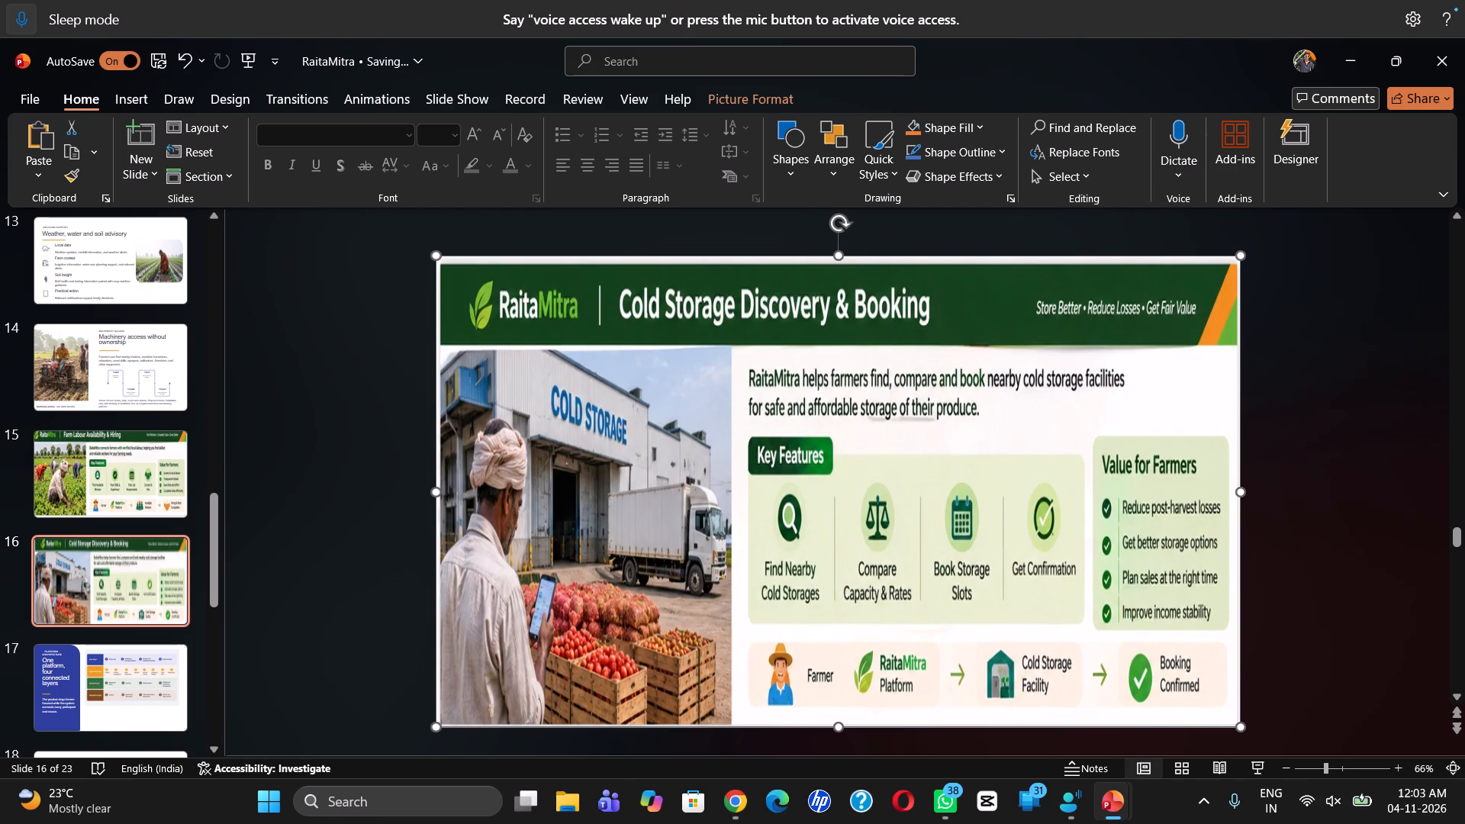
left_click(874, 260)
left_click(874, 260)
left_click(1316, 356)
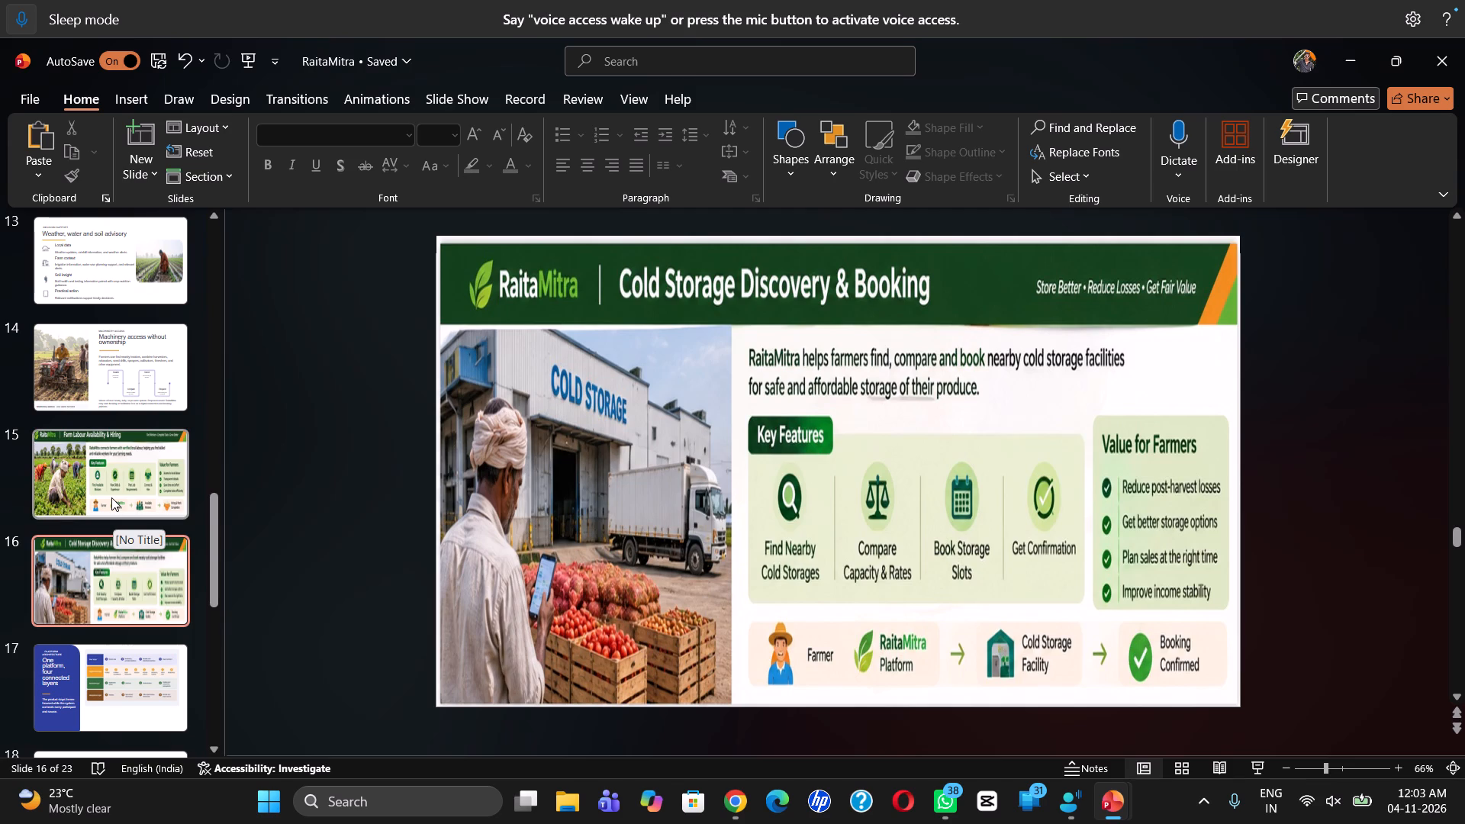
Review the slides from Platform Architecture towards the end of the deck, and back to the machinery access slide.
left_click(83, 674)
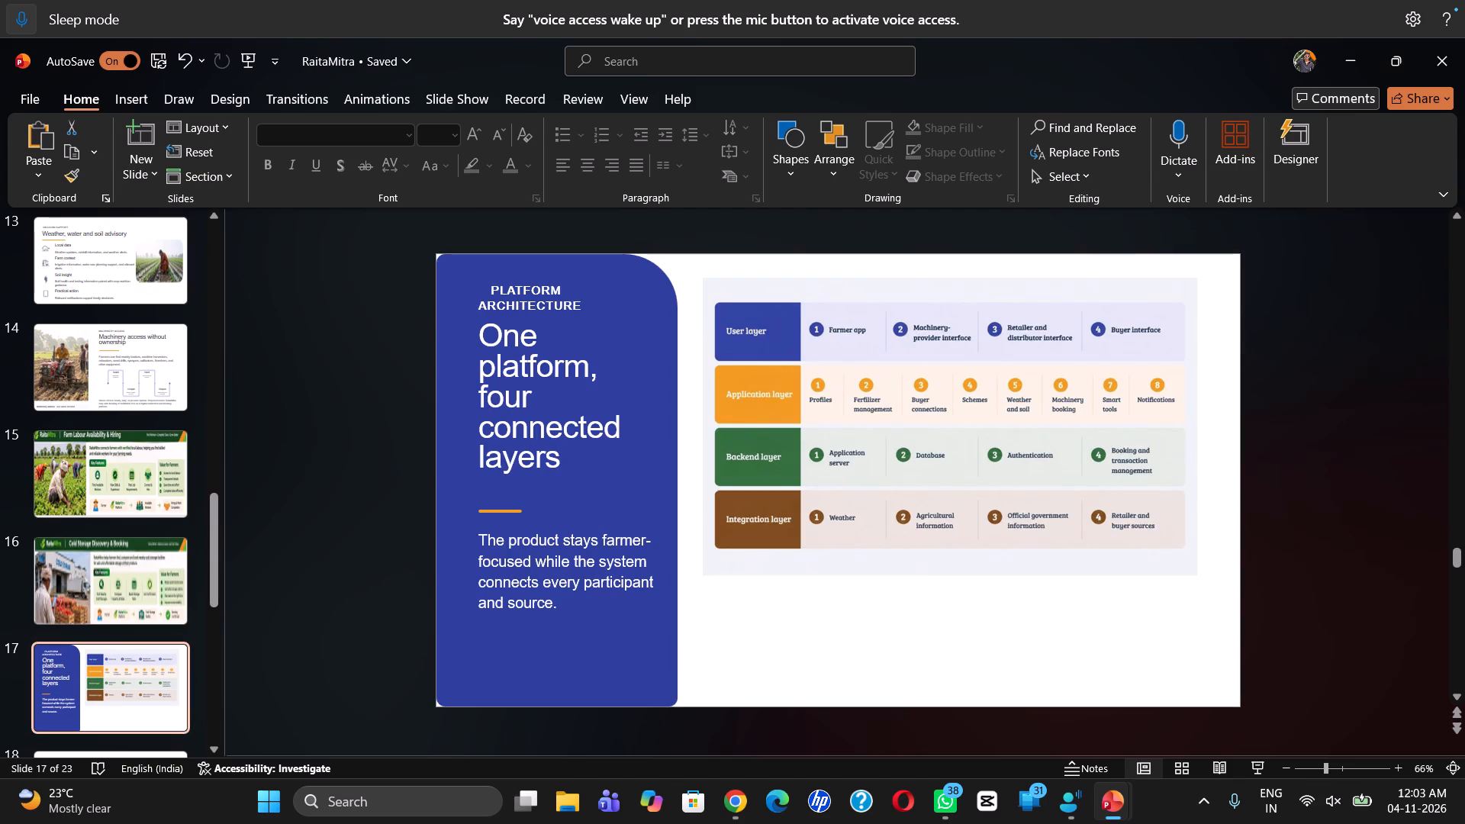
scroll(561, 477, "down", 2)
scroll(561, 477, "up", 1)
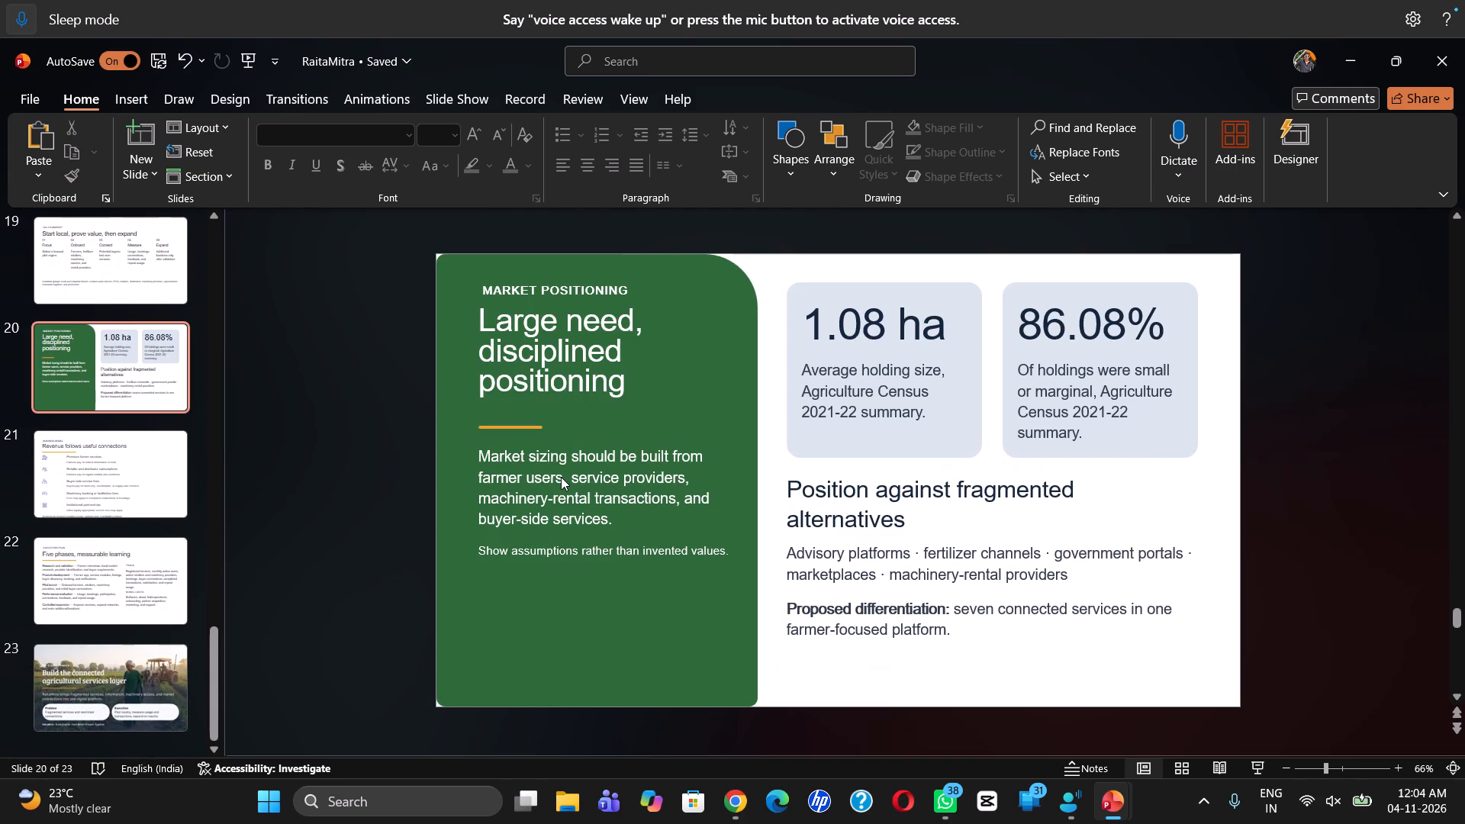
scroll(561, 477, "down", 1)
scroll(561, 477, "up", 5)
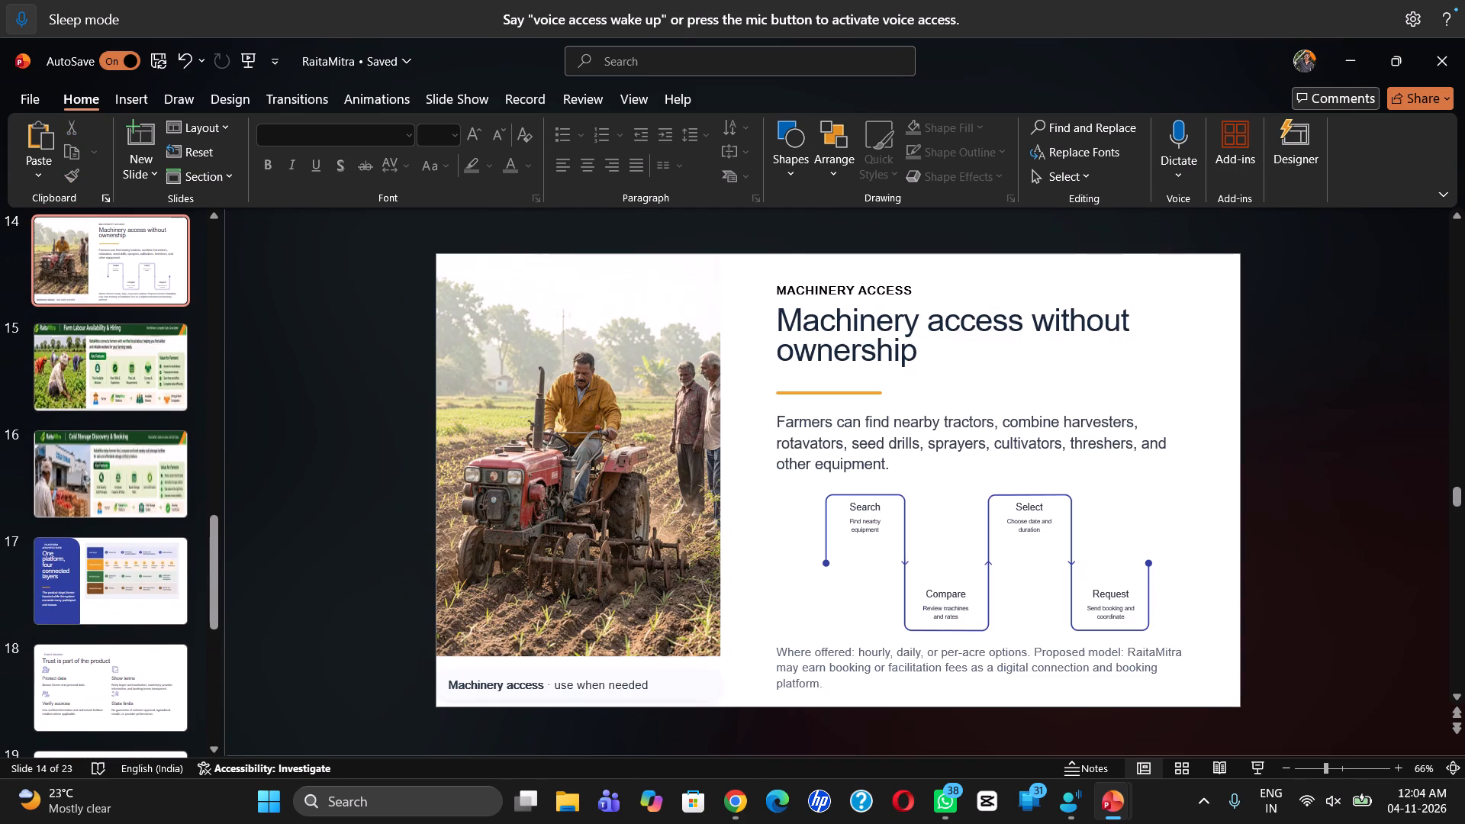
left_click(133, 551)
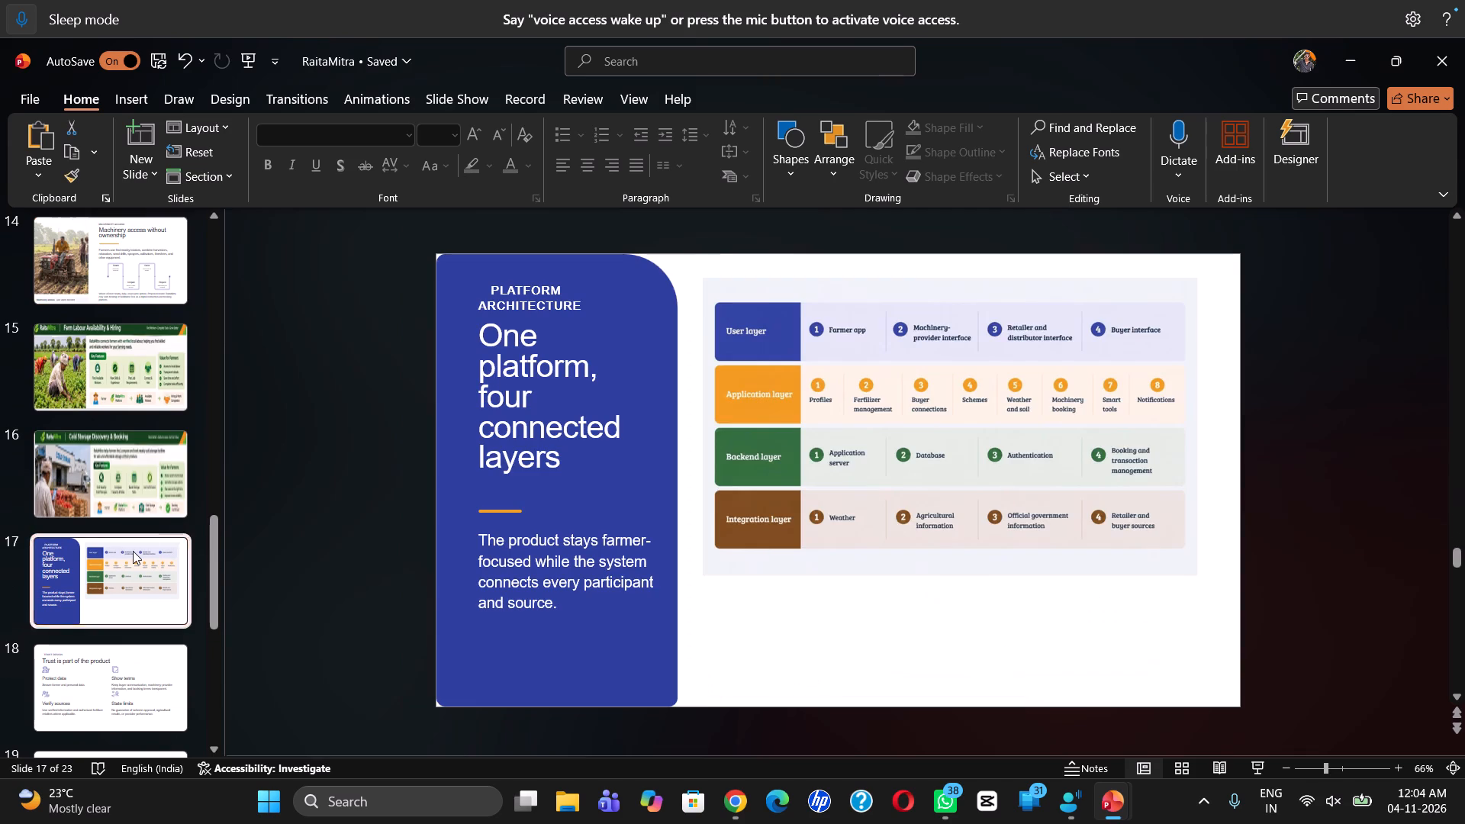
Set the font colour of the blue panel on slide 3 to the base theme green.
scroll(134, 433, "up", 11)
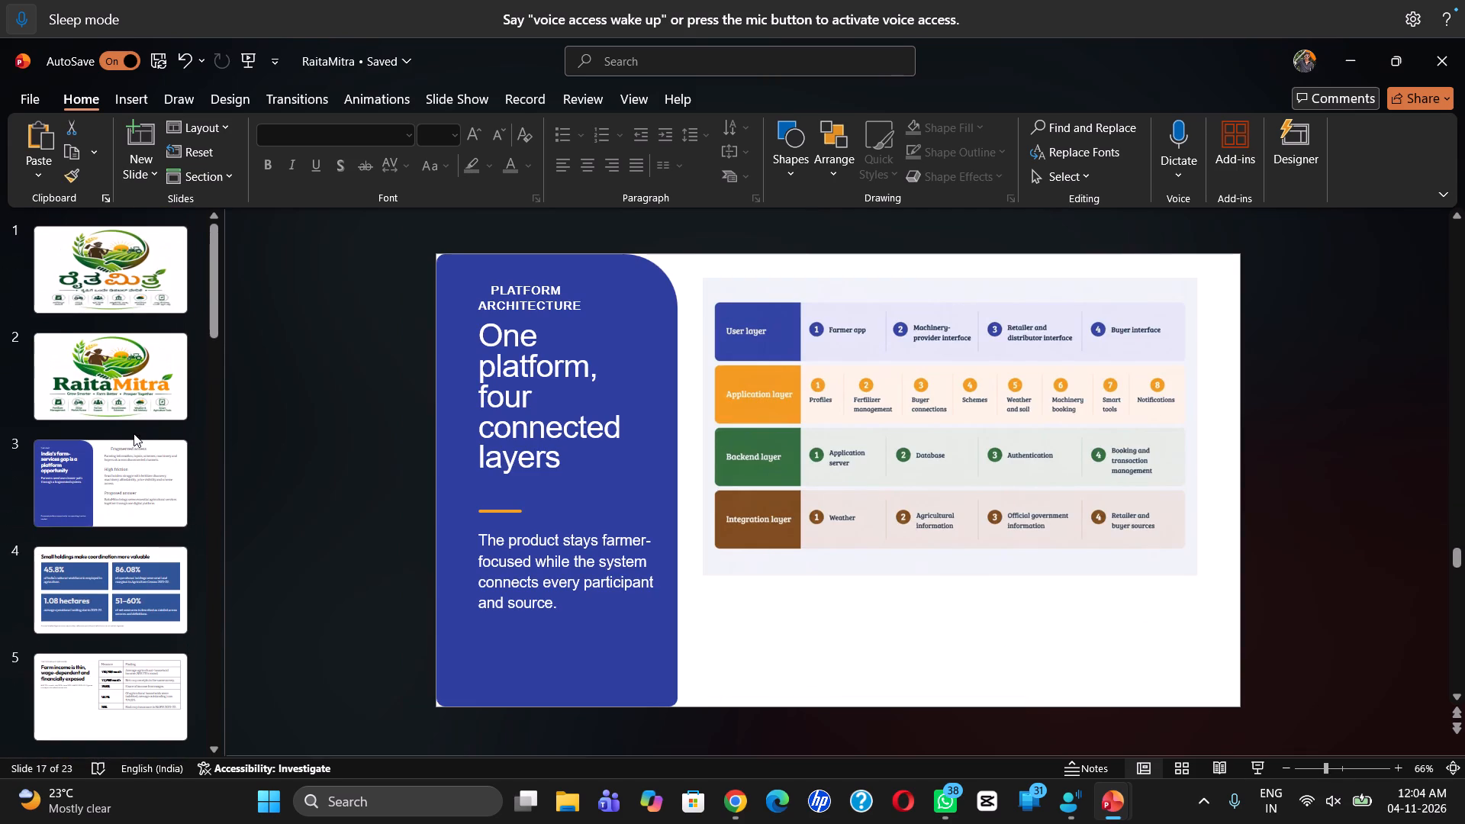
left_click(100, 525)
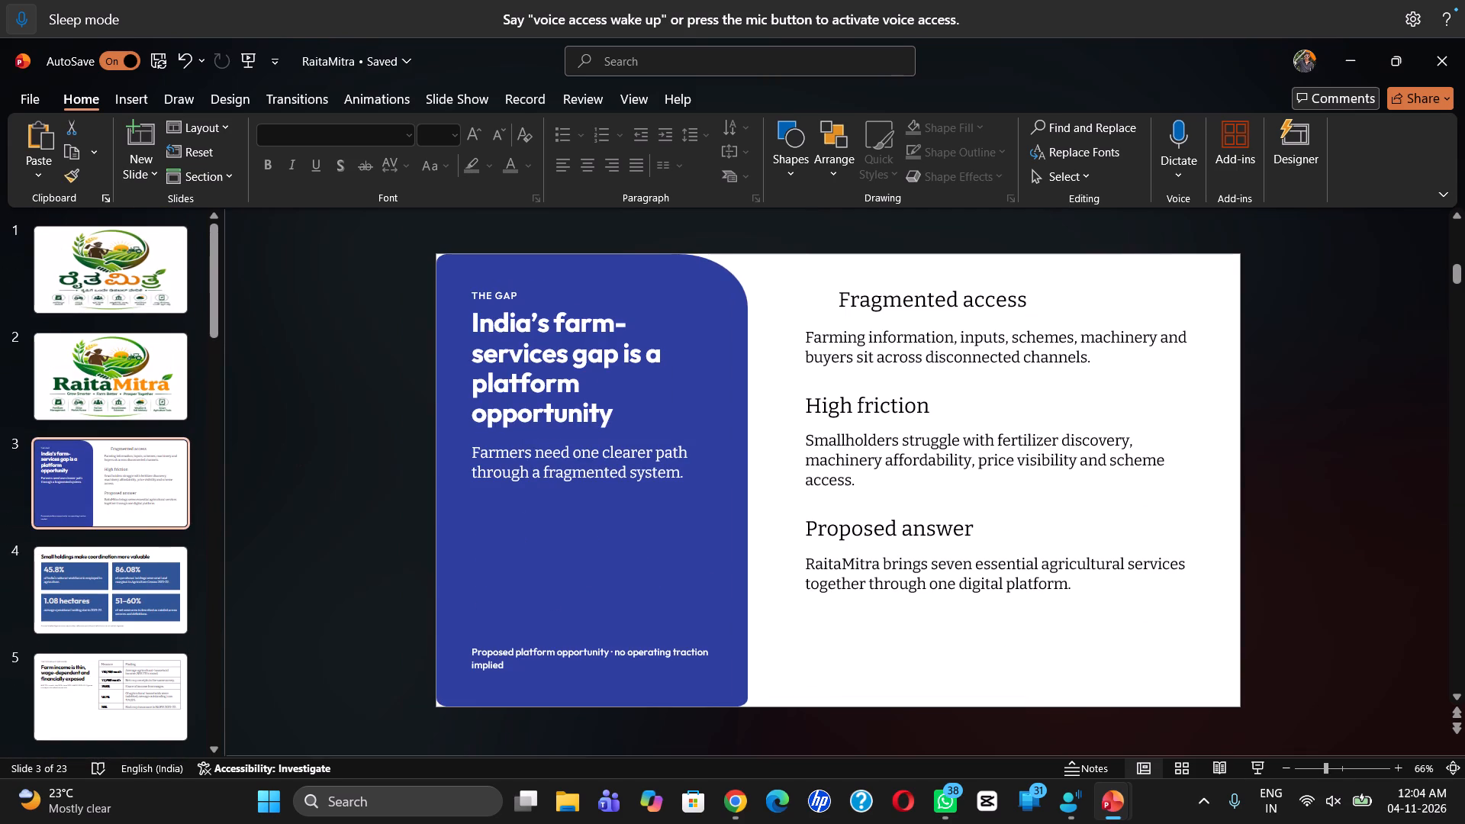
left_click(629, 414)
left_click(639, 549)
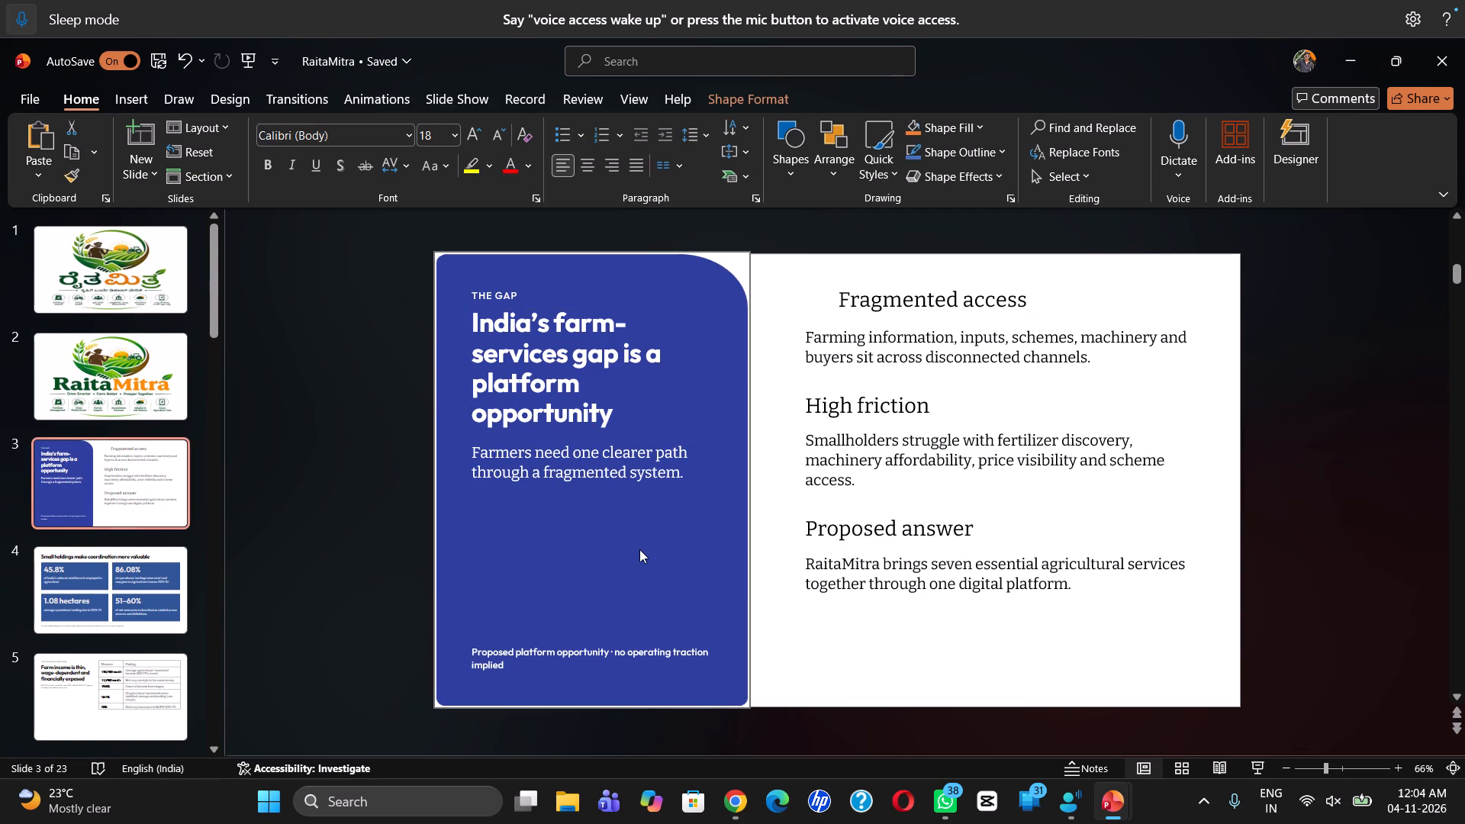
left_click(535, 166)
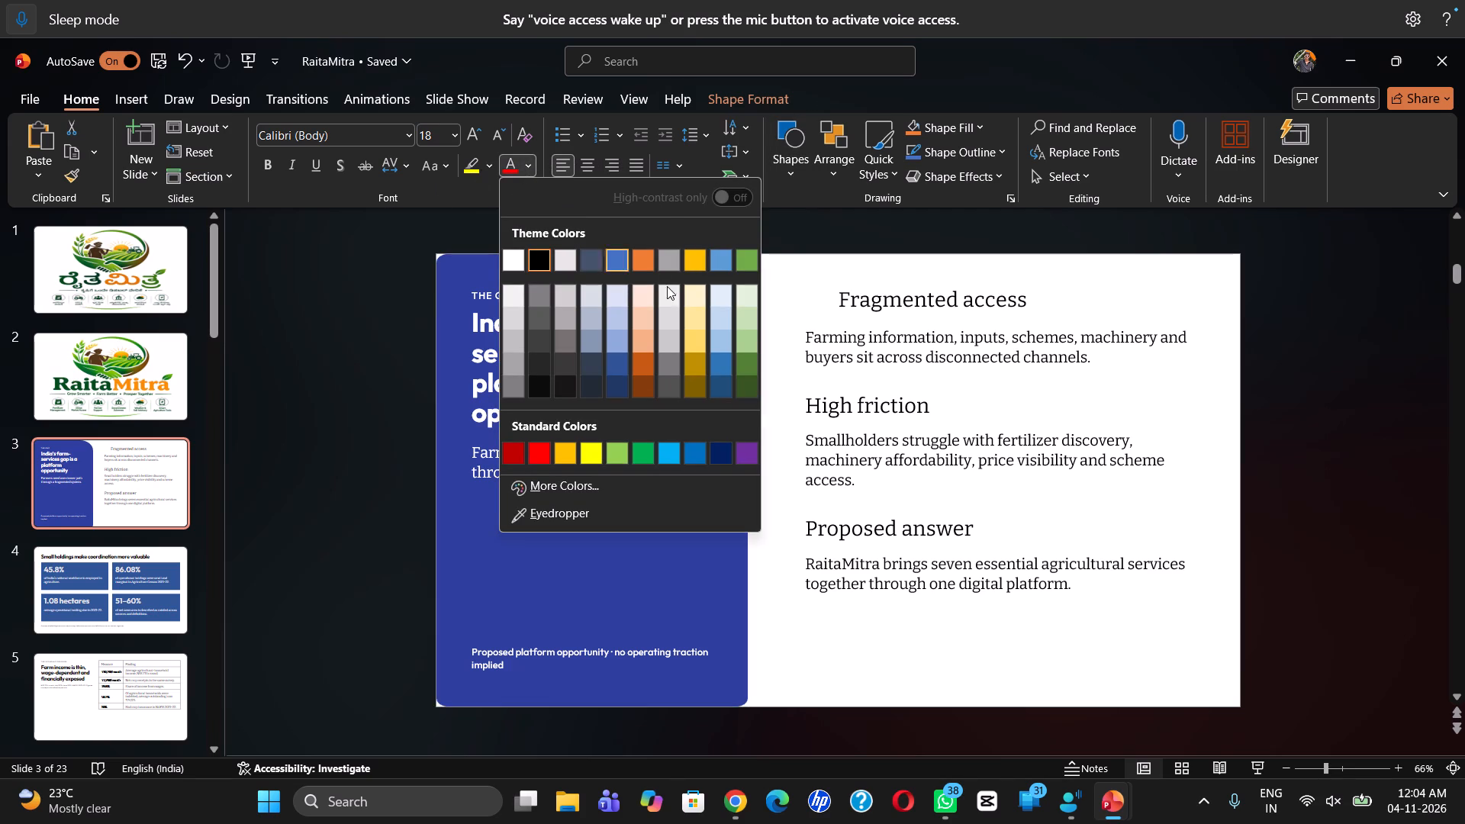
left_click(744, 269)
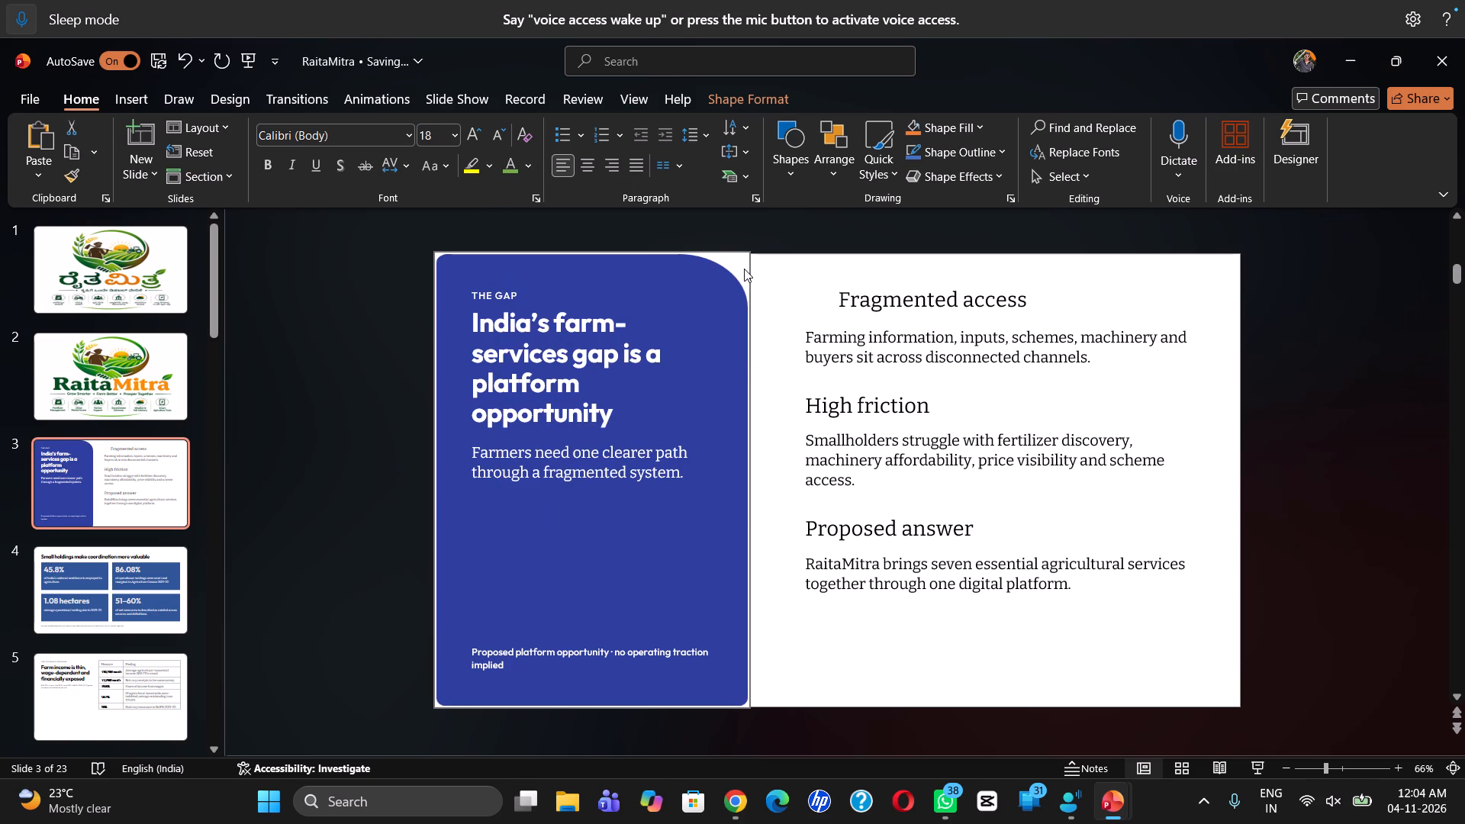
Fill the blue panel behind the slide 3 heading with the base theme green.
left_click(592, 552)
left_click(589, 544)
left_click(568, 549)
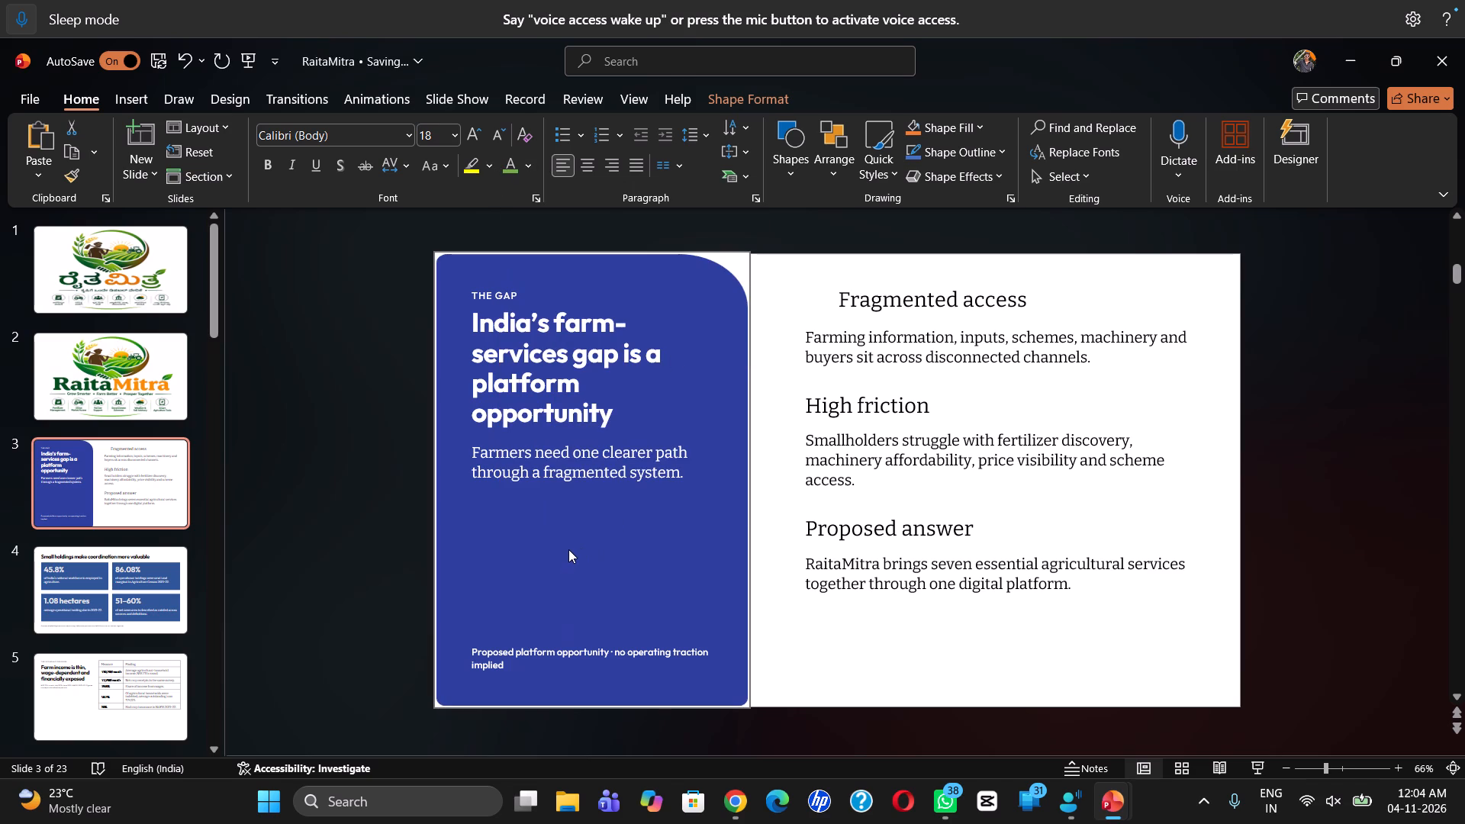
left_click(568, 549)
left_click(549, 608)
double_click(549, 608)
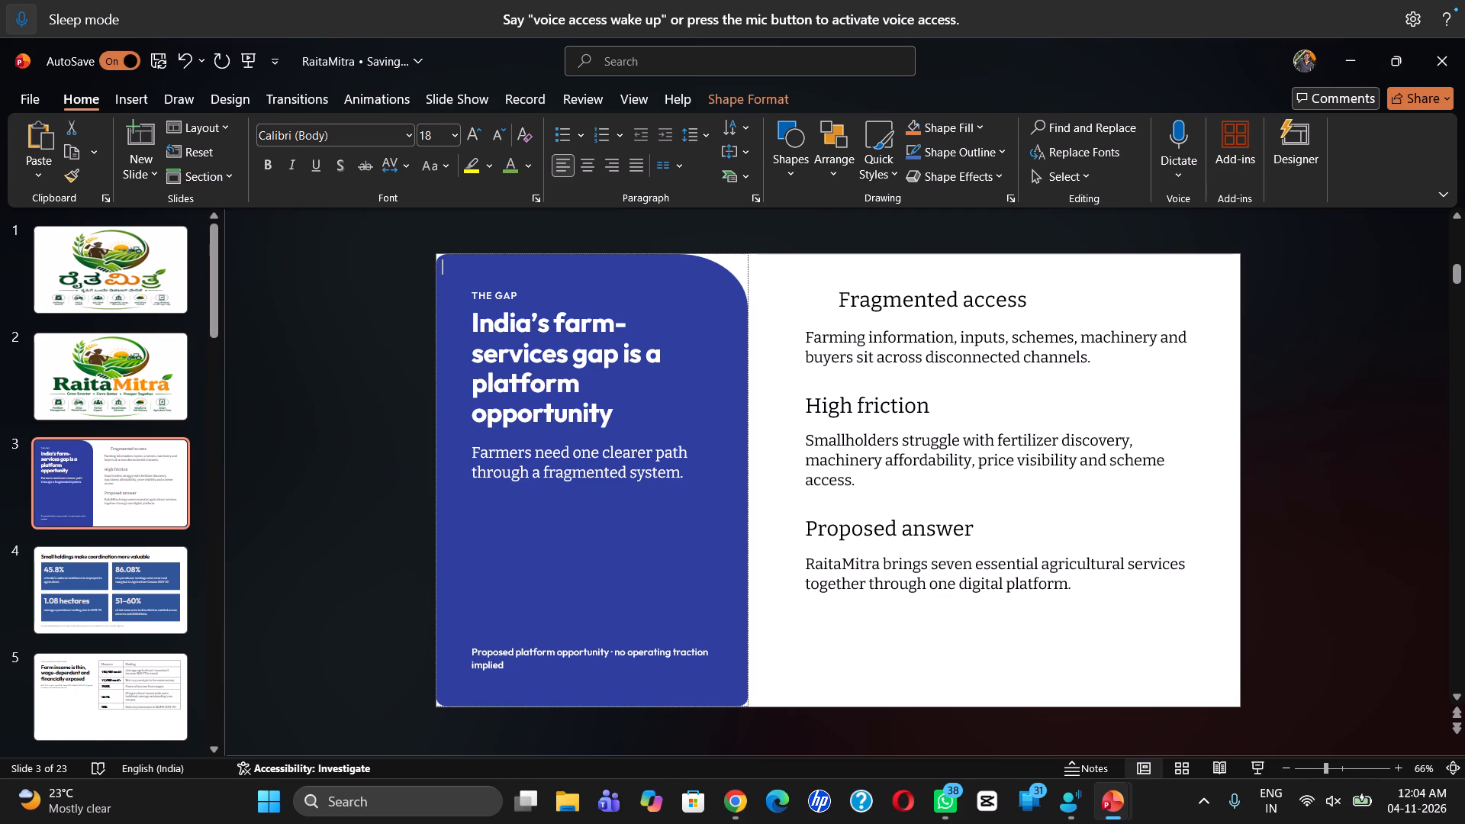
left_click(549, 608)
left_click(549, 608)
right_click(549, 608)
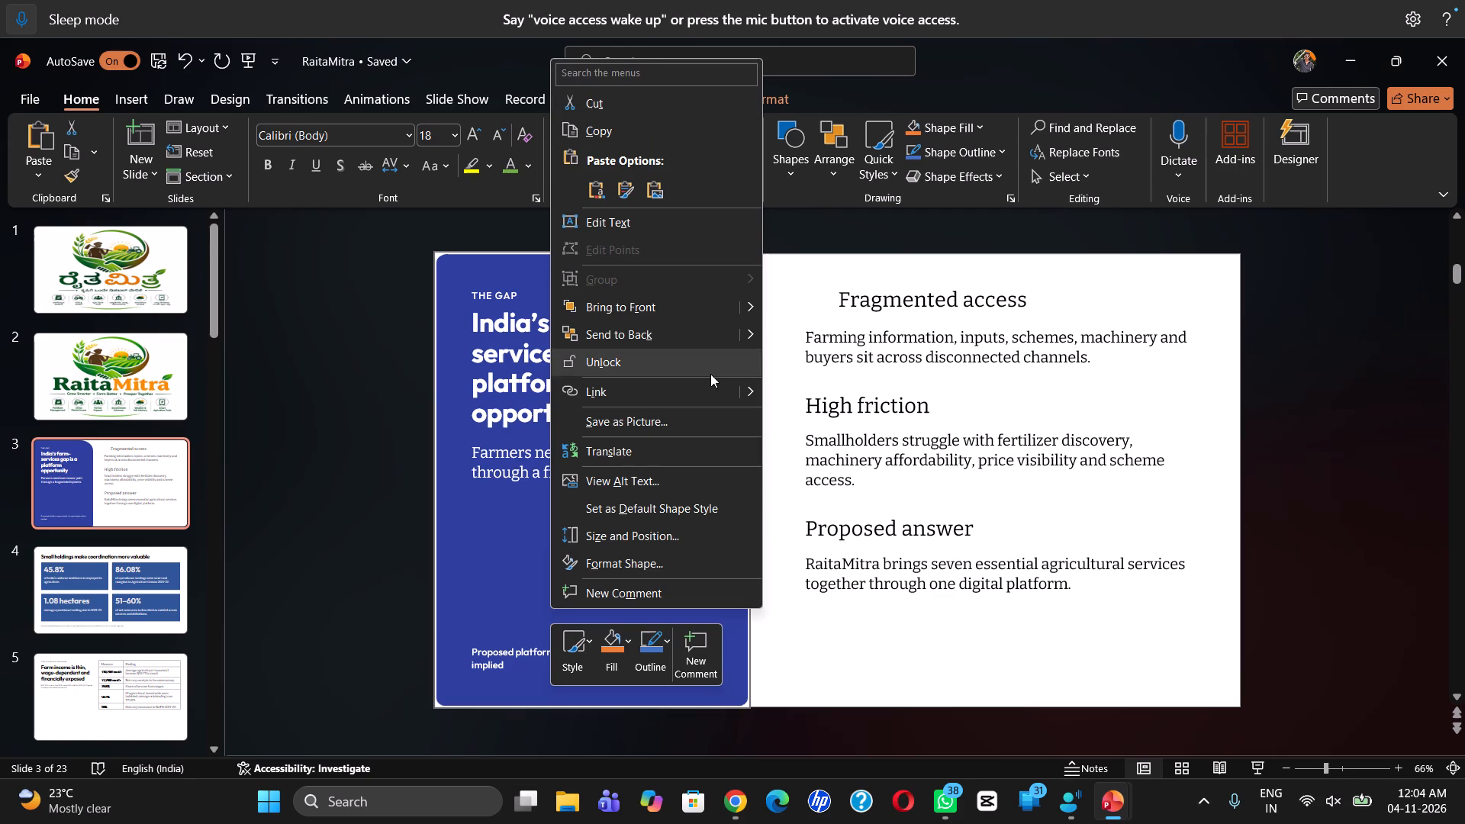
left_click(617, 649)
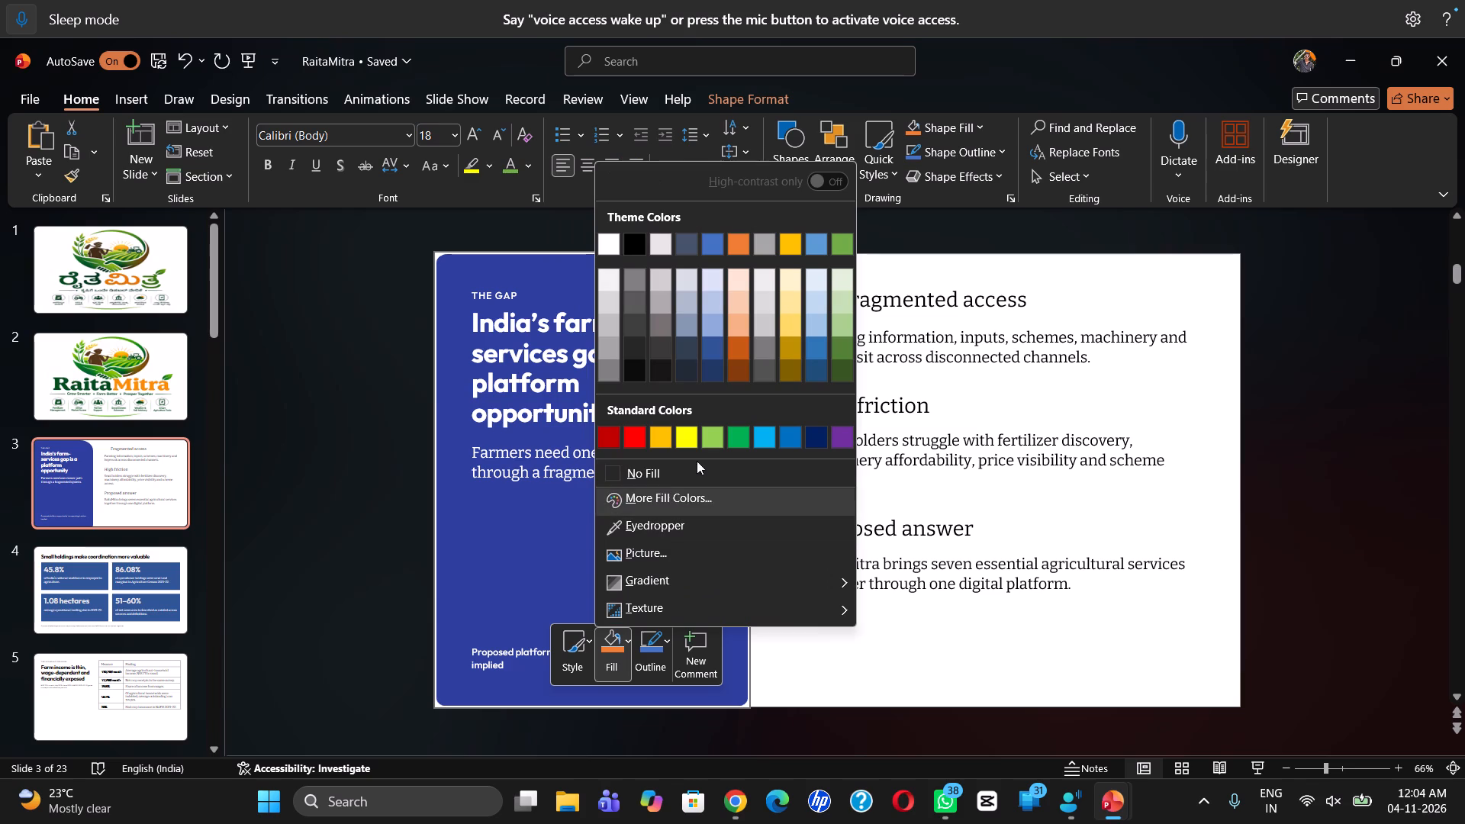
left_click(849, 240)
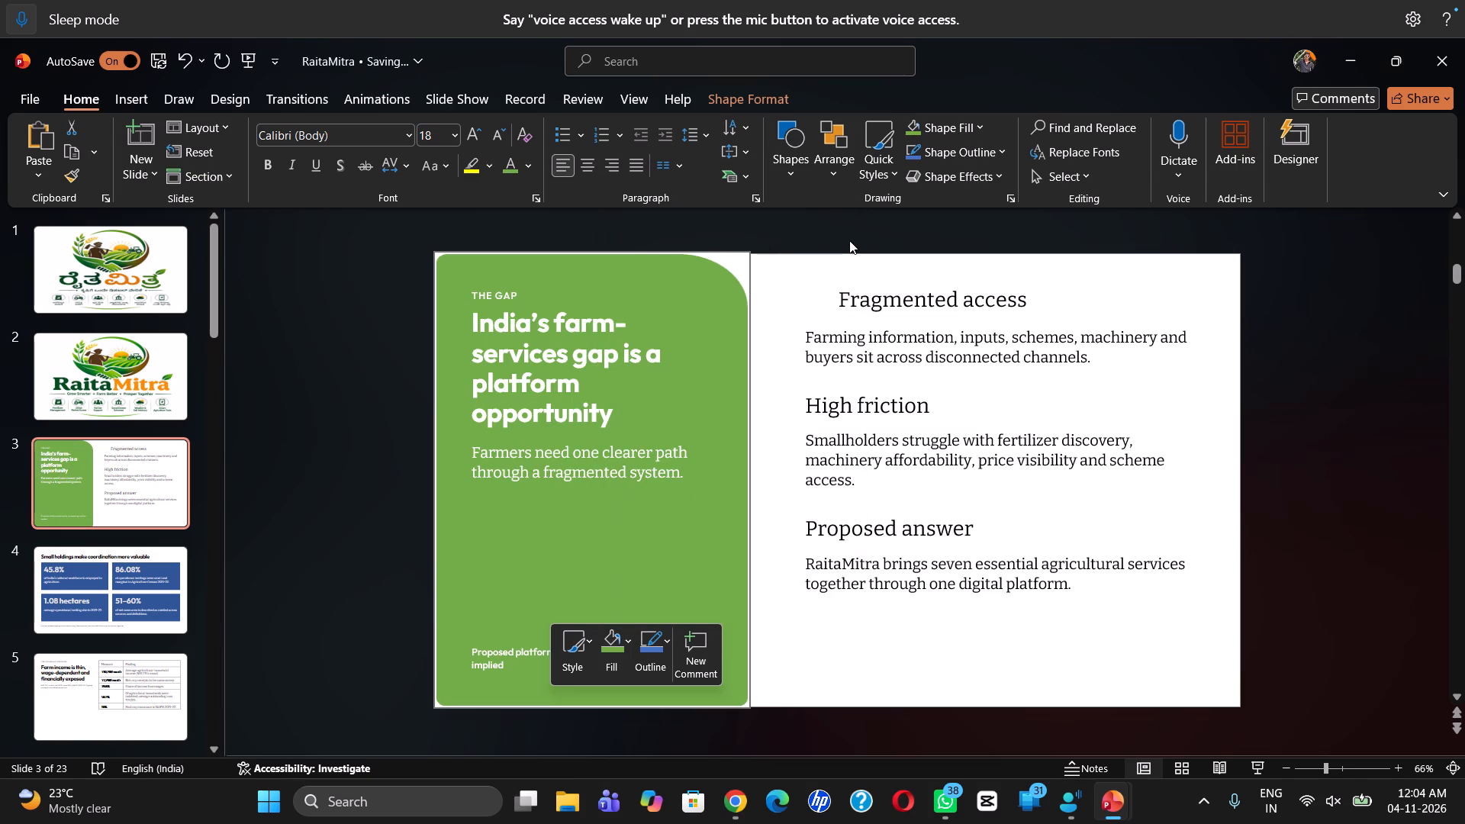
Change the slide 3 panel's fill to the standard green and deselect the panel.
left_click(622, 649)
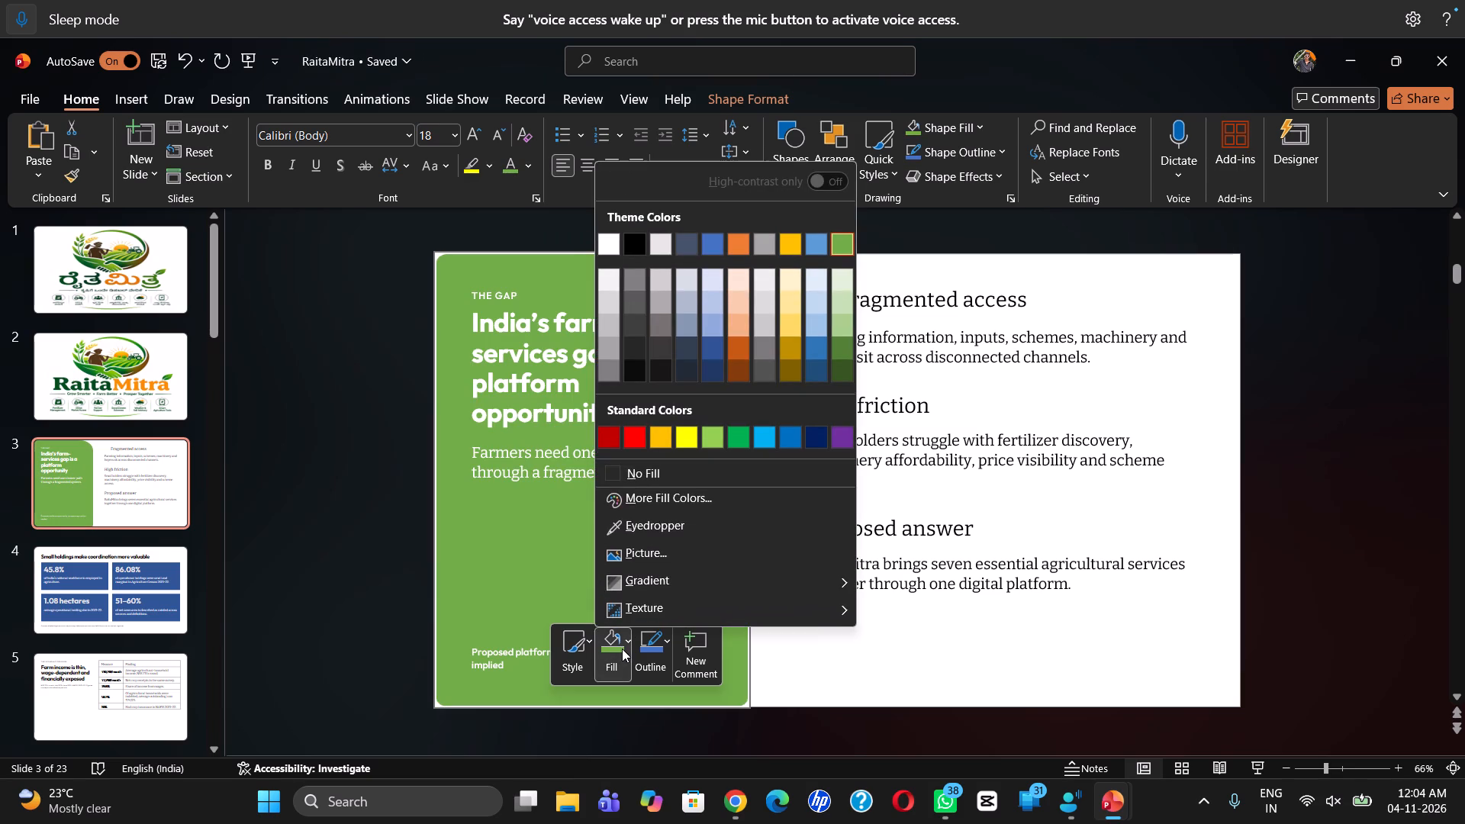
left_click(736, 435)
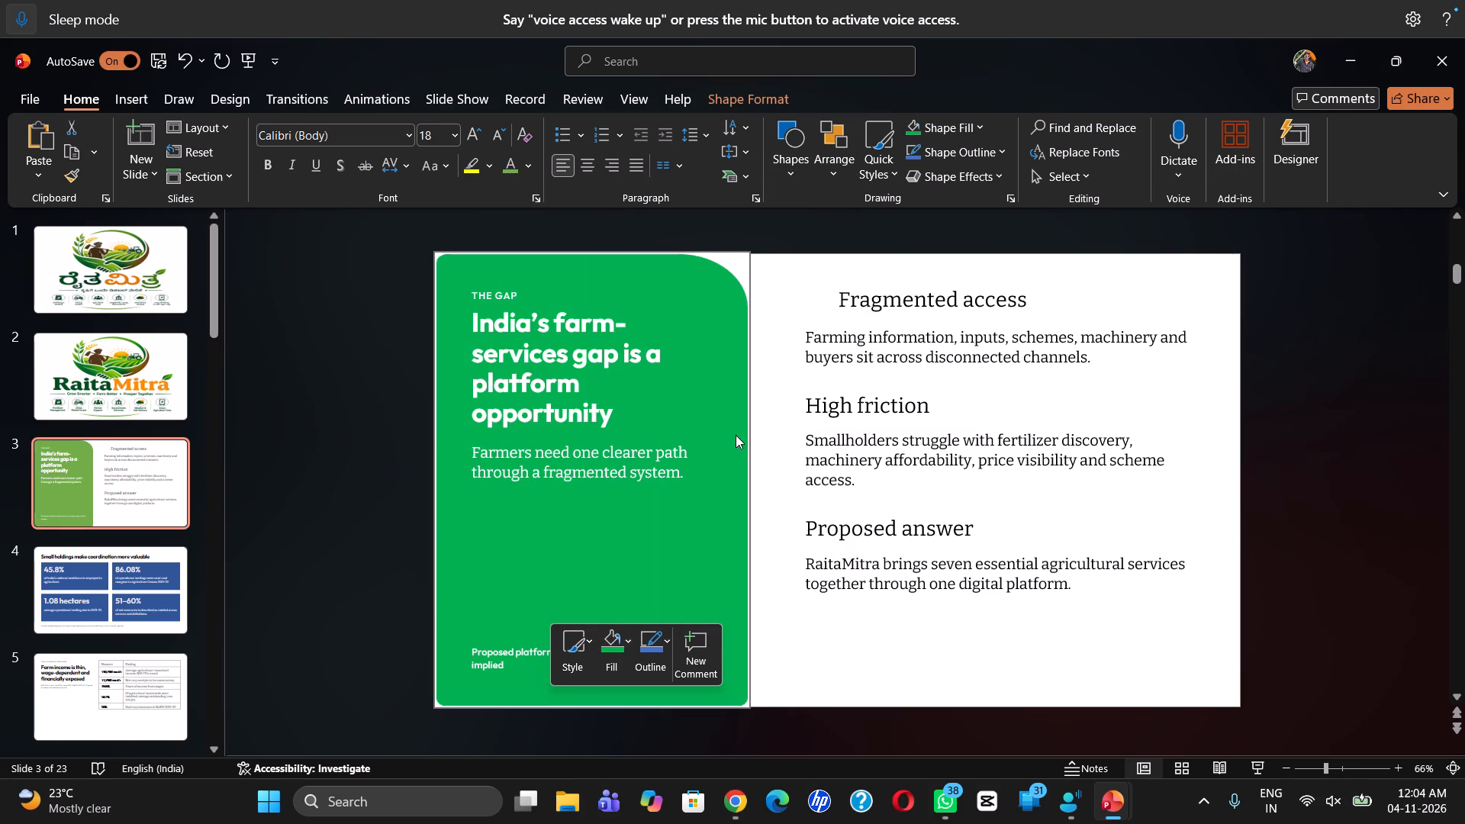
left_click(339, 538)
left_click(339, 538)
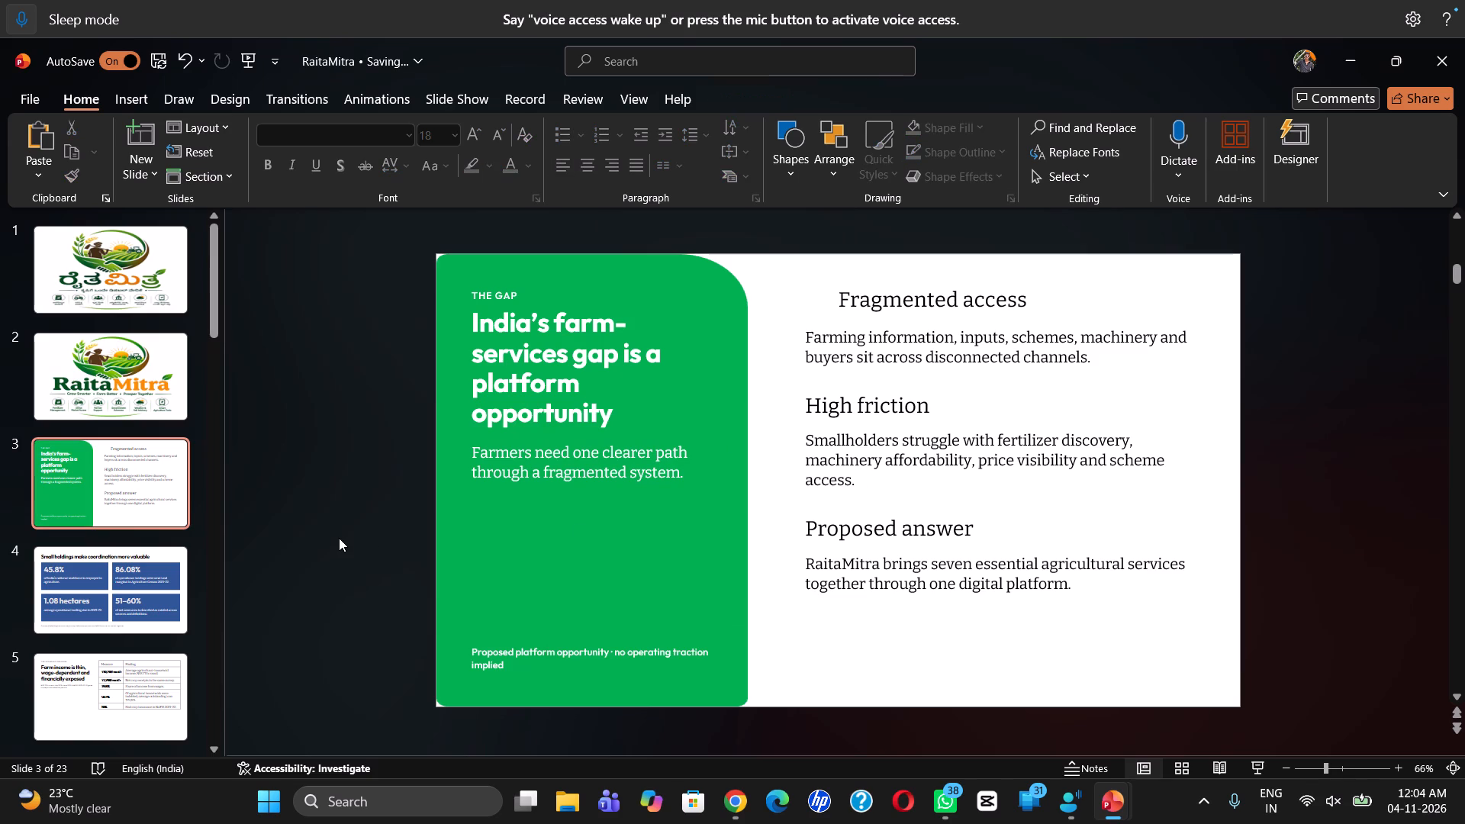
Review the slides from Small holdings through farm labour and back, to compare their colours with slide 3.
scroll(339, 538, "down", 2)
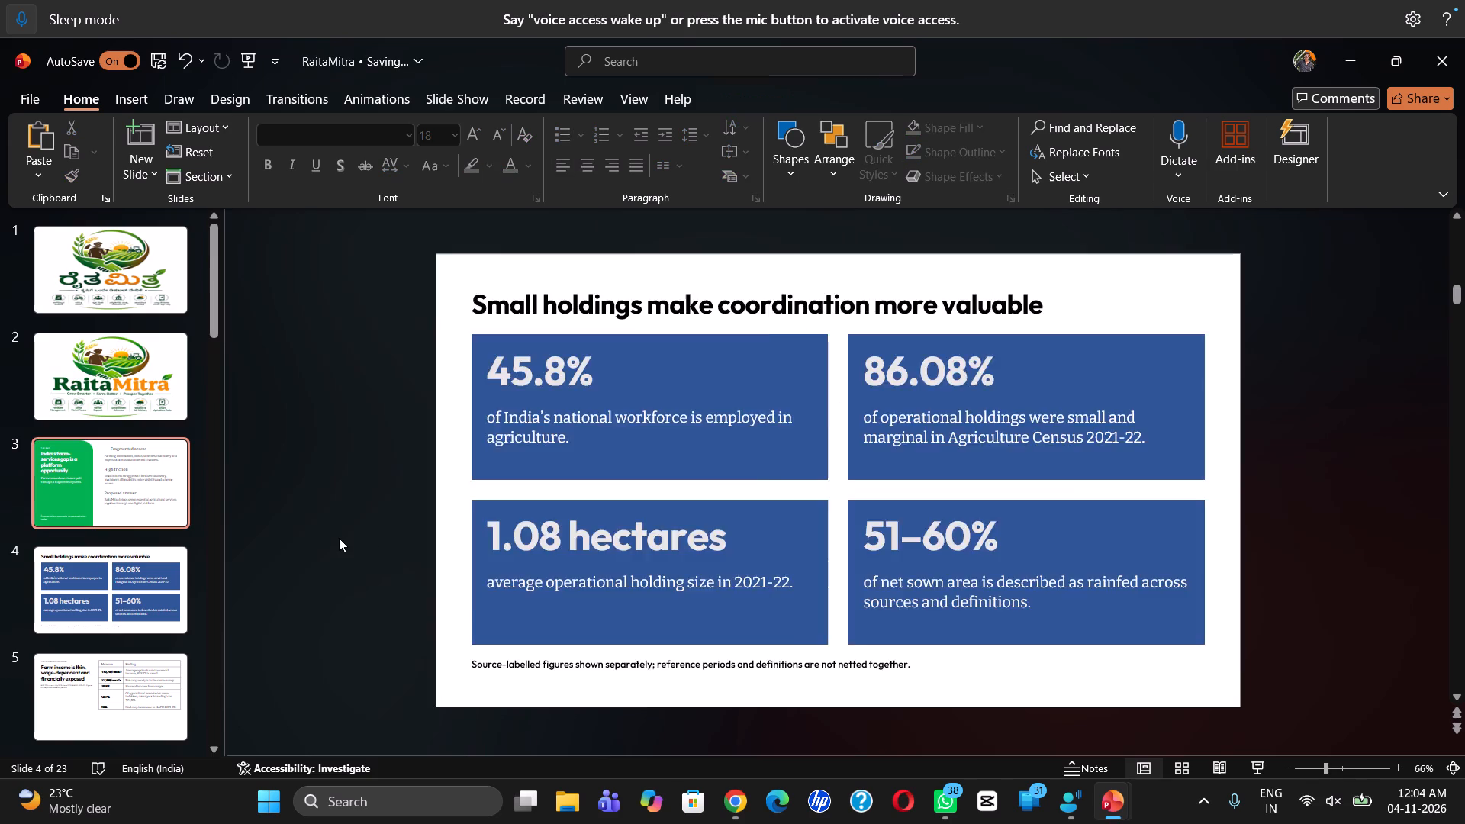
scroll(339, 538, "down", 2)
scroll(339, 538, "up", 1)
scroll(339, 538, "down", 4)
scroll(339, 538, "up", 1)
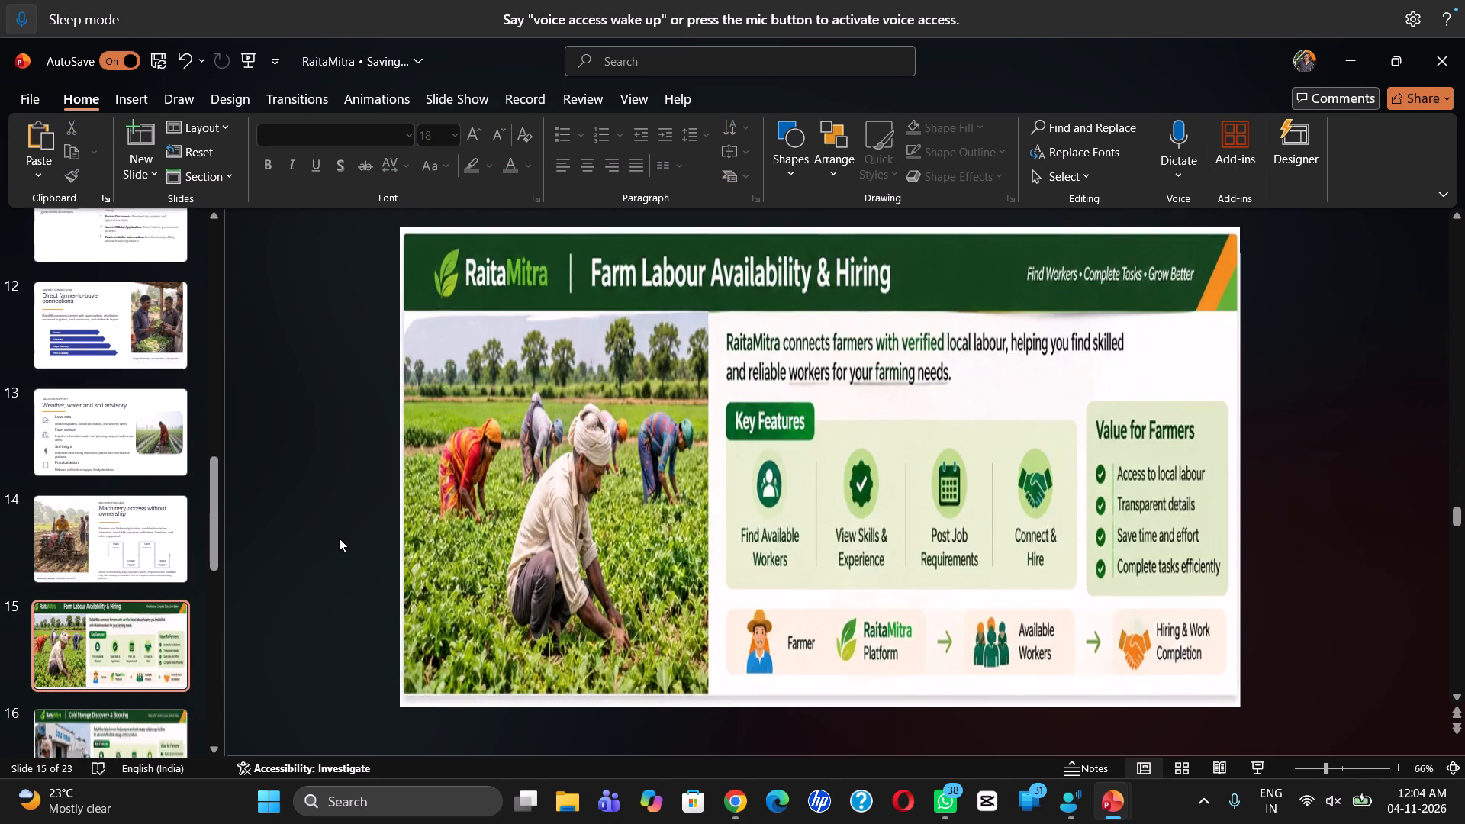
scroll(339, 538, "up", 2)
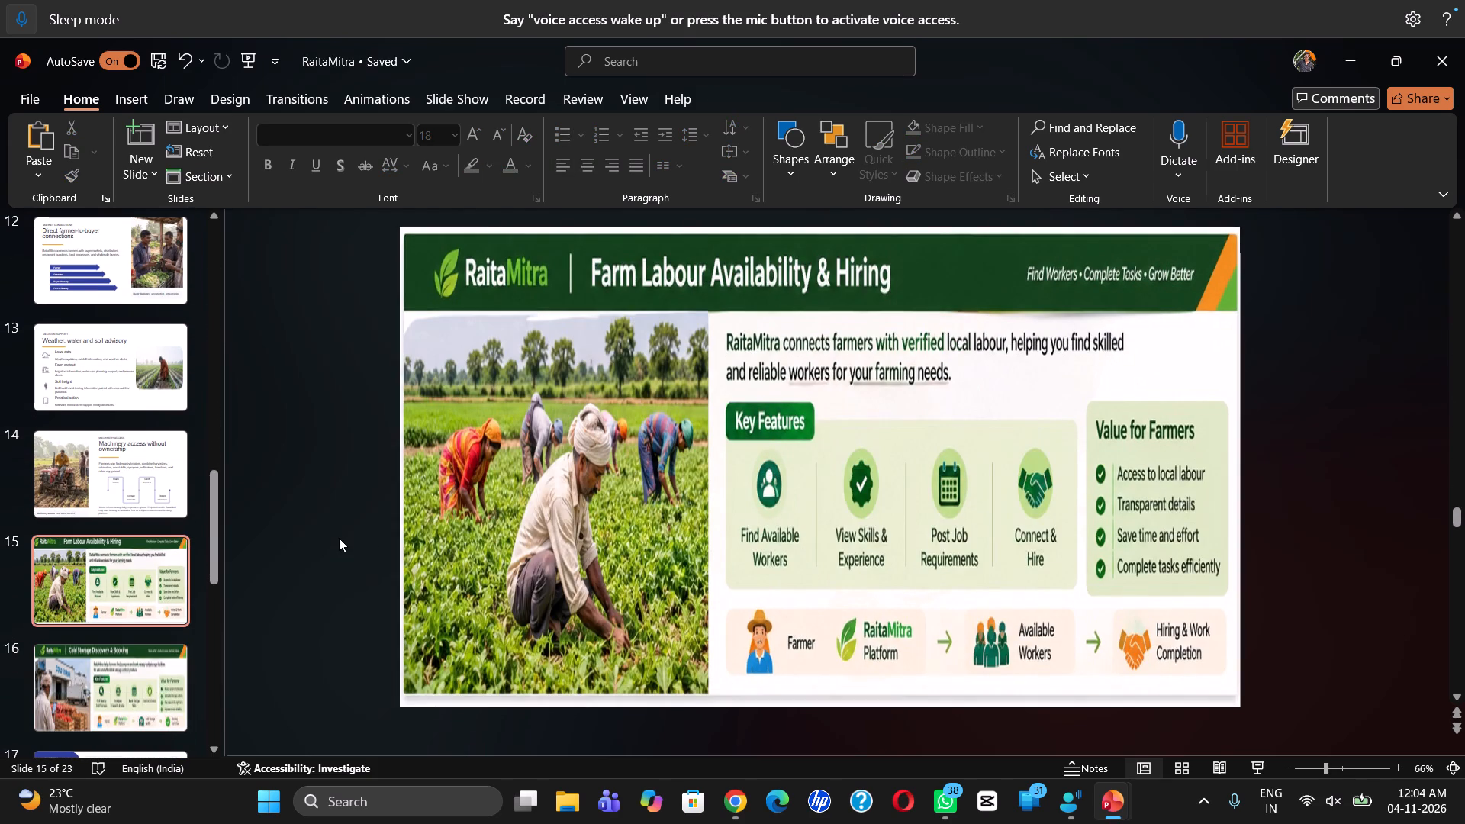
scroll(339, 538, "up", 2)
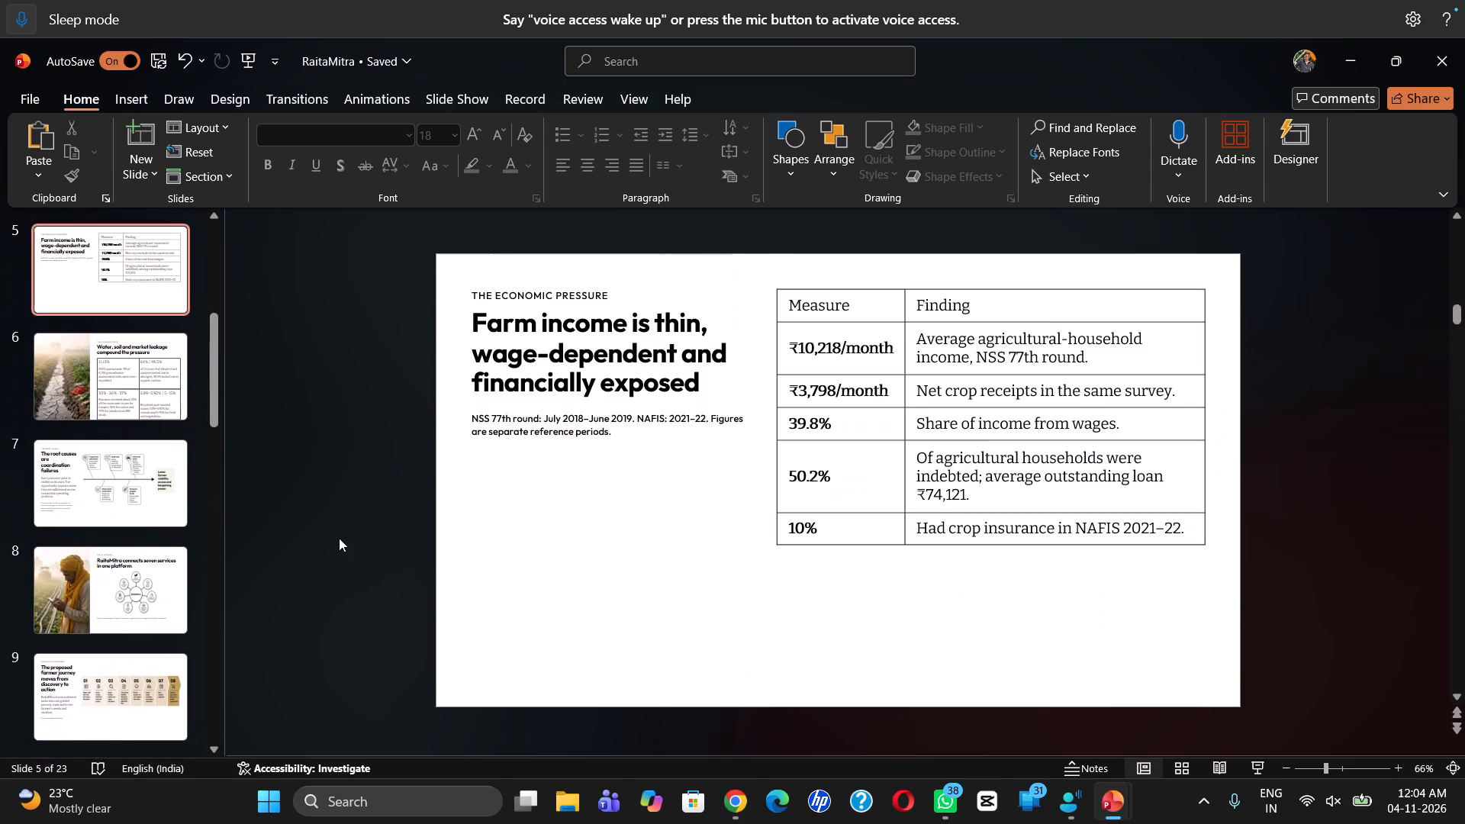
scroll(339, 538, "up", 1)
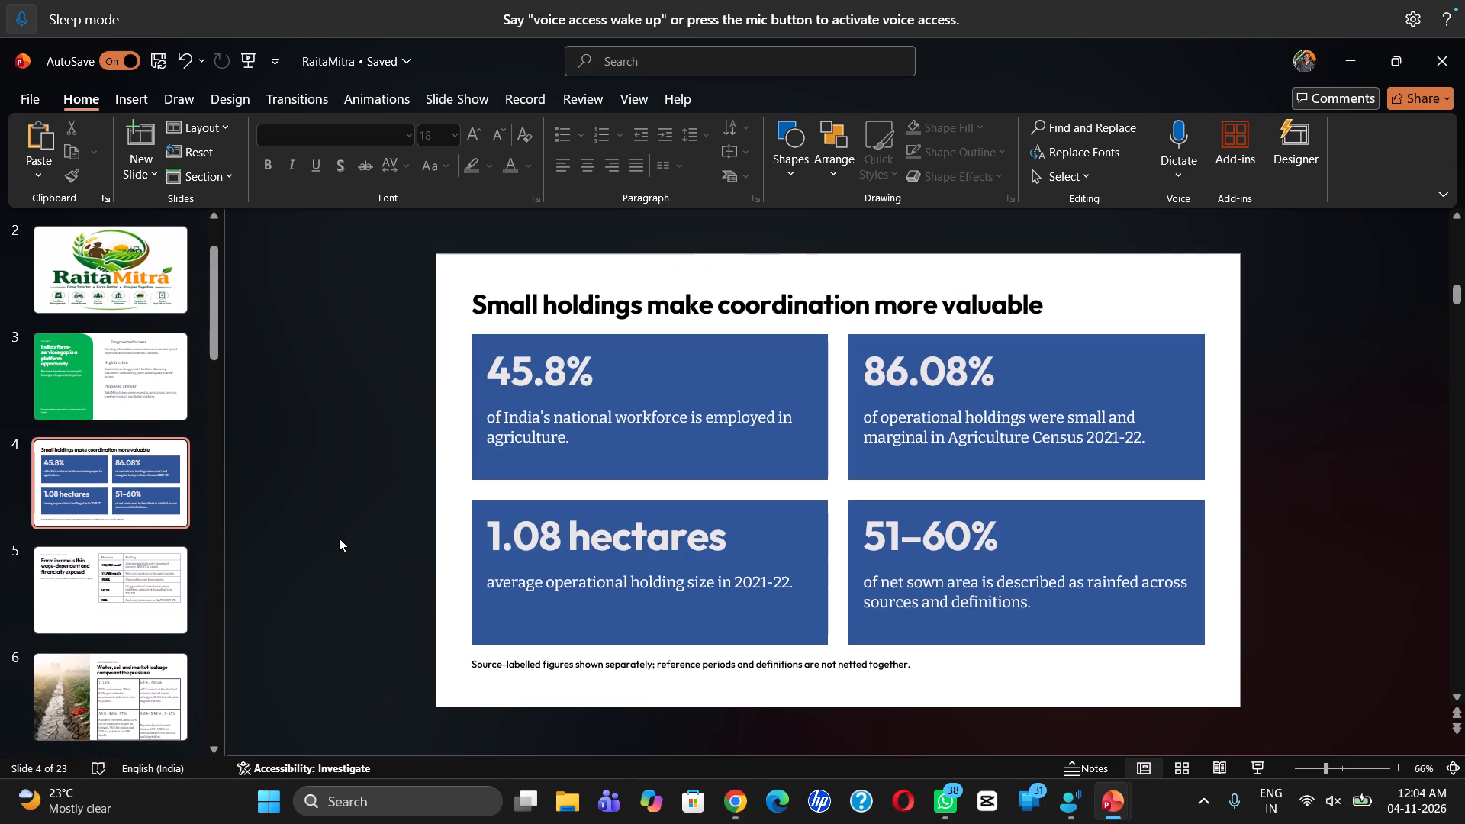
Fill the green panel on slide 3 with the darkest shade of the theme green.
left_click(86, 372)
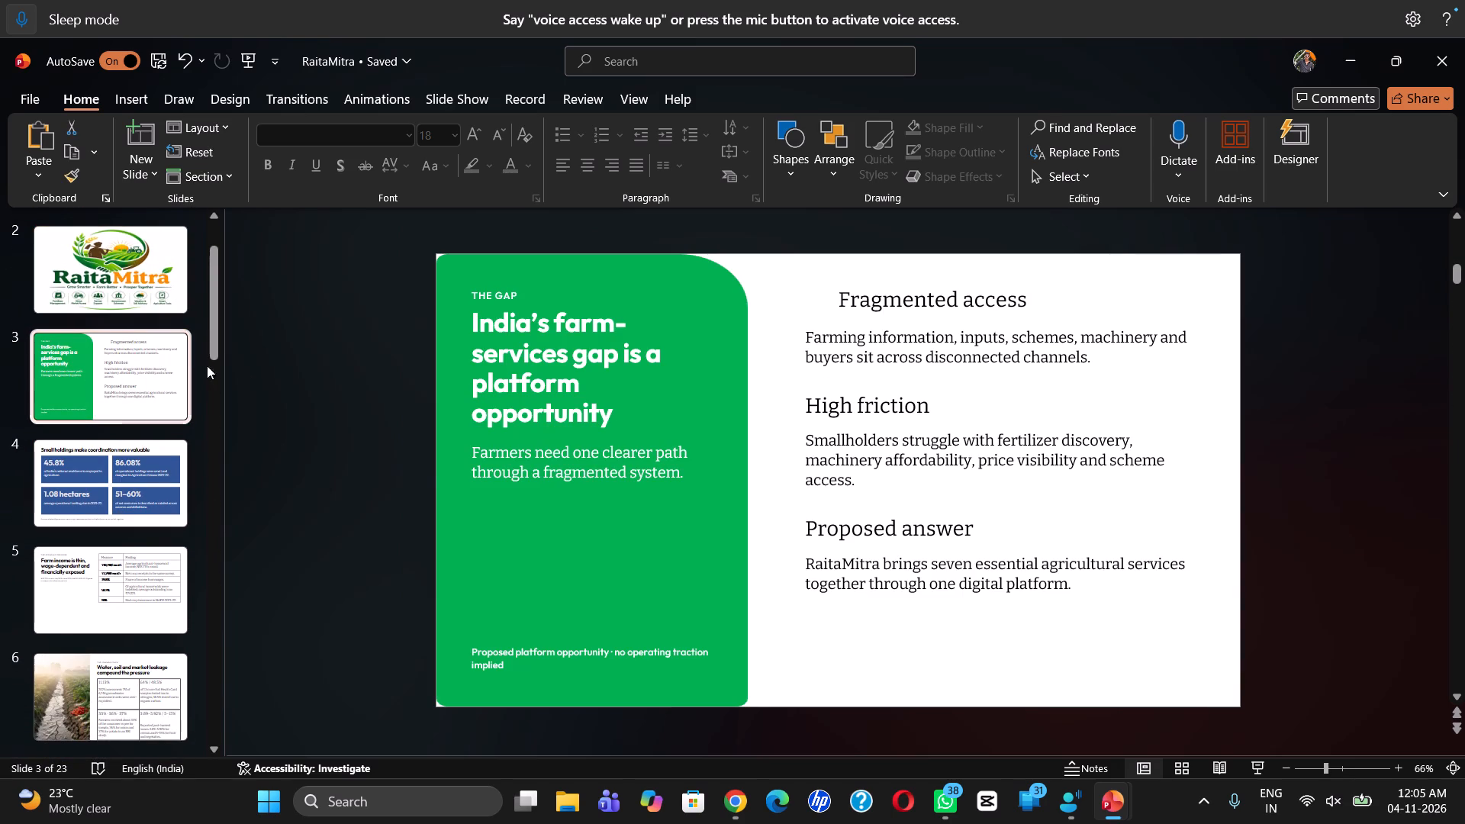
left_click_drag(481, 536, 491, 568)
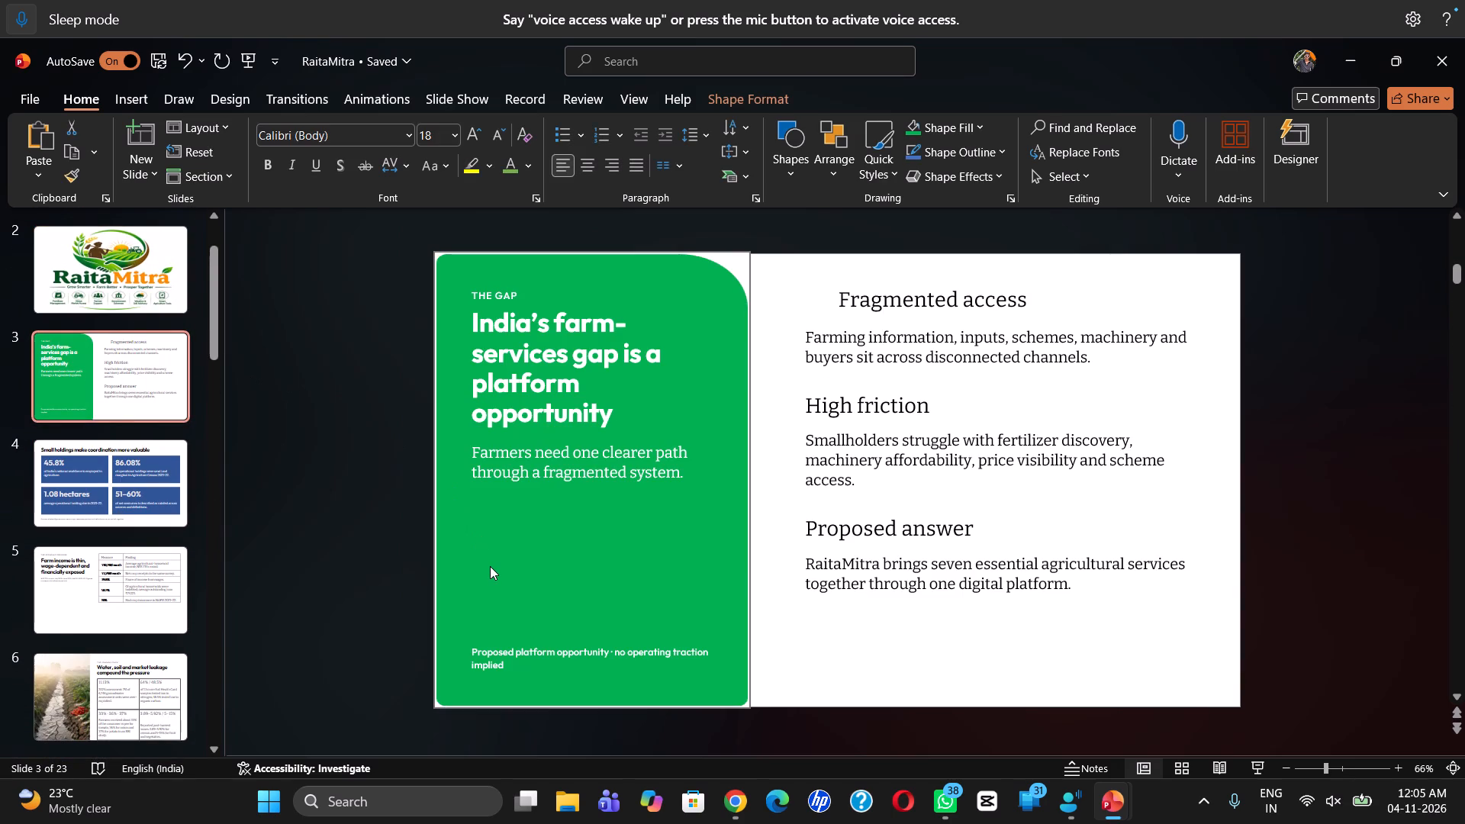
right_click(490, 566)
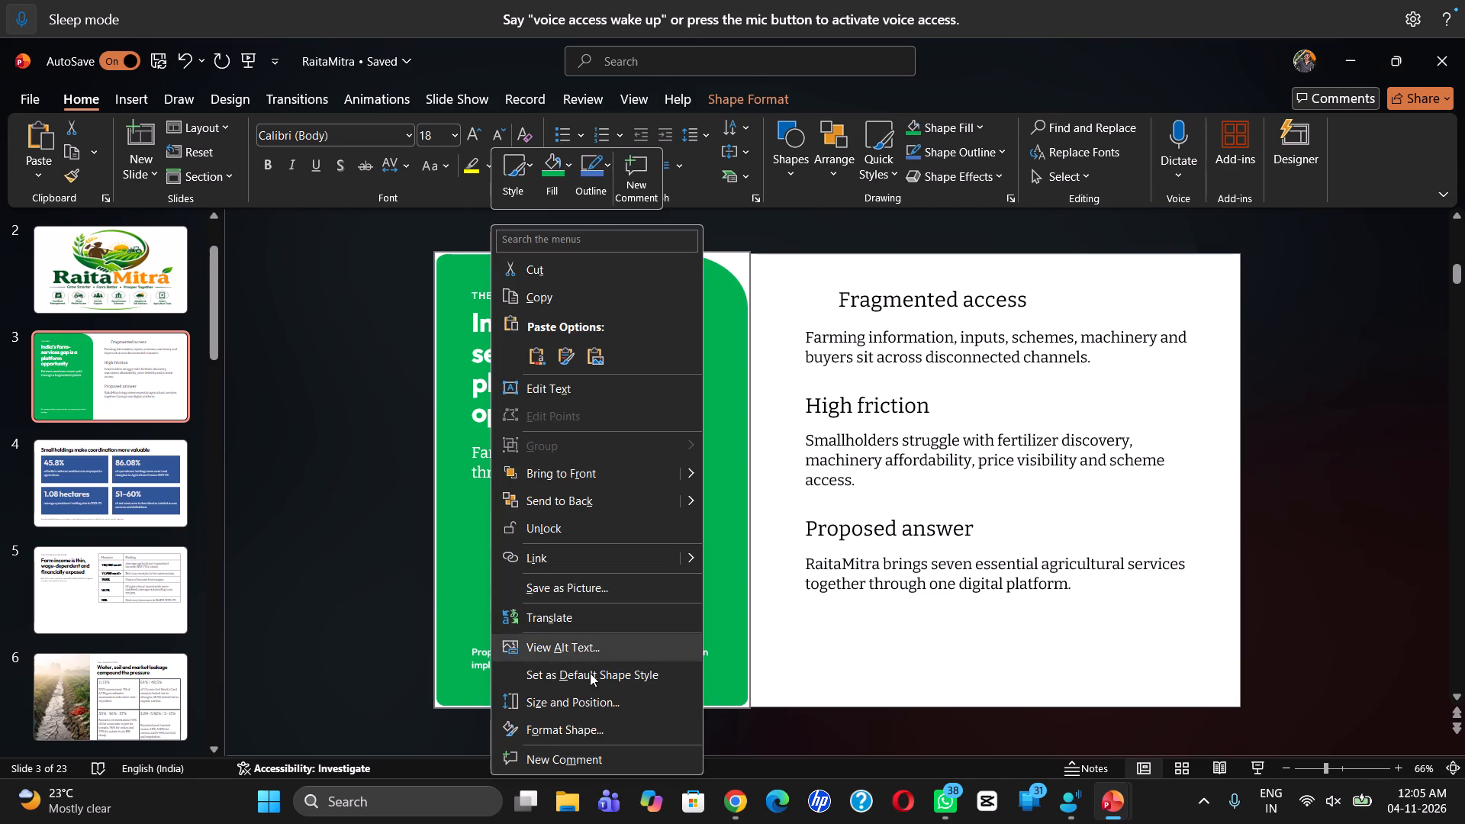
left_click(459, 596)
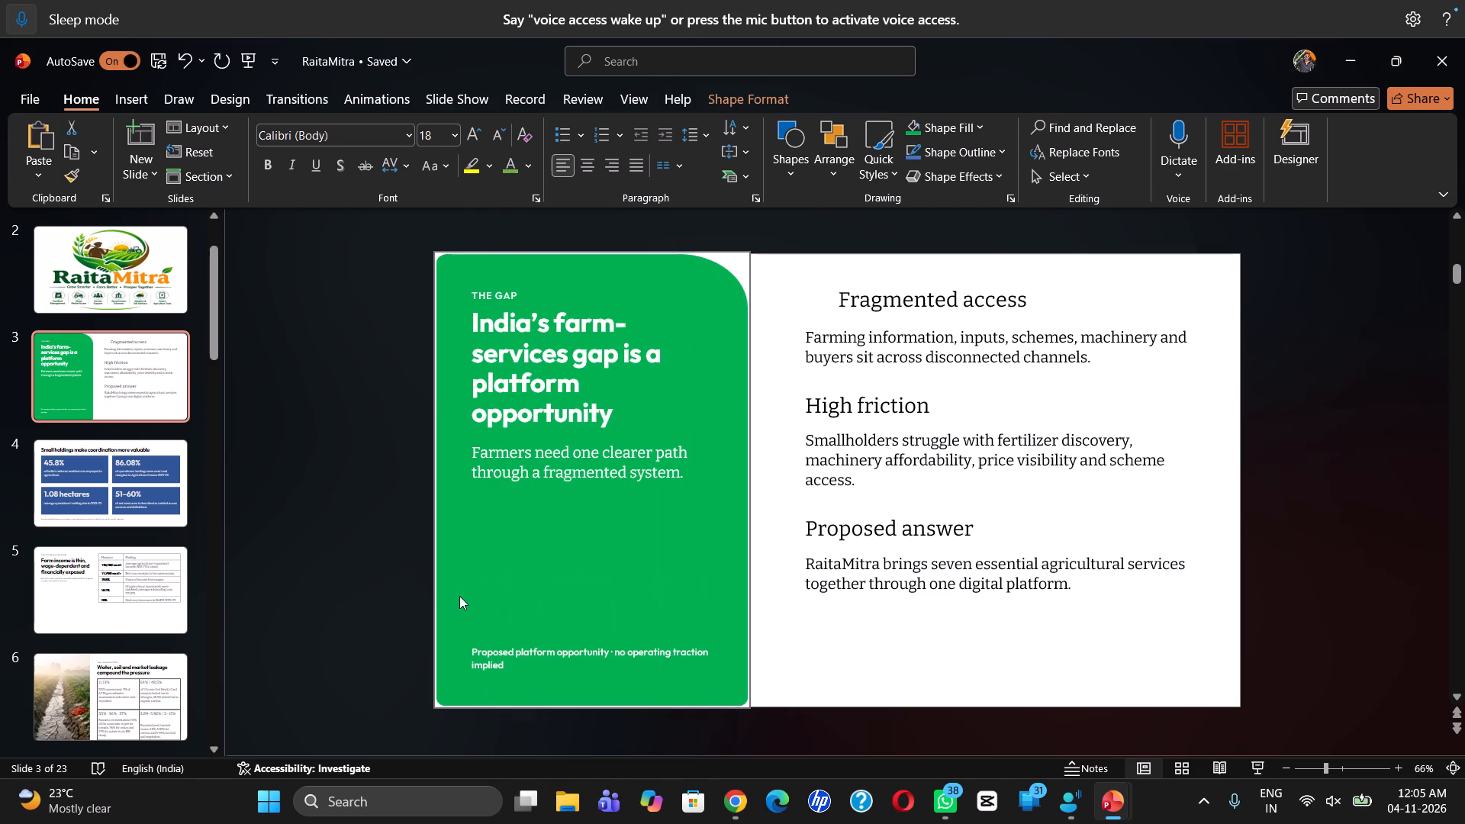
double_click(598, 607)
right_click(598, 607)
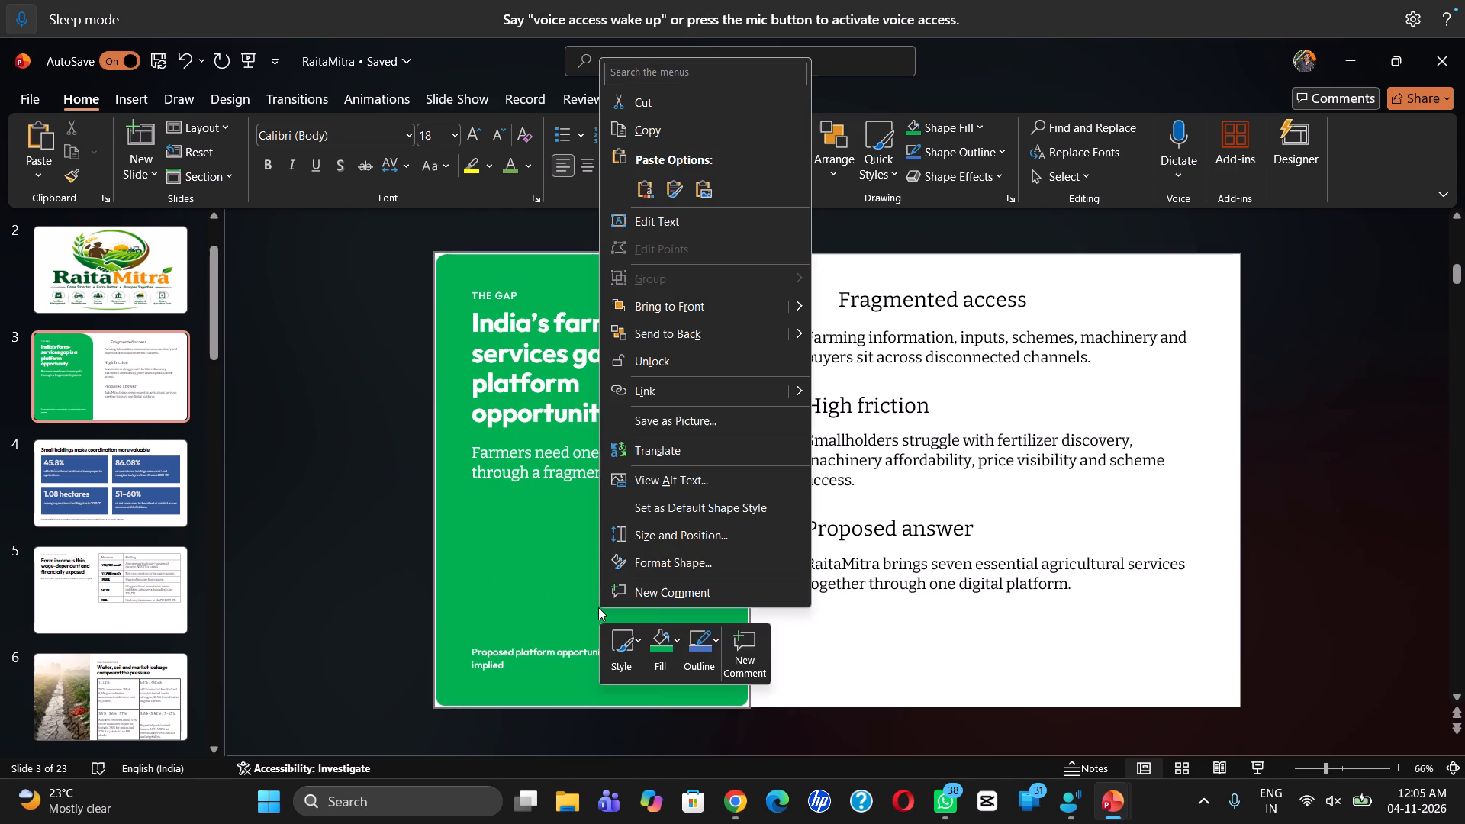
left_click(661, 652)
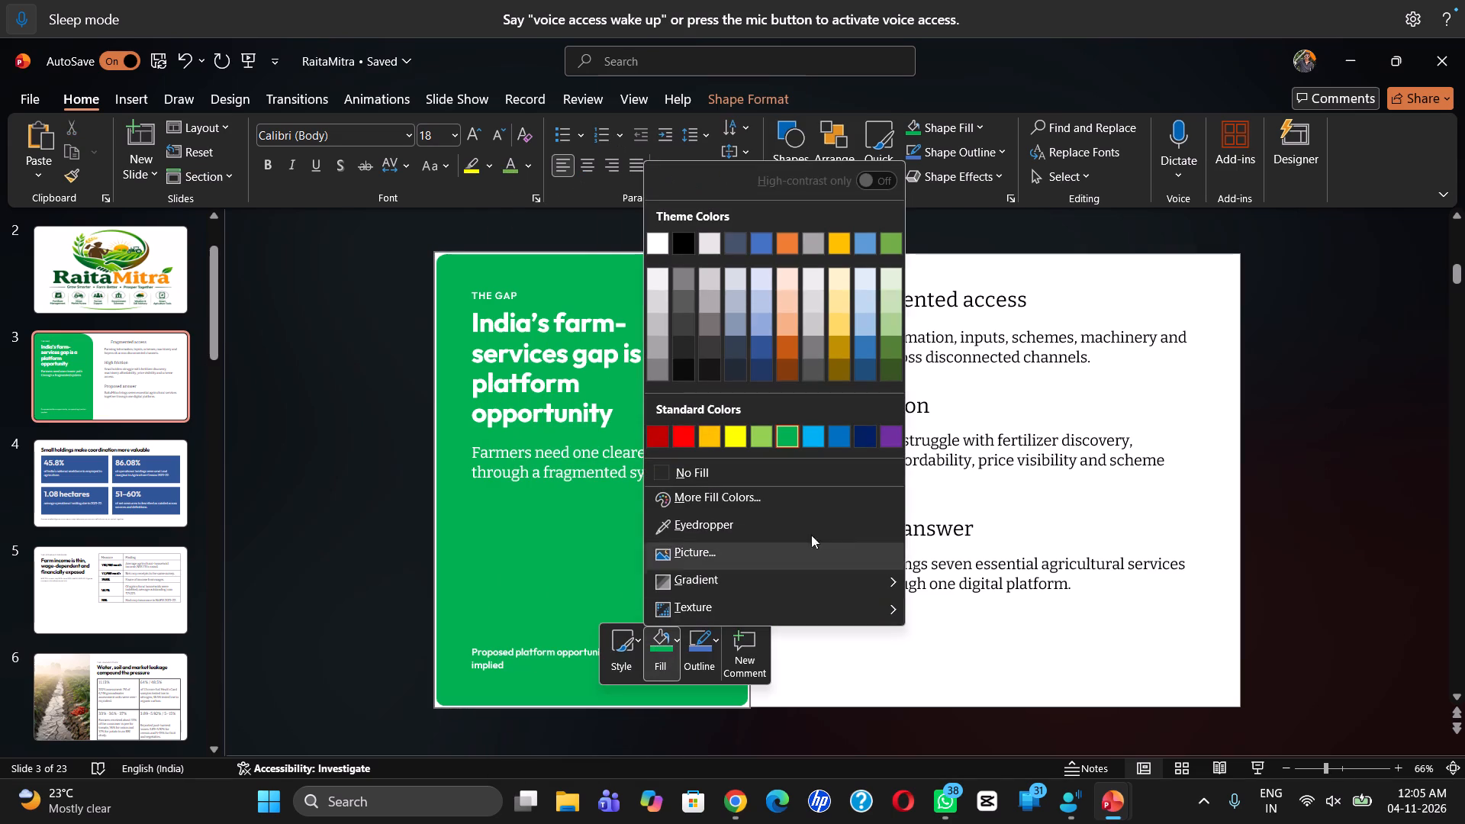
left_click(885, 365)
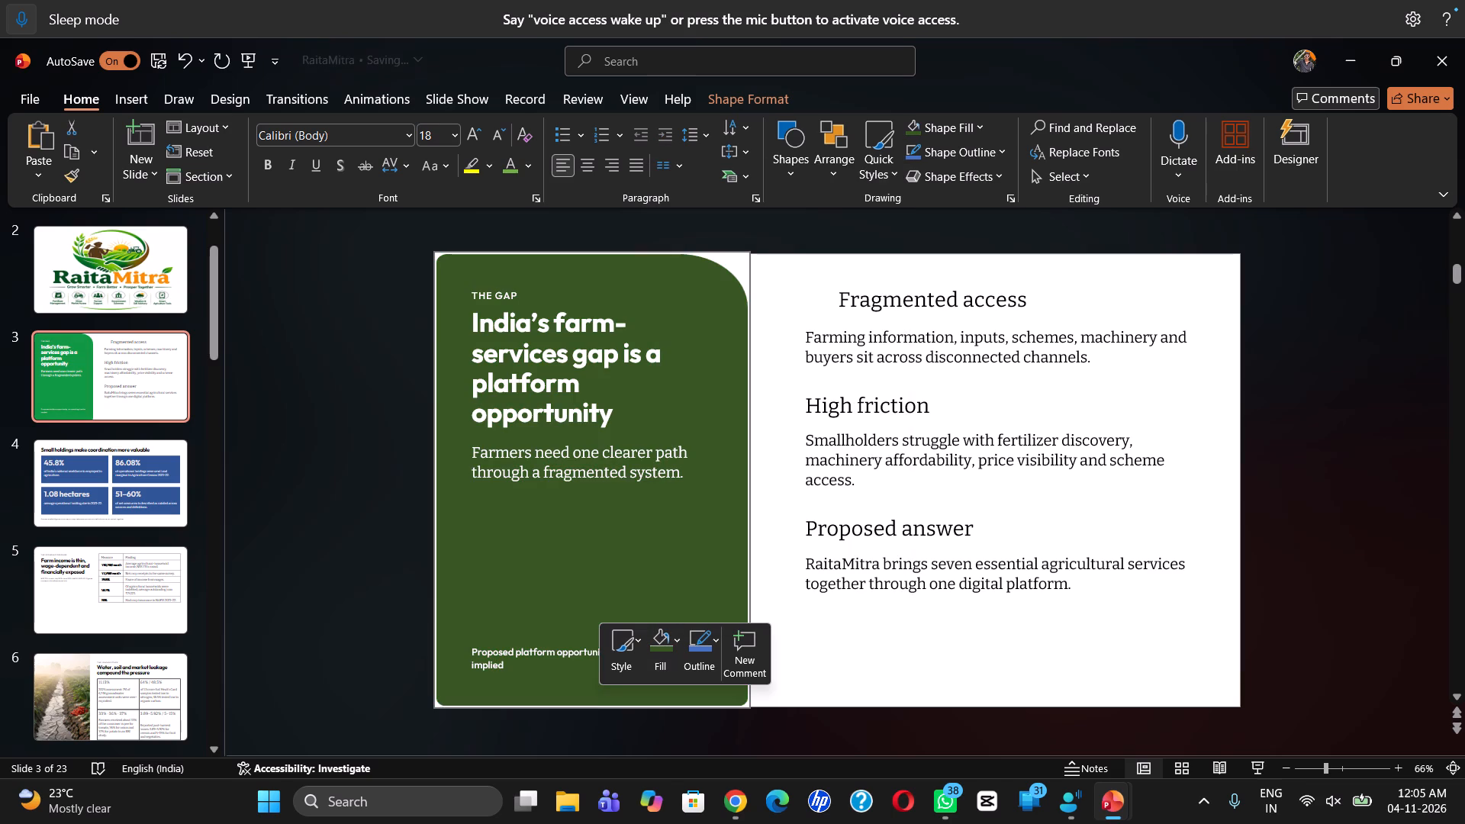
Change the slide 3 panel's fill to the second-darkest shade of the theme green.
left_click(675, 648)
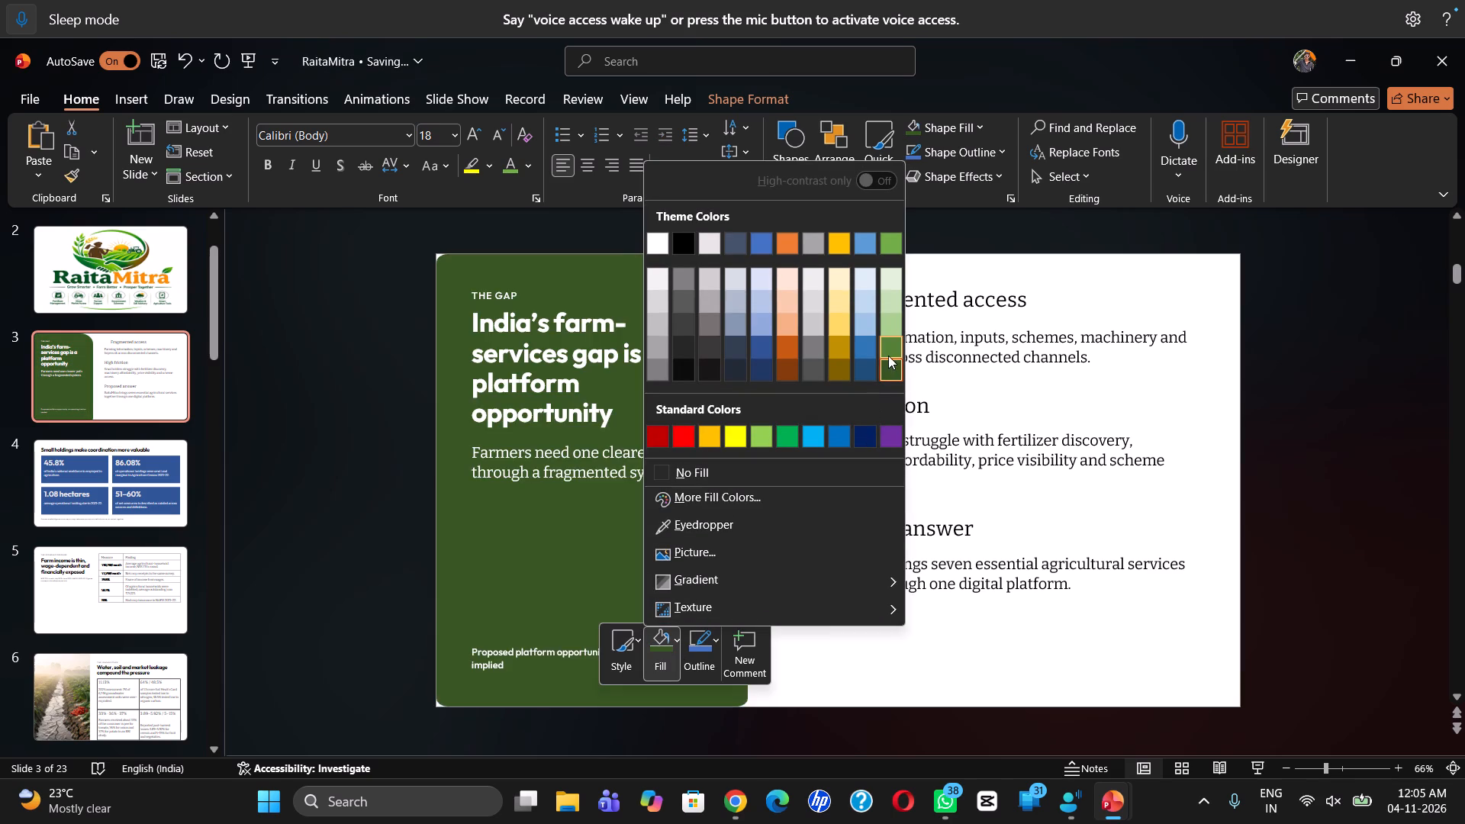
left_click(887, 352)
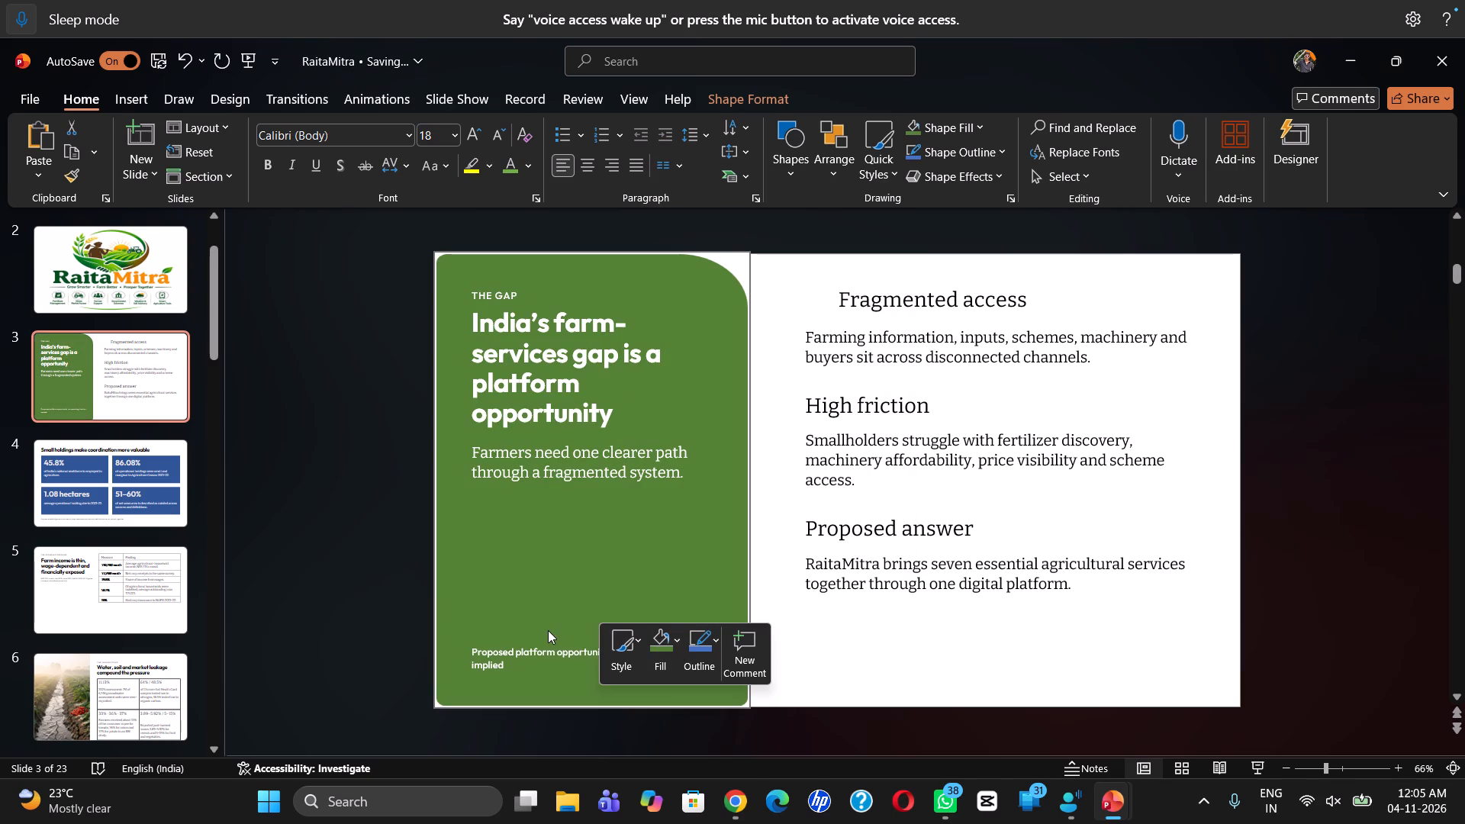
Compare slide 3's panel colour with the following slides up to cold storage, and return to slide 3.
scroll(548, 629, "down", 10)
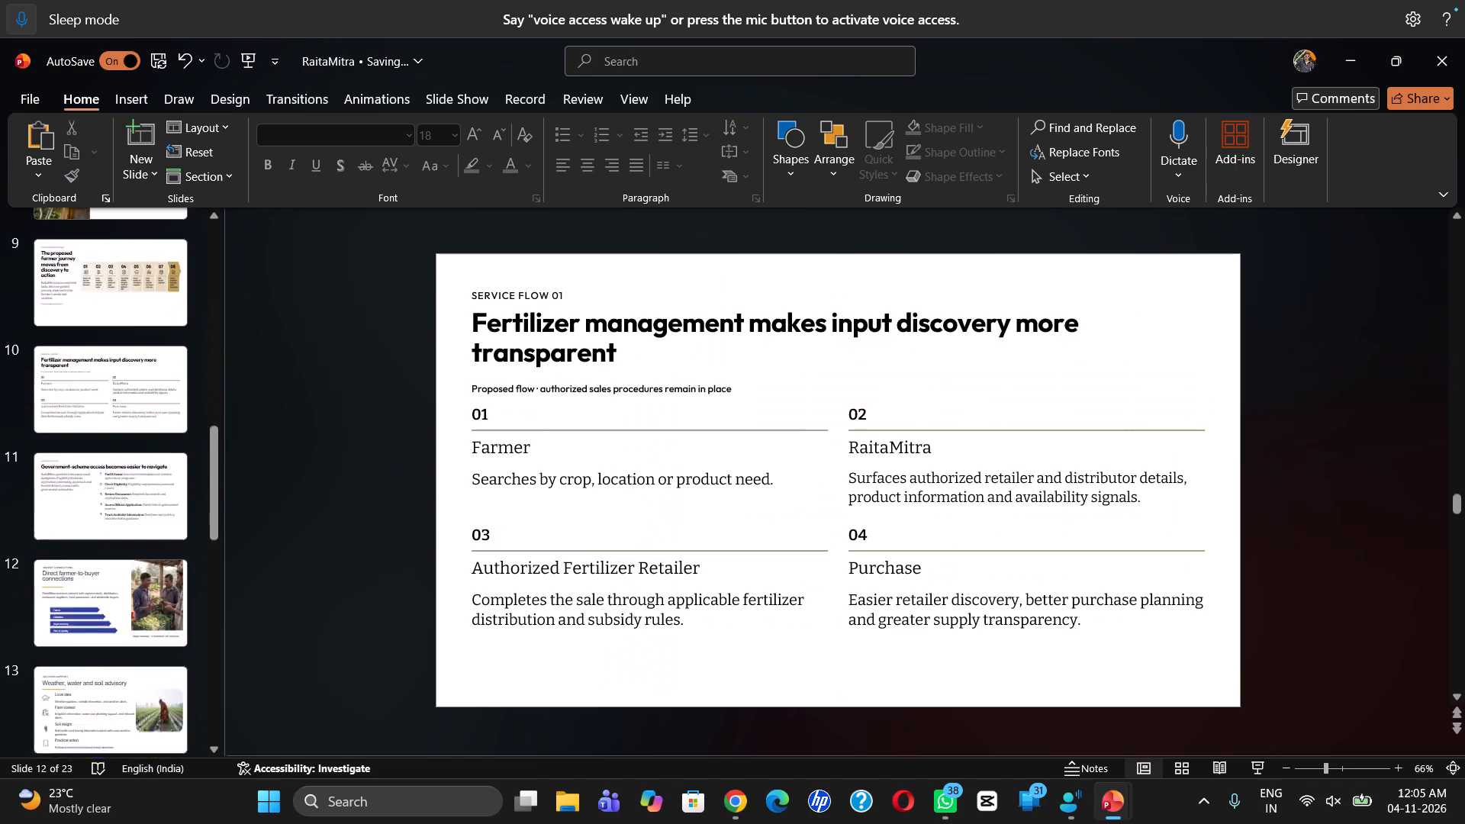
scroll(548, 629, "down", 2)
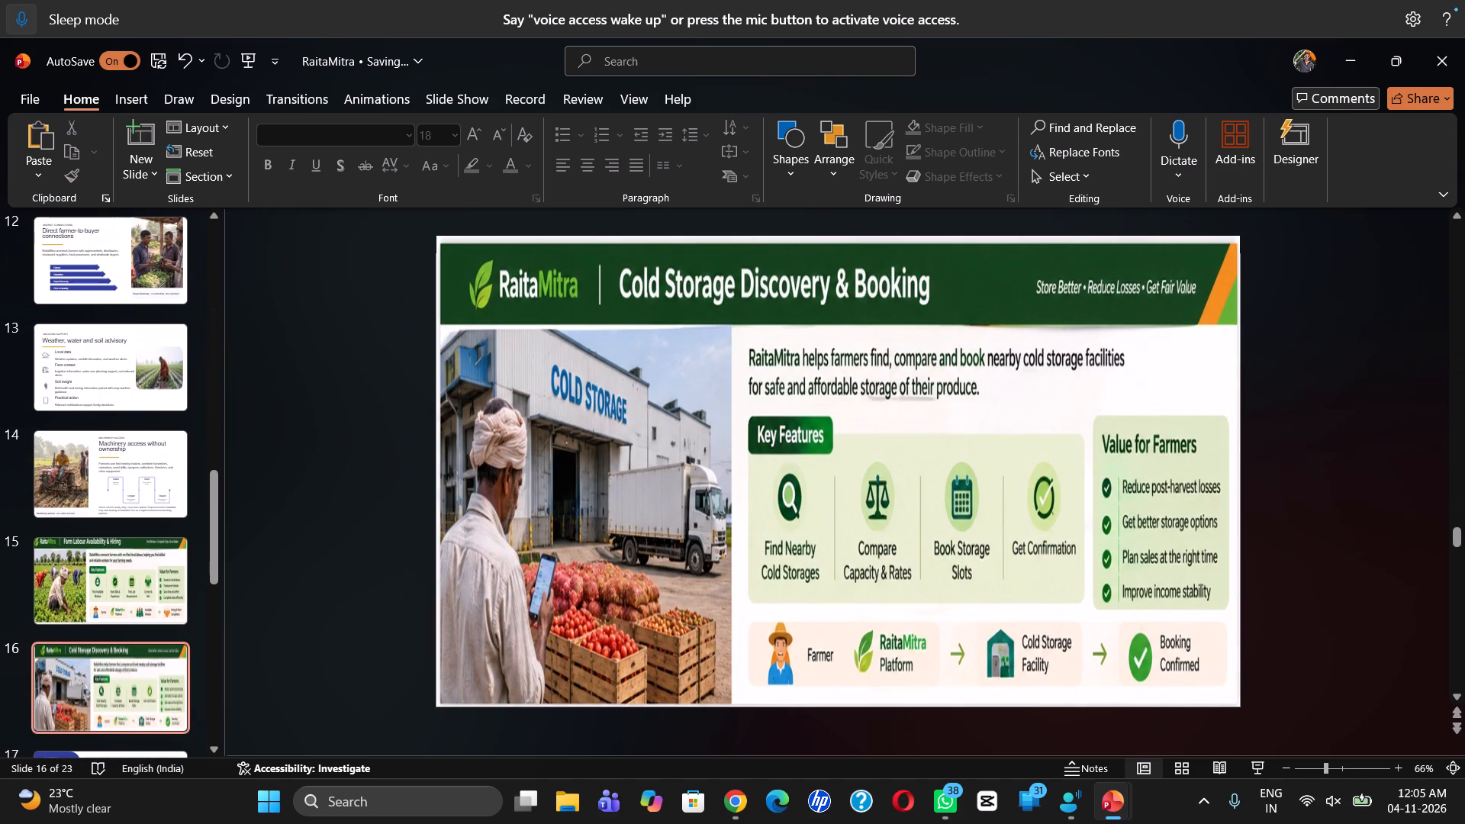
scroll(548, 629, "up", 11)
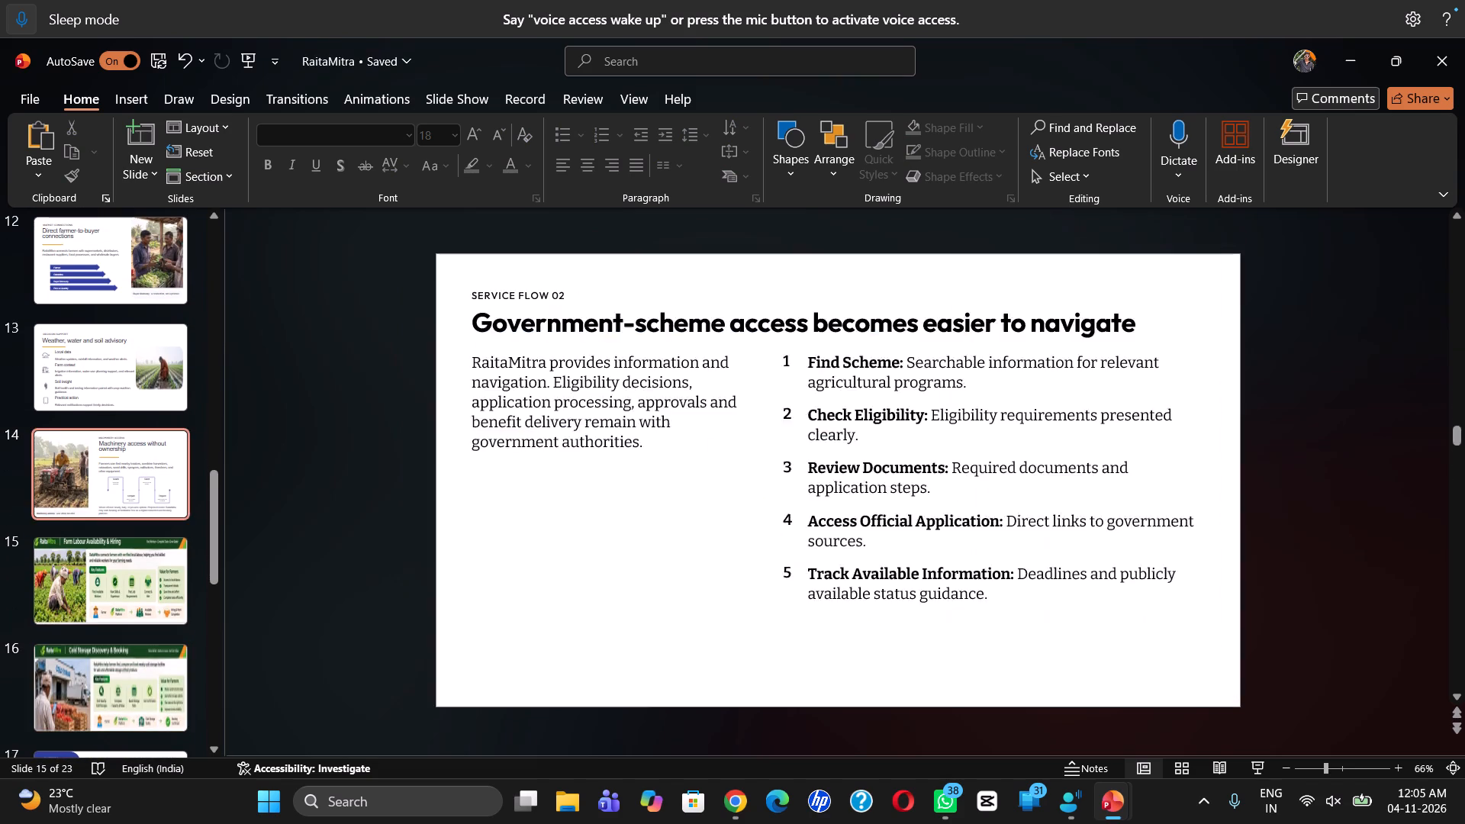
scroll(548, 629, "up", 10)
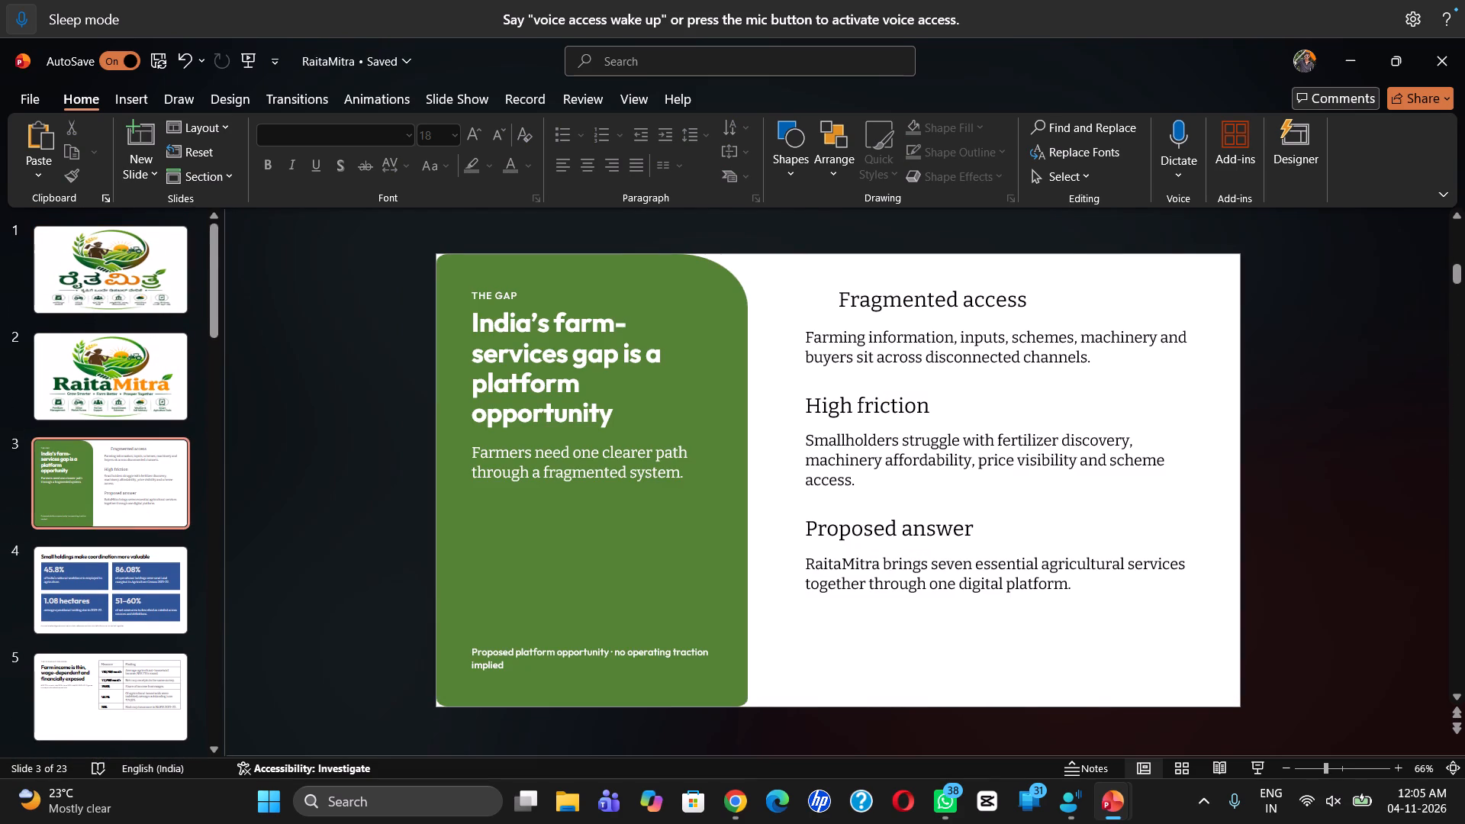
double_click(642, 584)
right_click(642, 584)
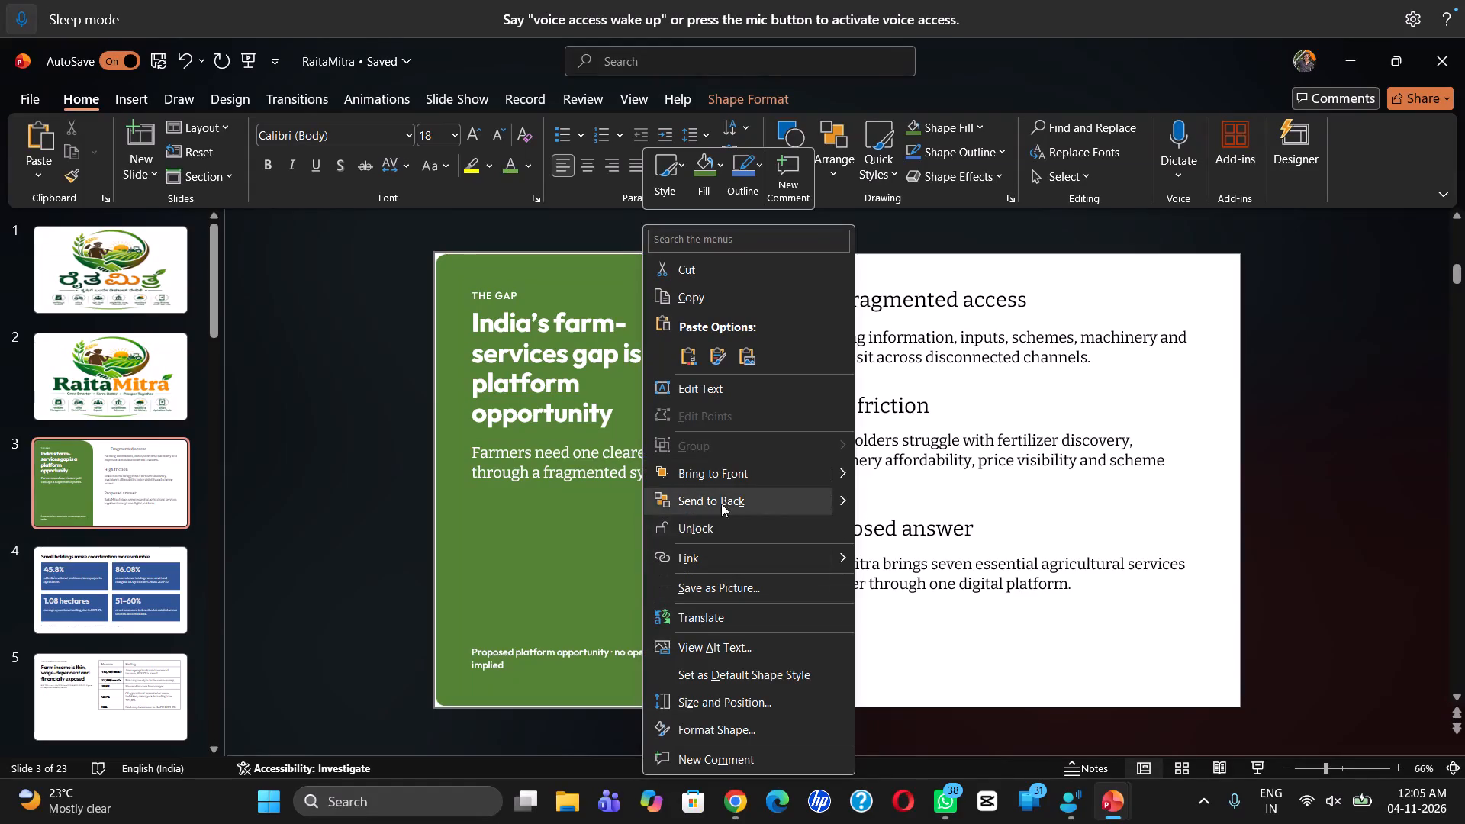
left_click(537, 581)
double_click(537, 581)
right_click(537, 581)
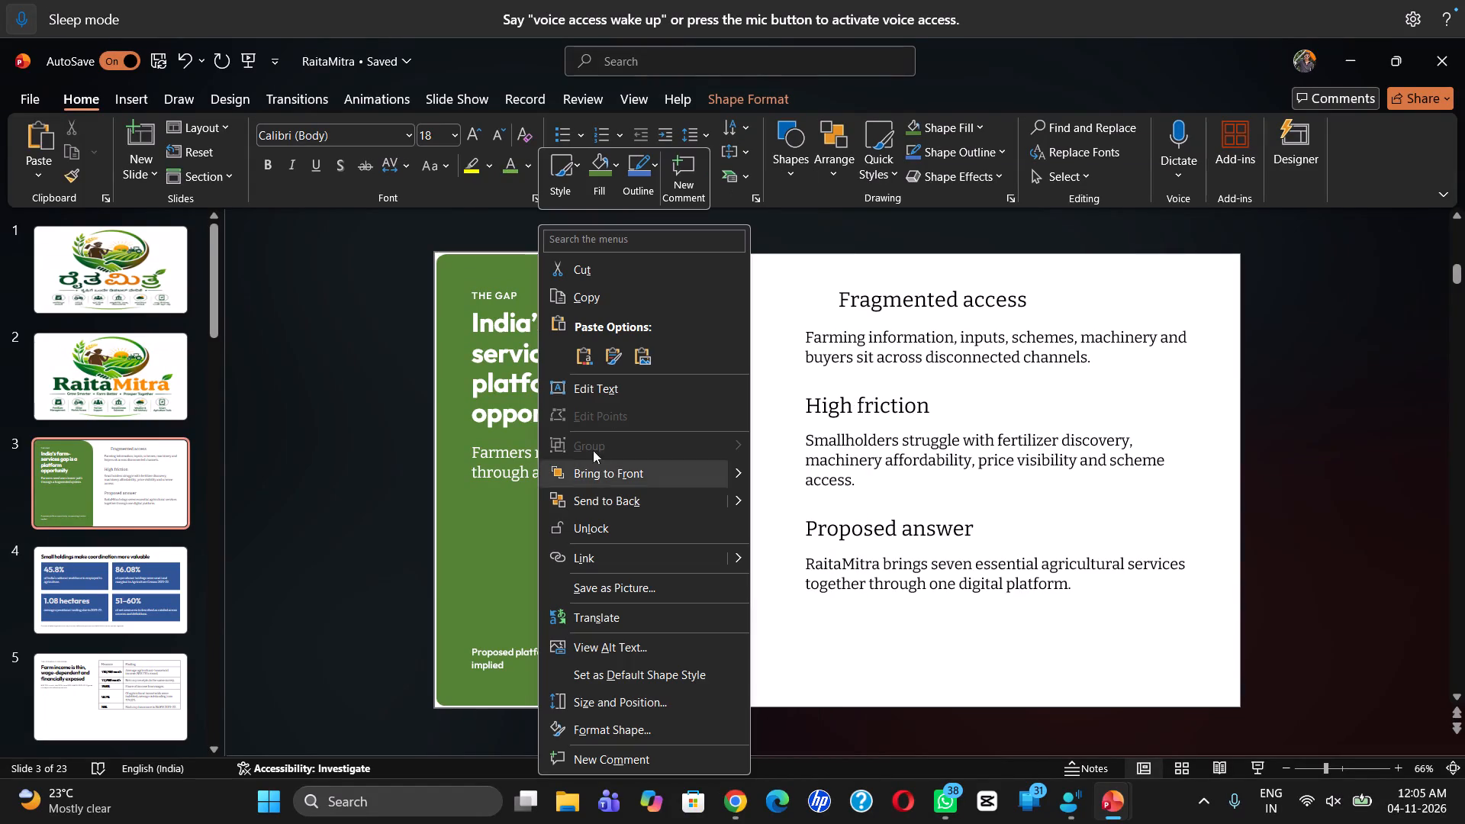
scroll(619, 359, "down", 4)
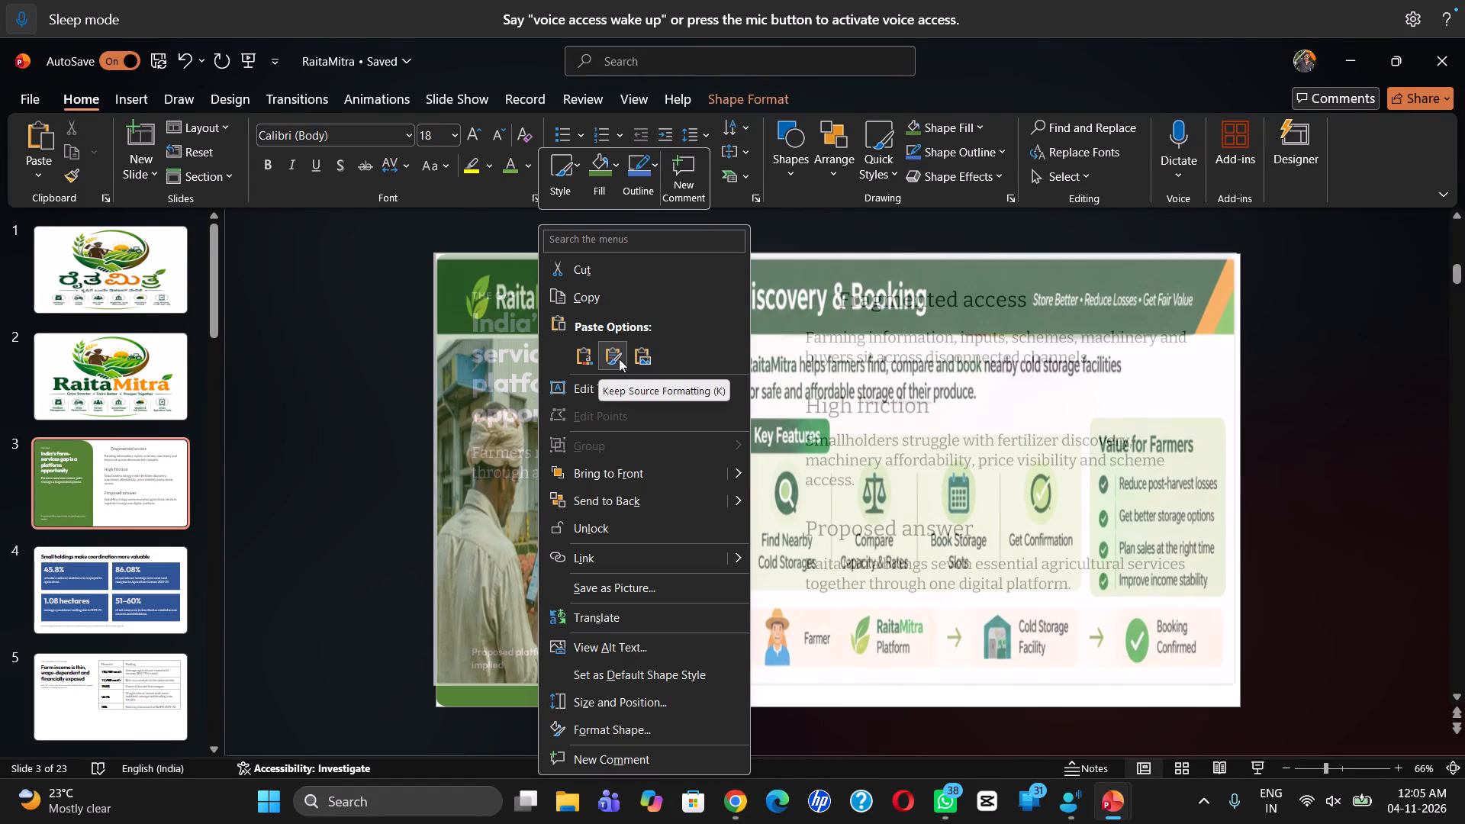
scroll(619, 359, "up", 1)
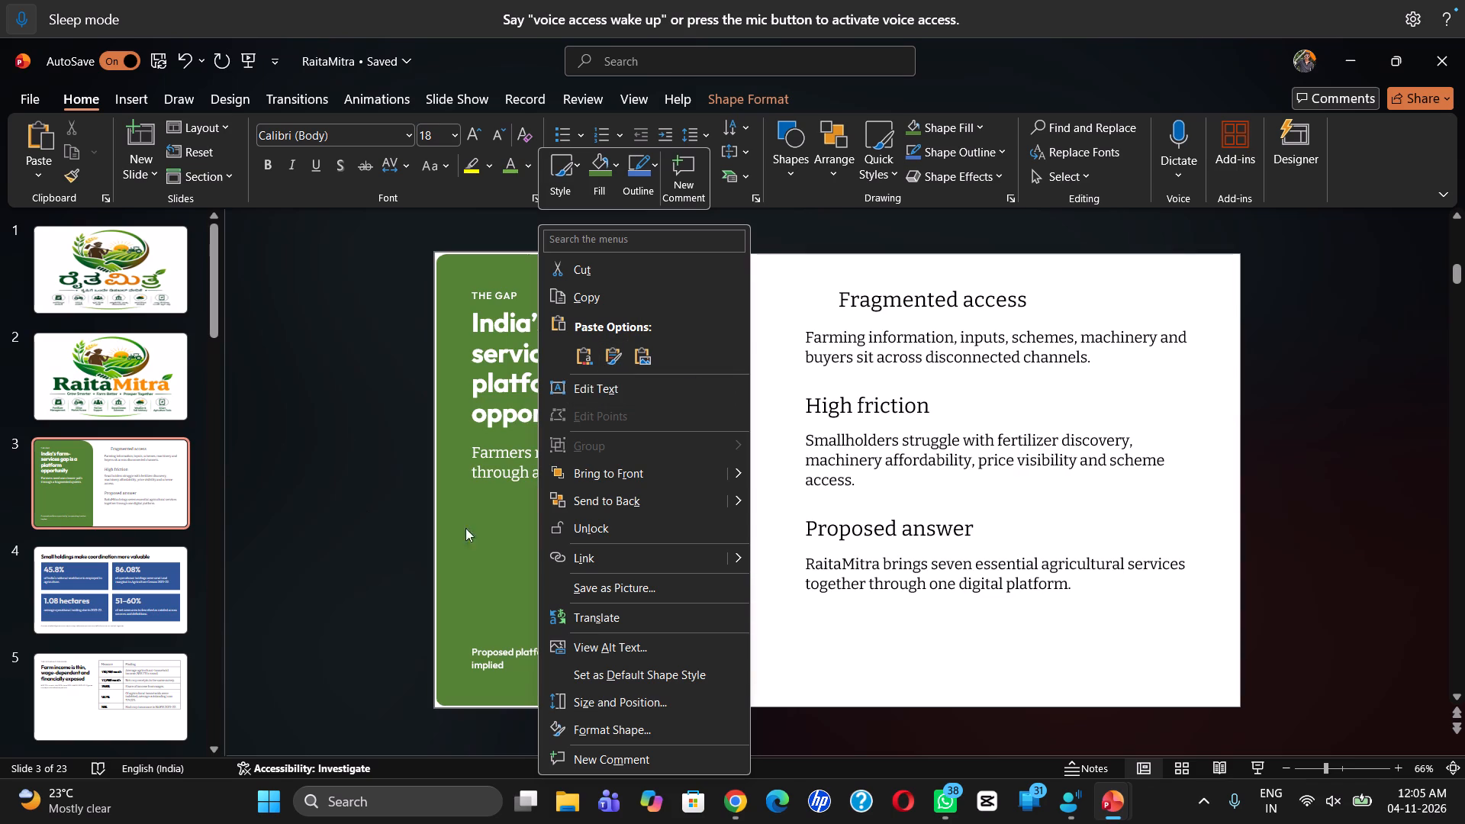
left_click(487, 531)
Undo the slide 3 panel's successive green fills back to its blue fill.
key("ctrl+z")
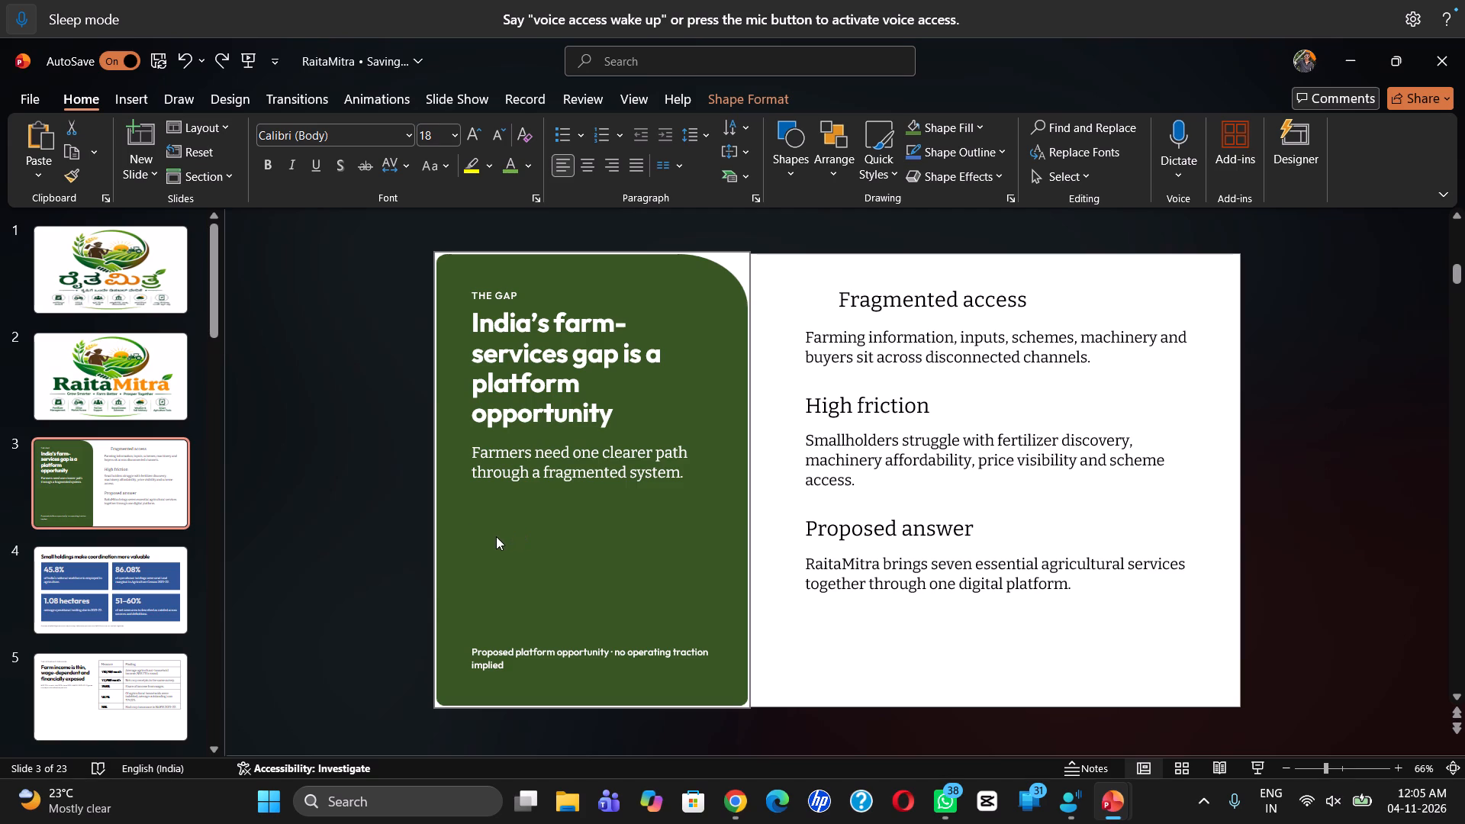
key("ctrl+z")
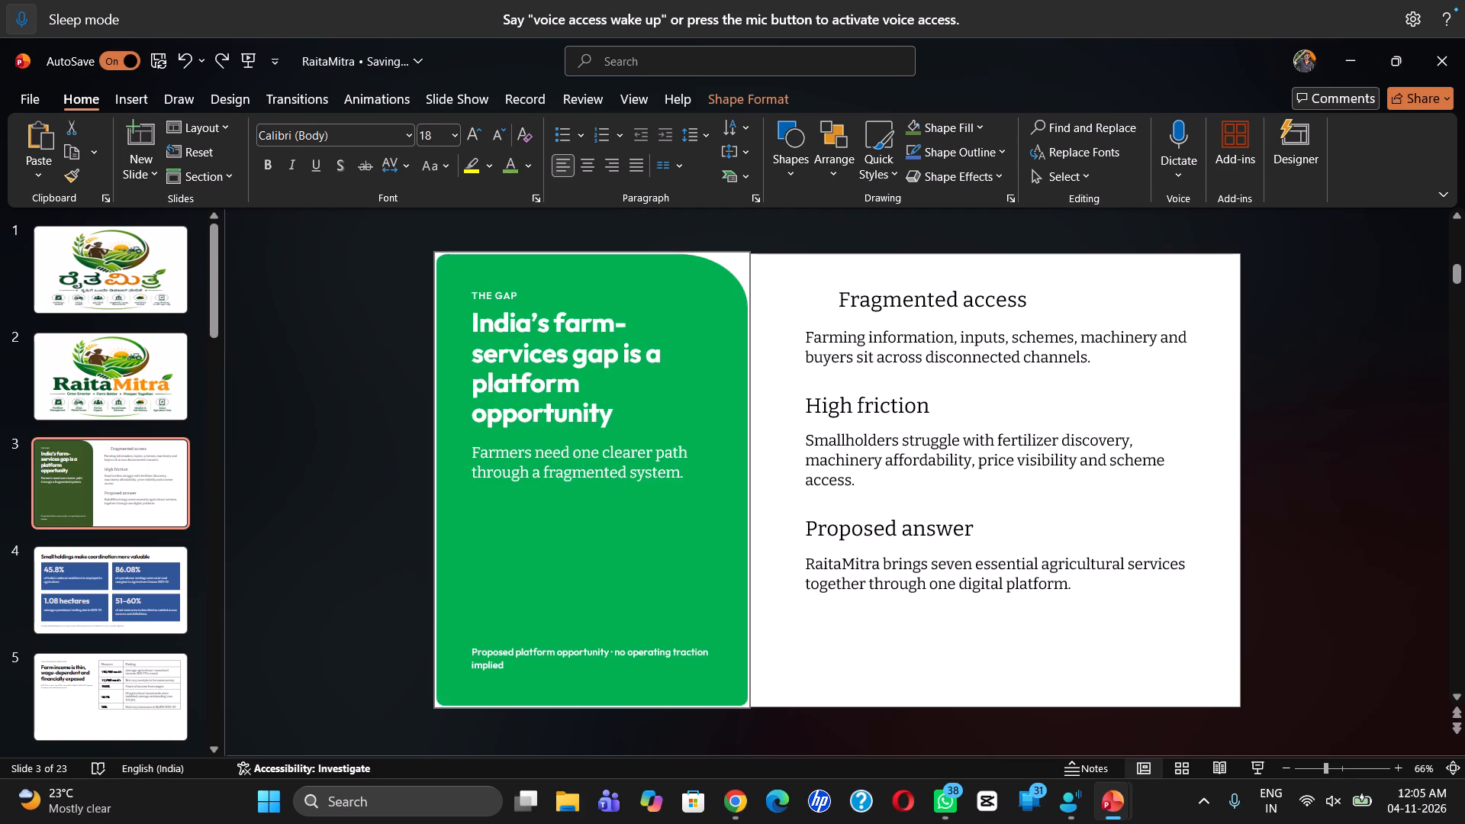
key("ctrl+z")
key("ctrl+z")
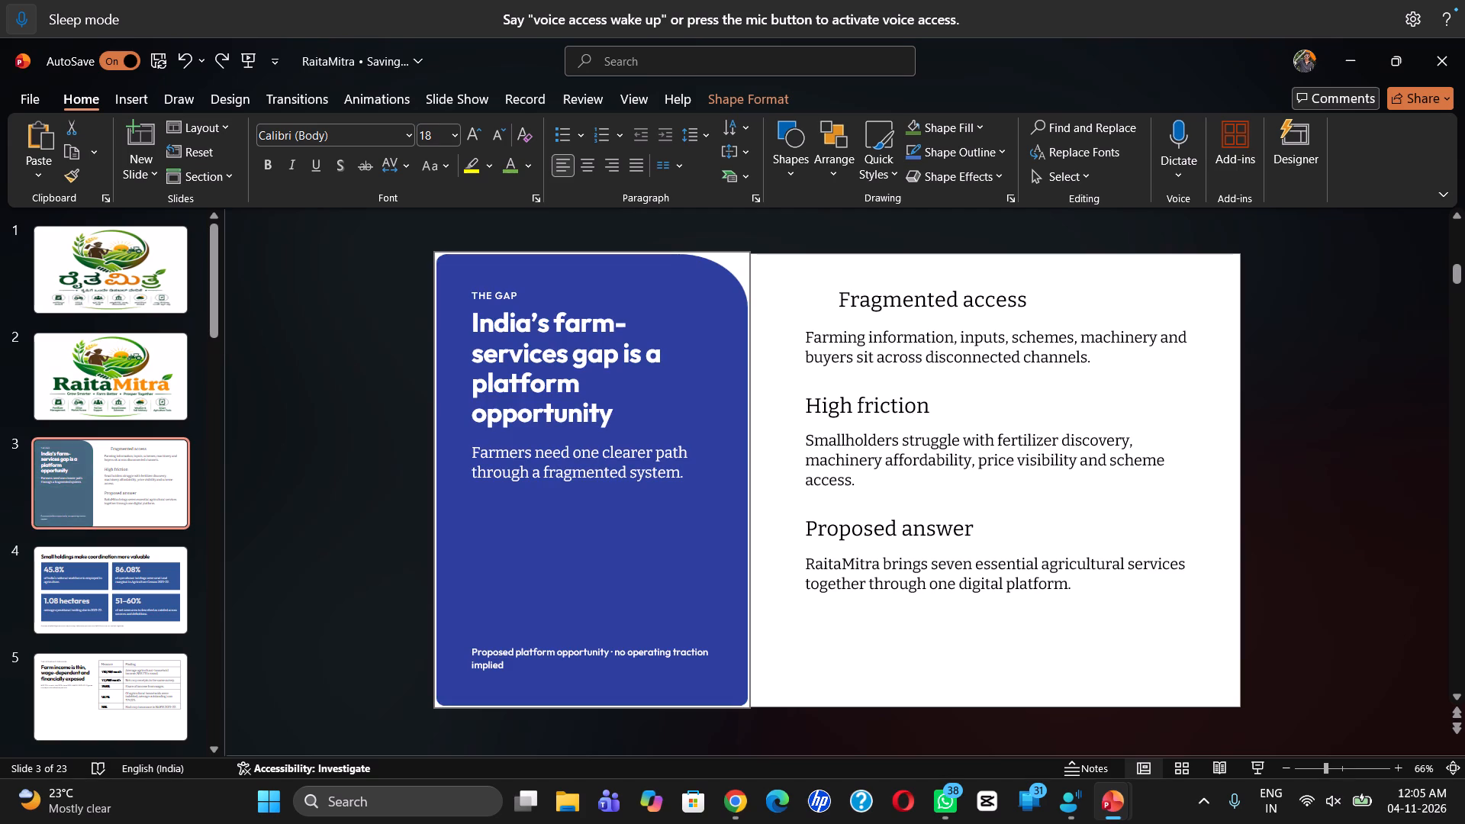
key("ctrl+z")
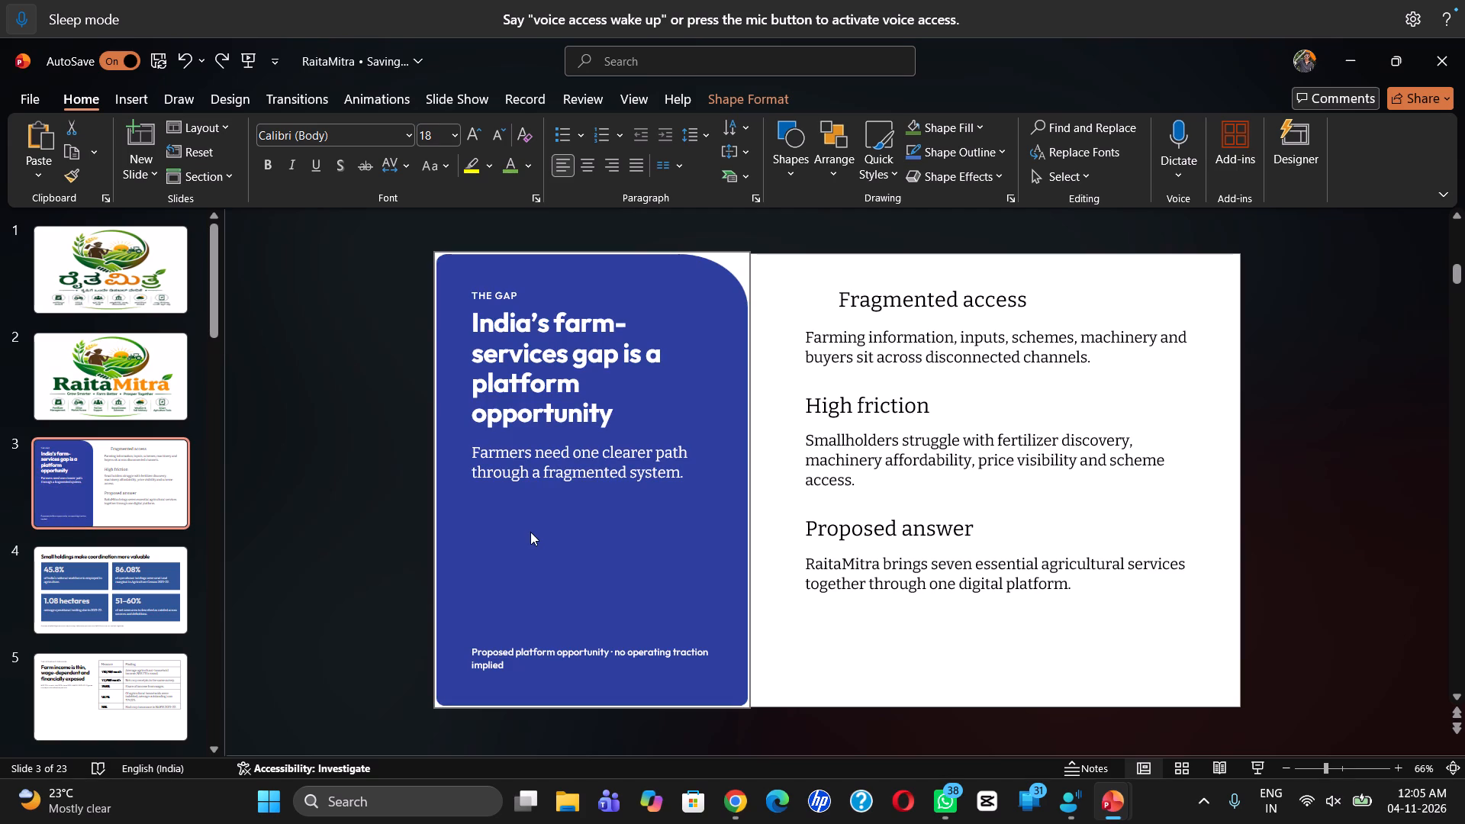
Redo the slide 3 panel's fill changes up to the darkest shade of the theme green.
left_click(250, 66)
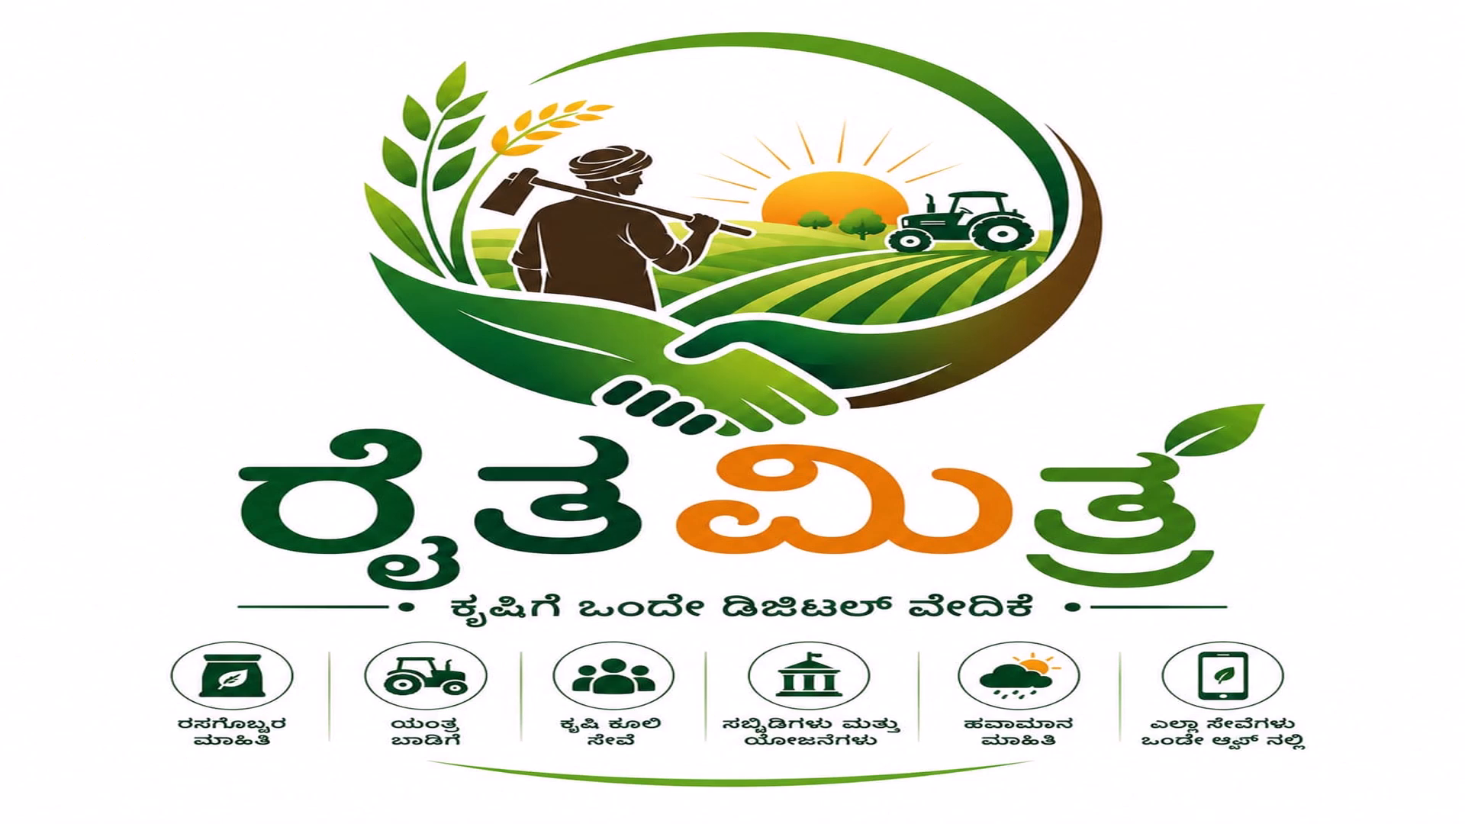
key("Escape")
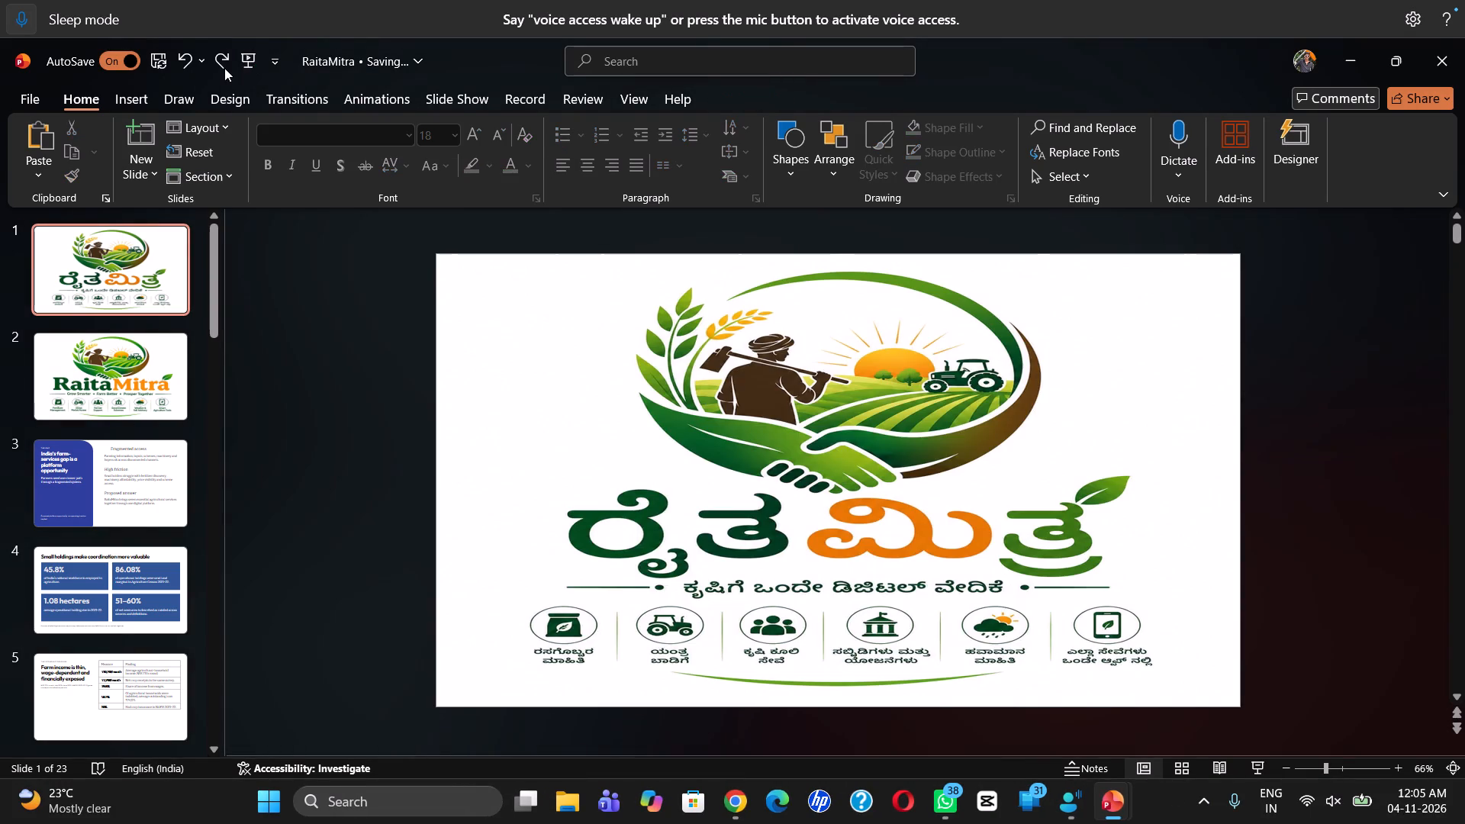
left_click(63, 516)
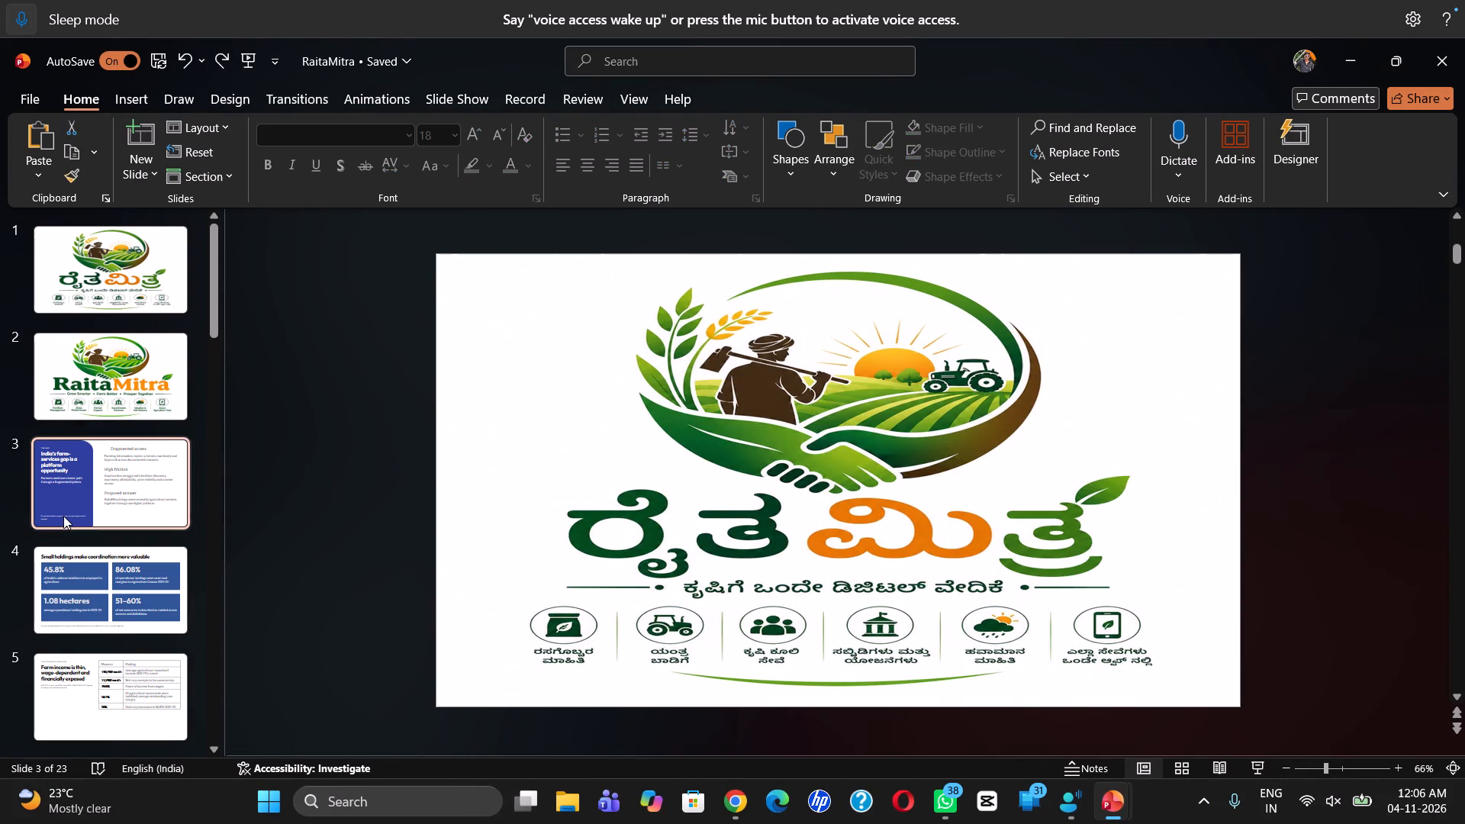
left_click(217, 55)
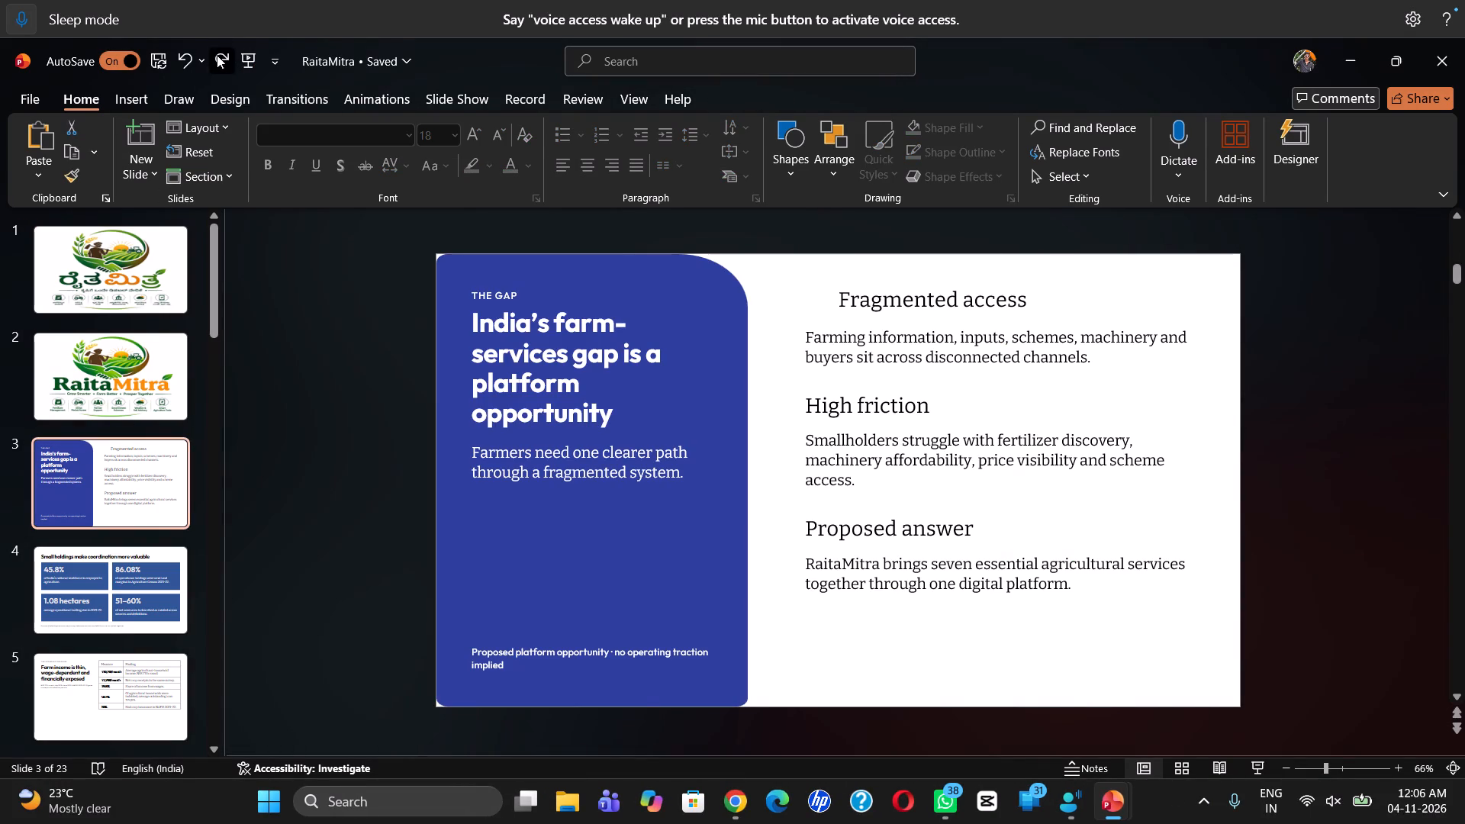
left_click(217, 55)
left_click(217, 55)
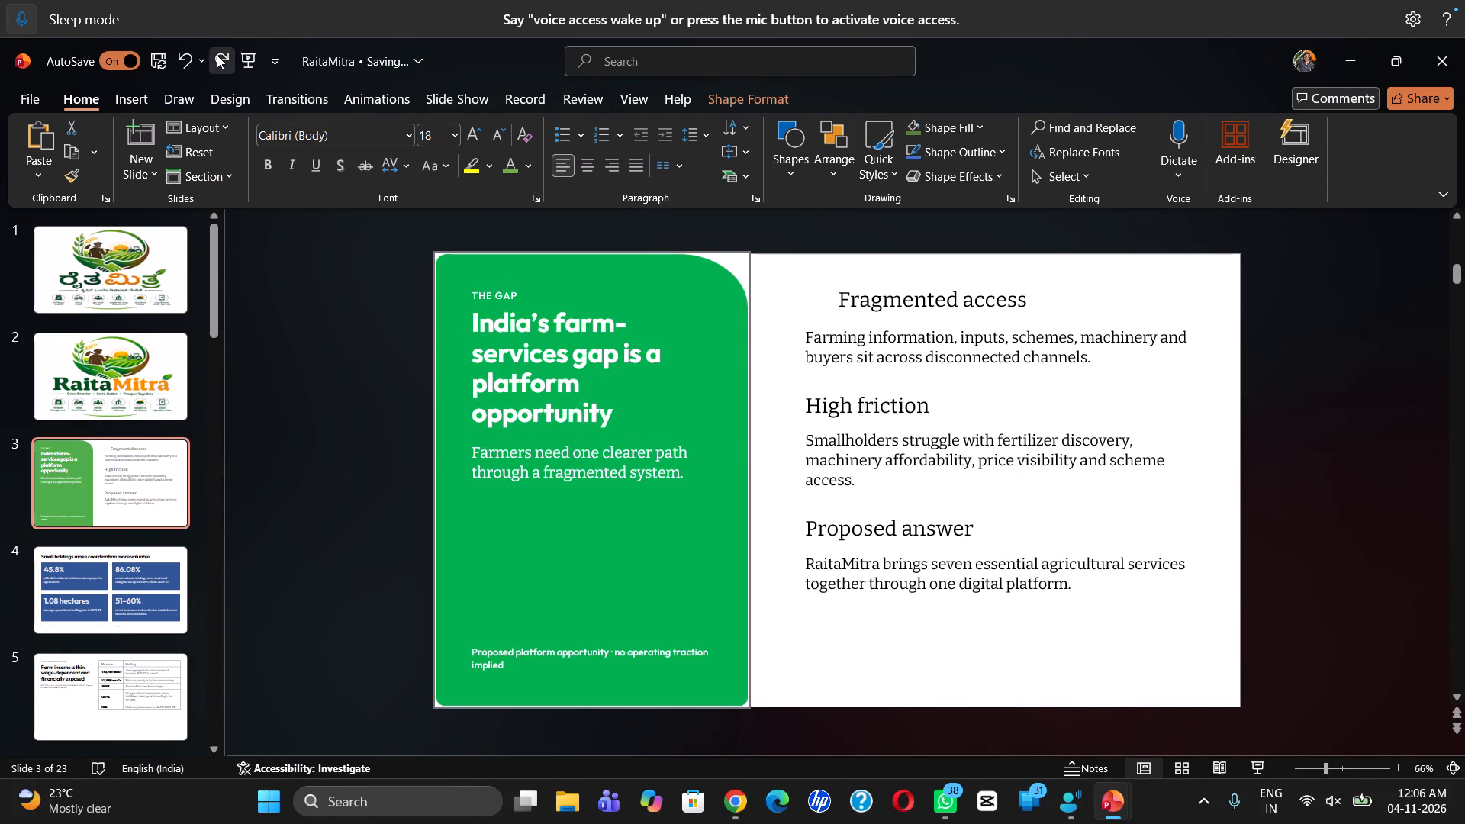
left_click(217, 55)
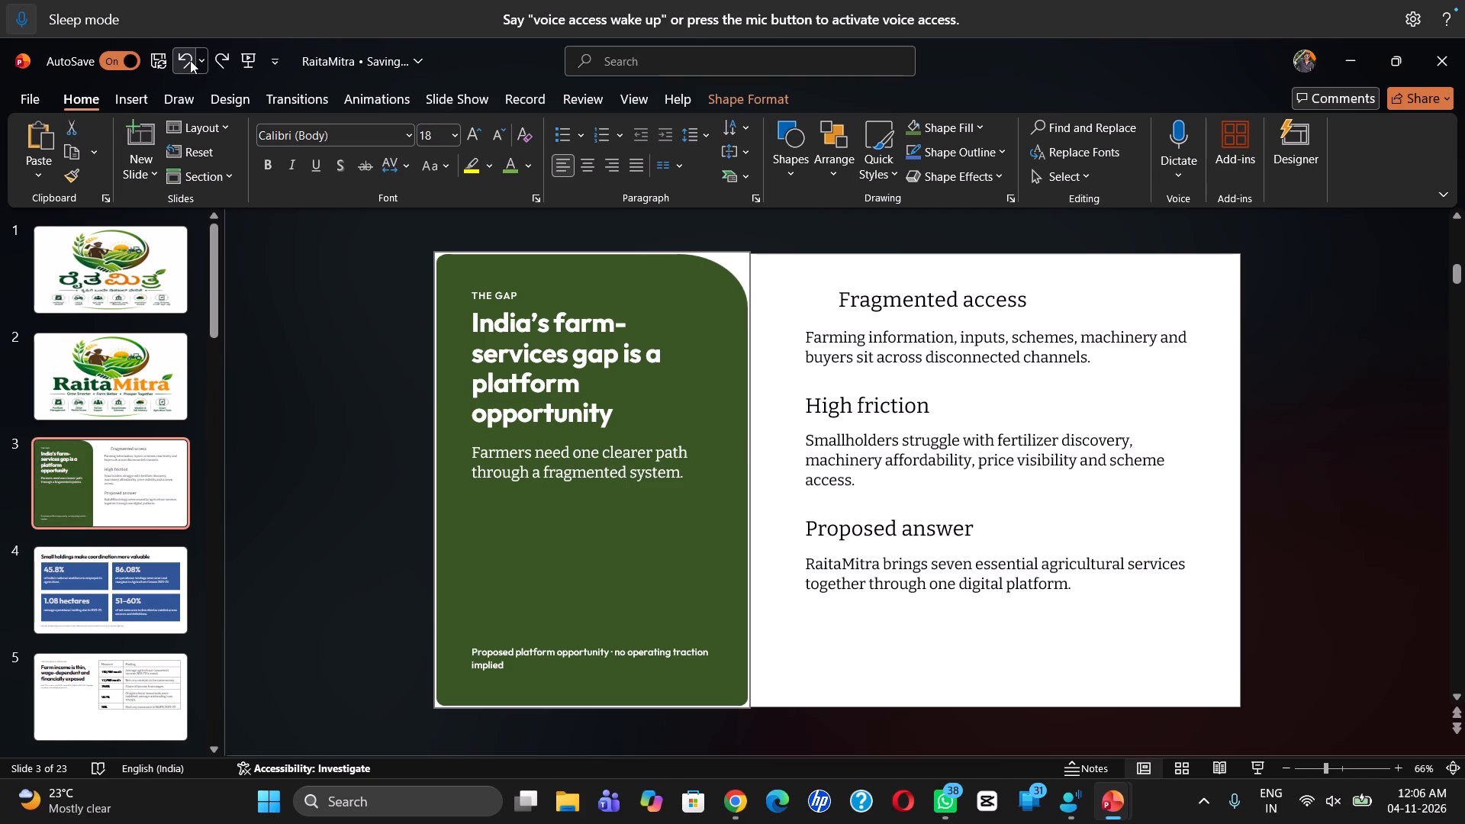
Step back and forth through the slide 3 panel's green fills and settle on the darkest shade of the theme green.
left_click(190, 60)
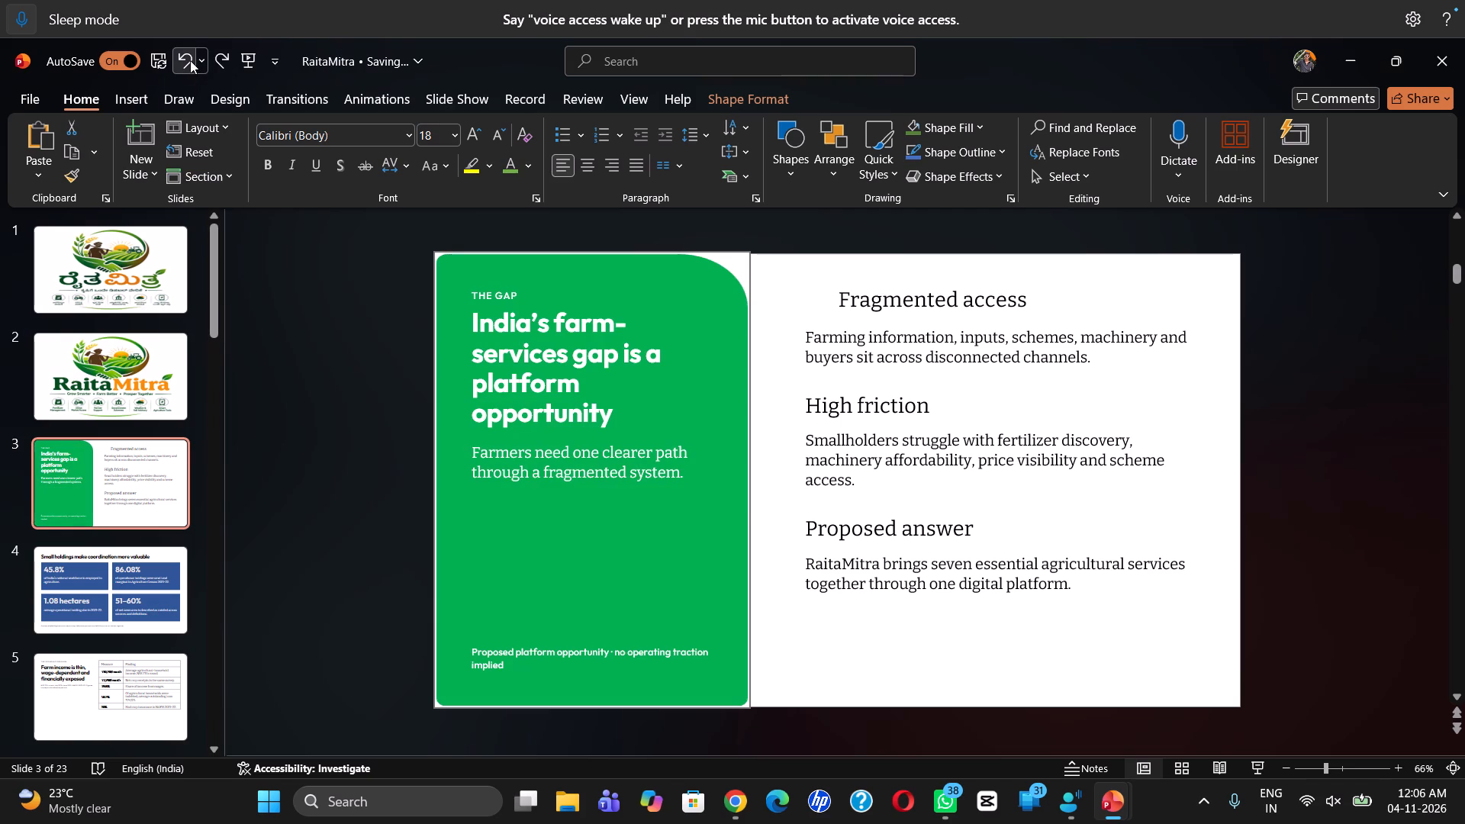
left_click(222, 56)
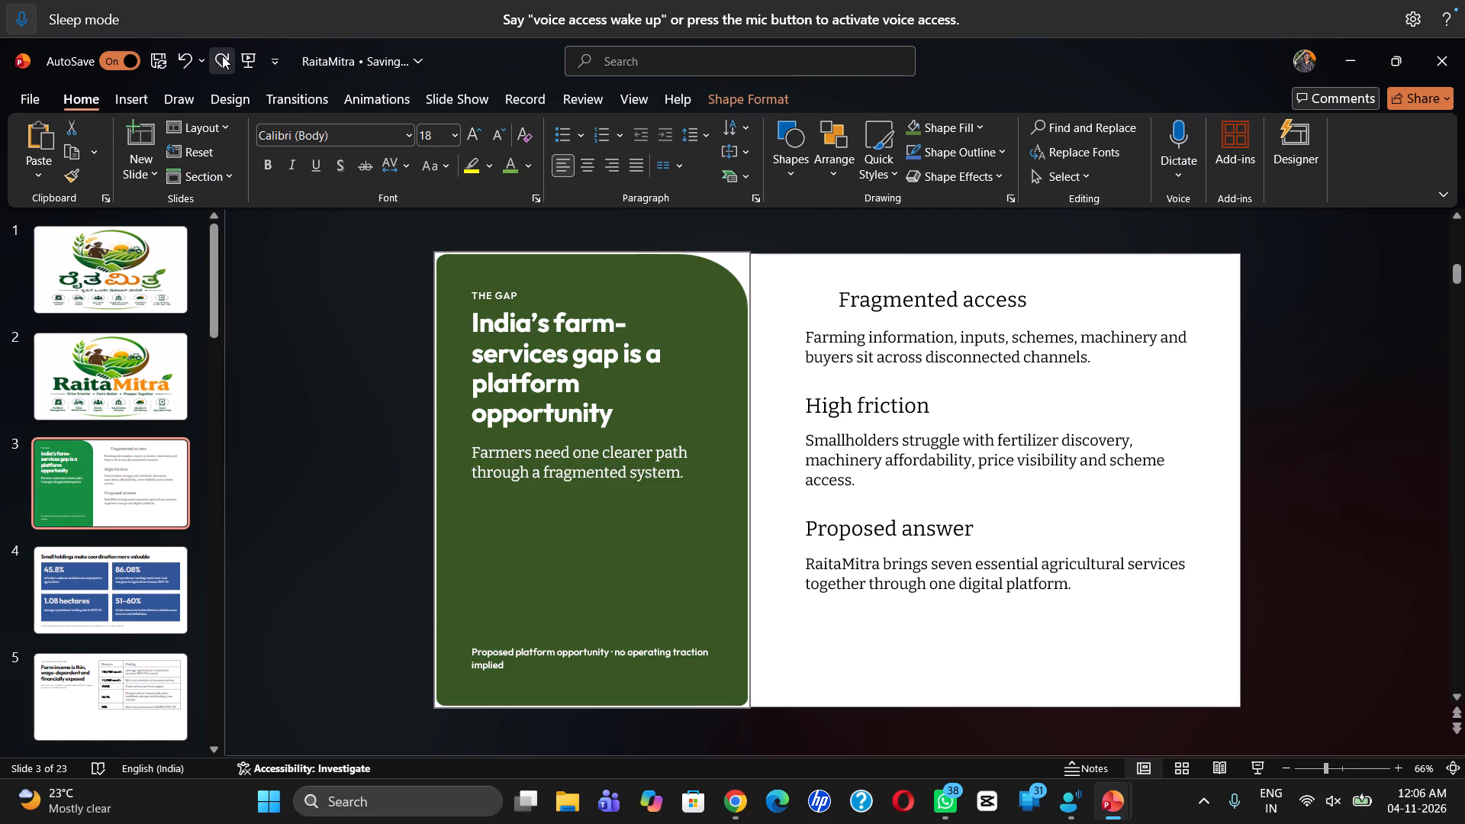
left_click(222, 56)
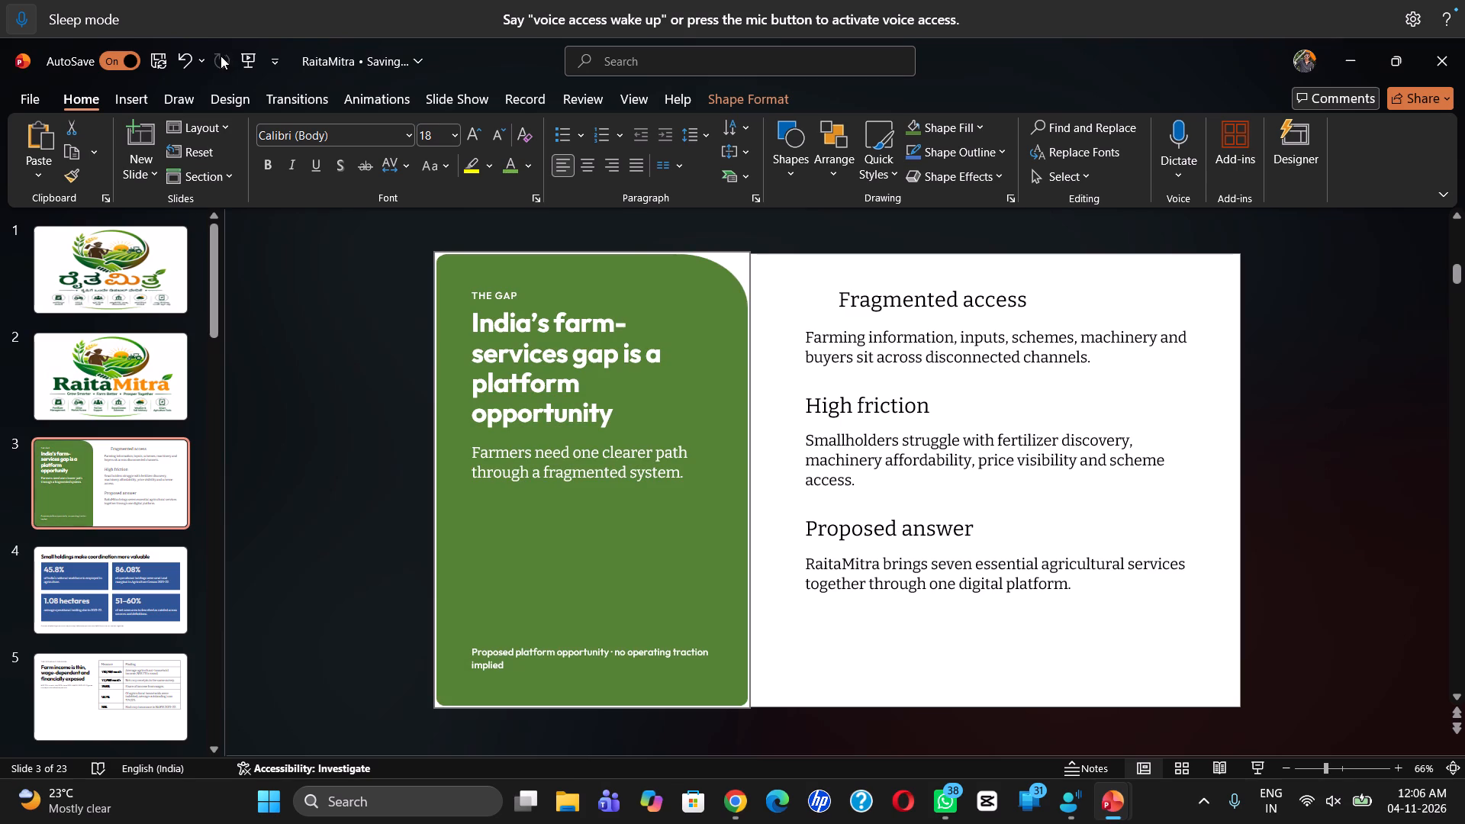
left_click(185, 59)
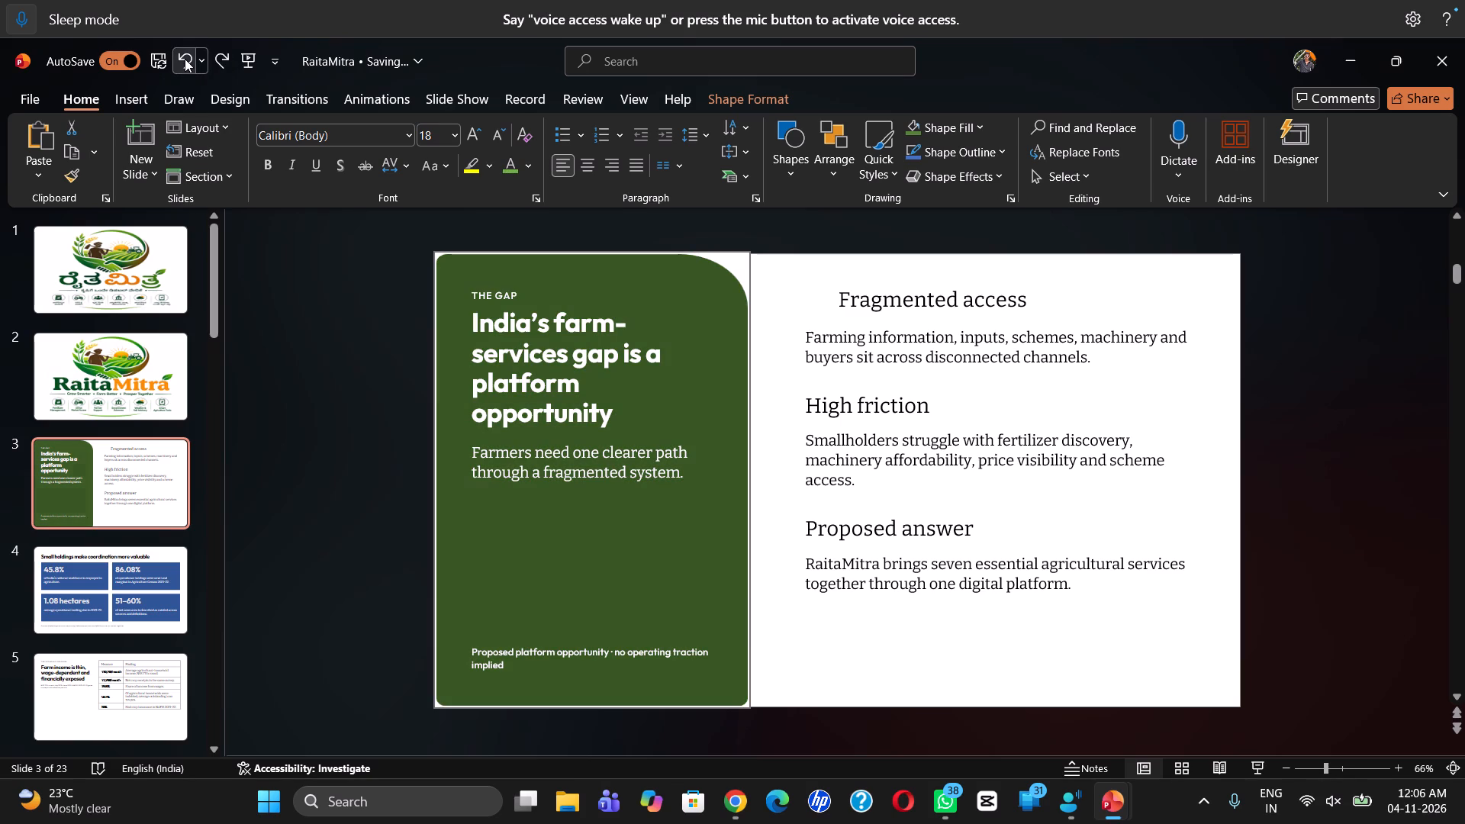
Fill the 45.8% box on slide 4 with the darkest shade of the theme green.
left_click(142, 597)
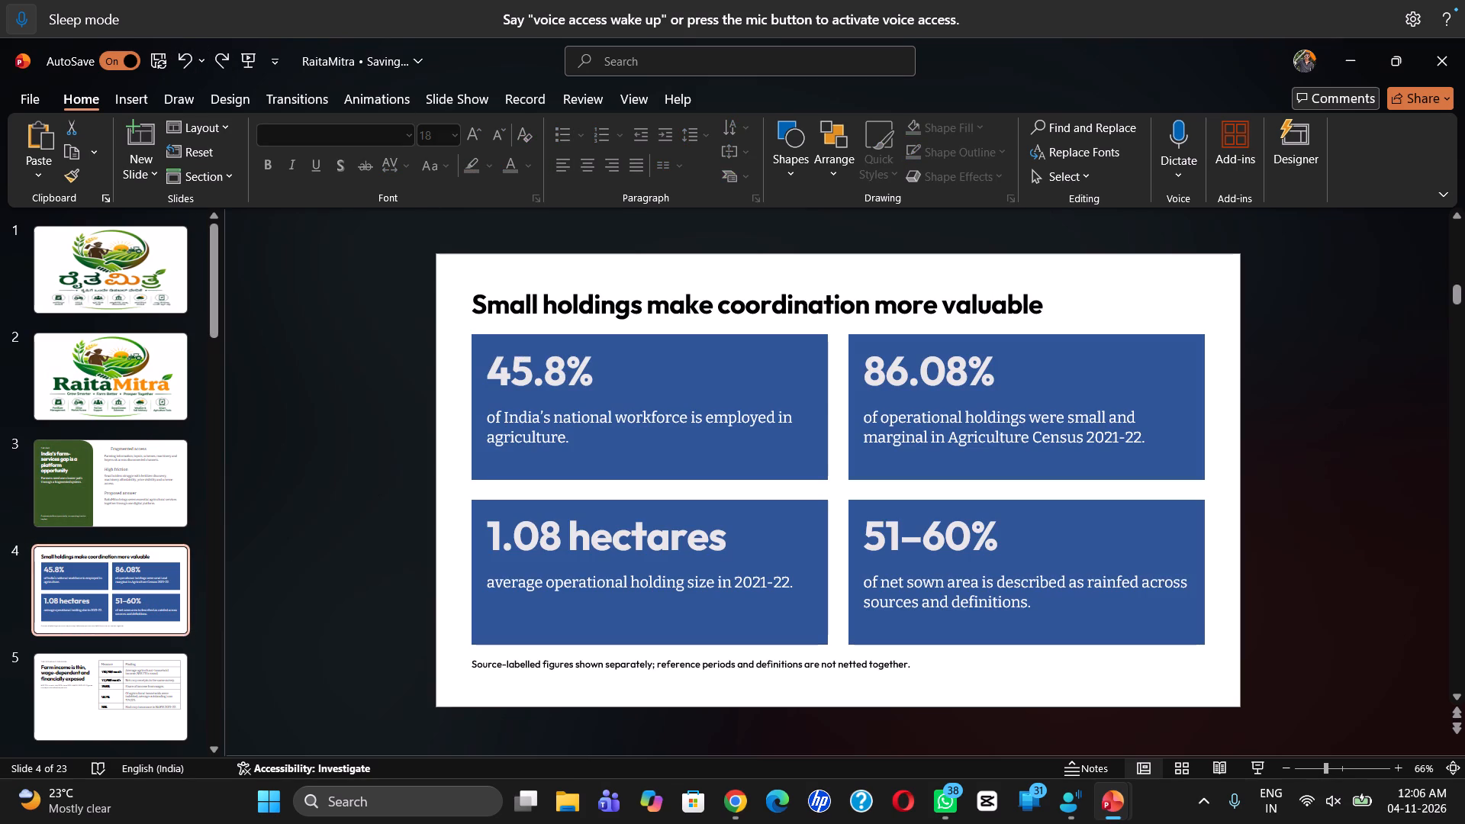
double_click(690, 462)
left_click(726, 449)
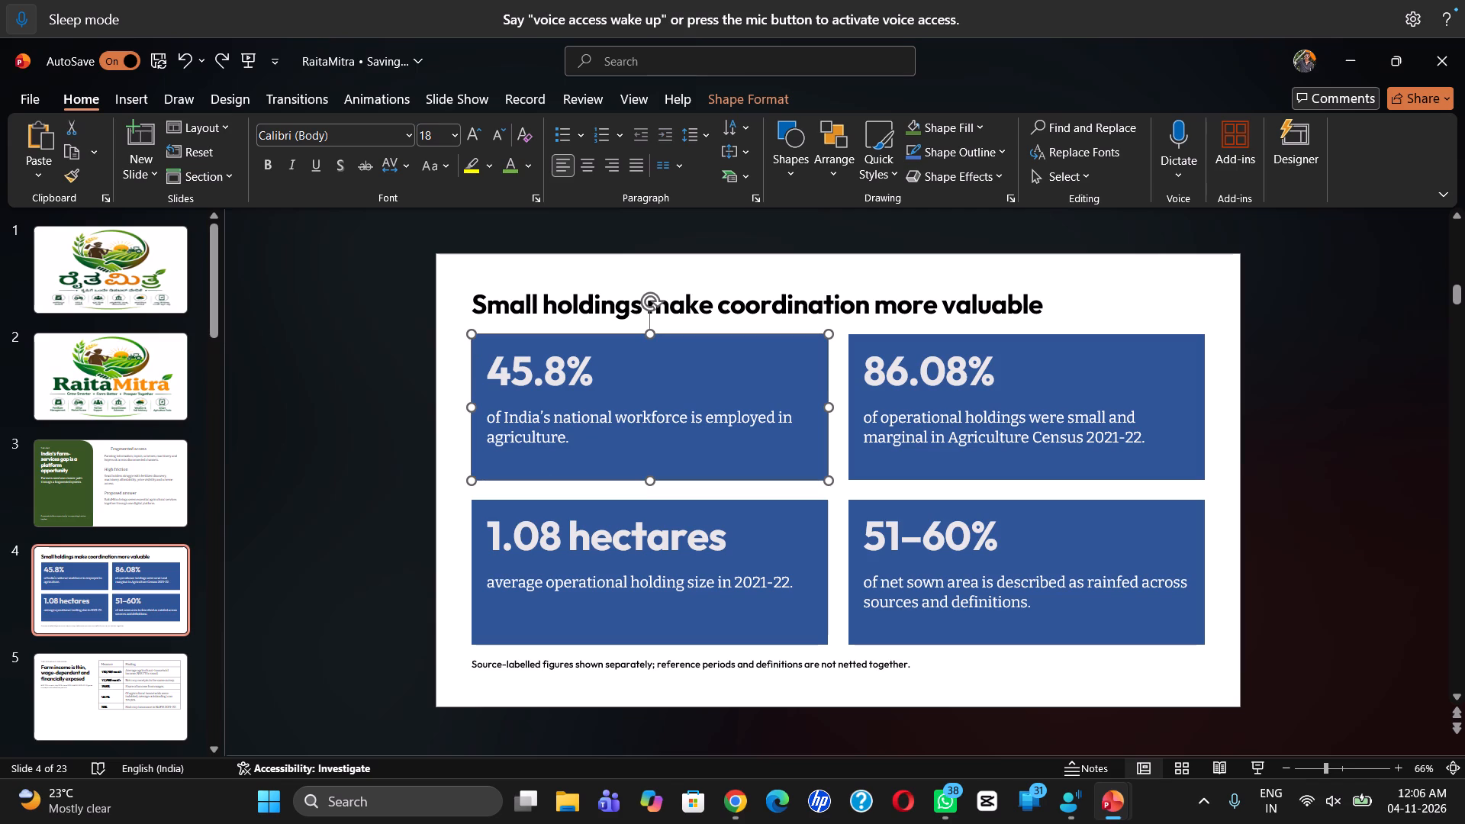
right_click(726, 449)
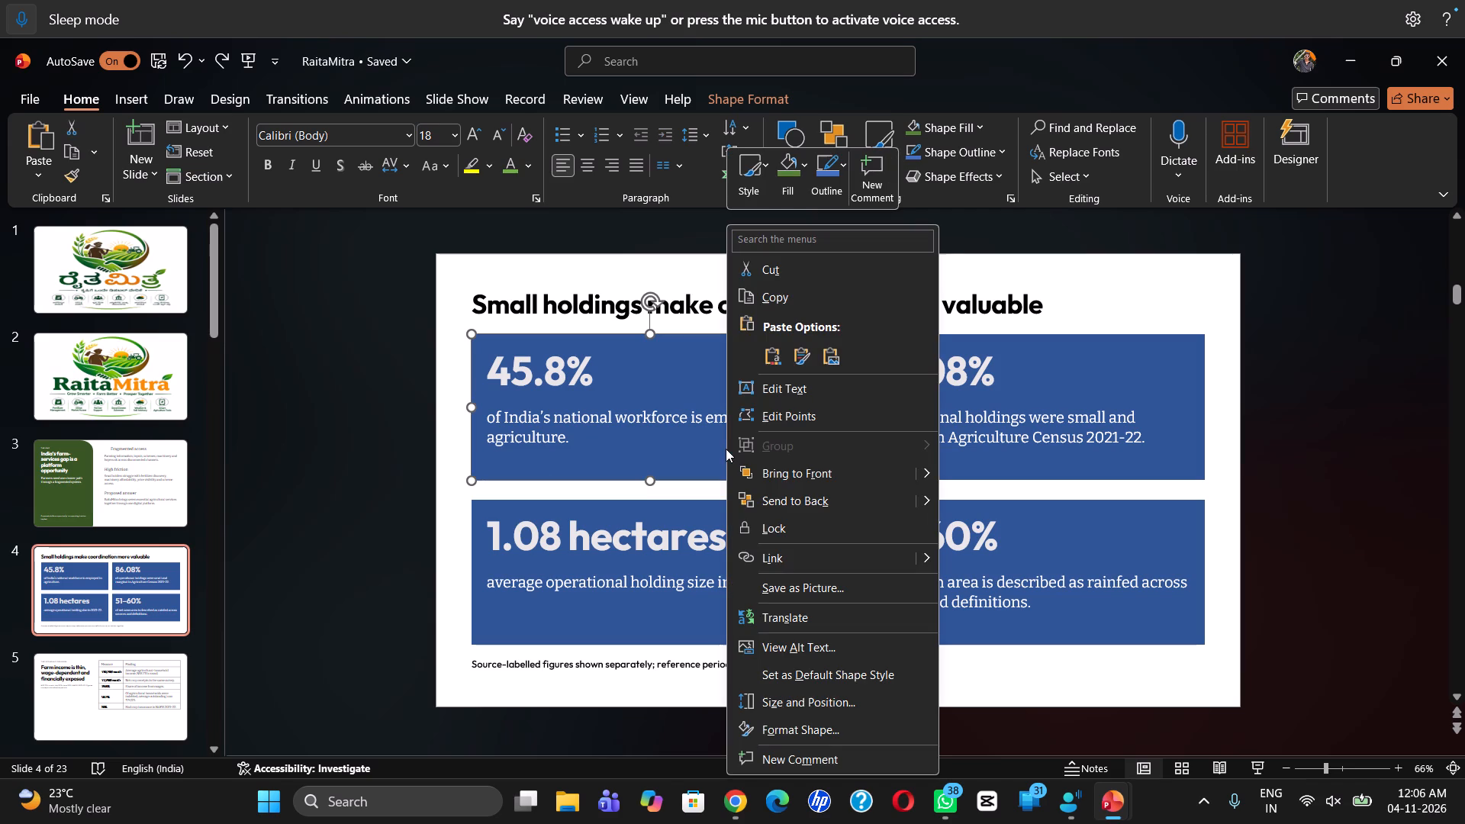
left_click(651, 450)
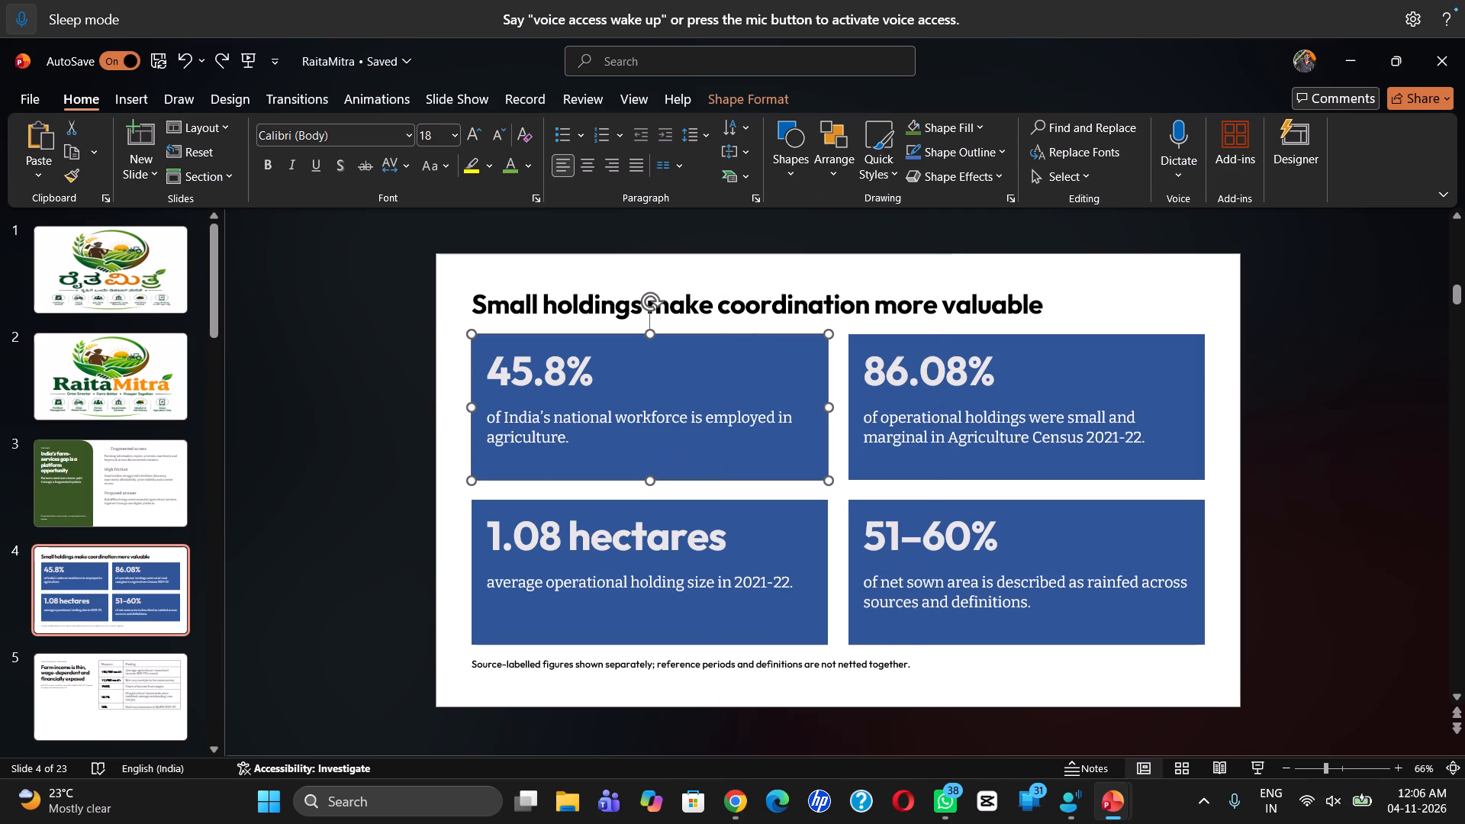
right_click(651, 450)
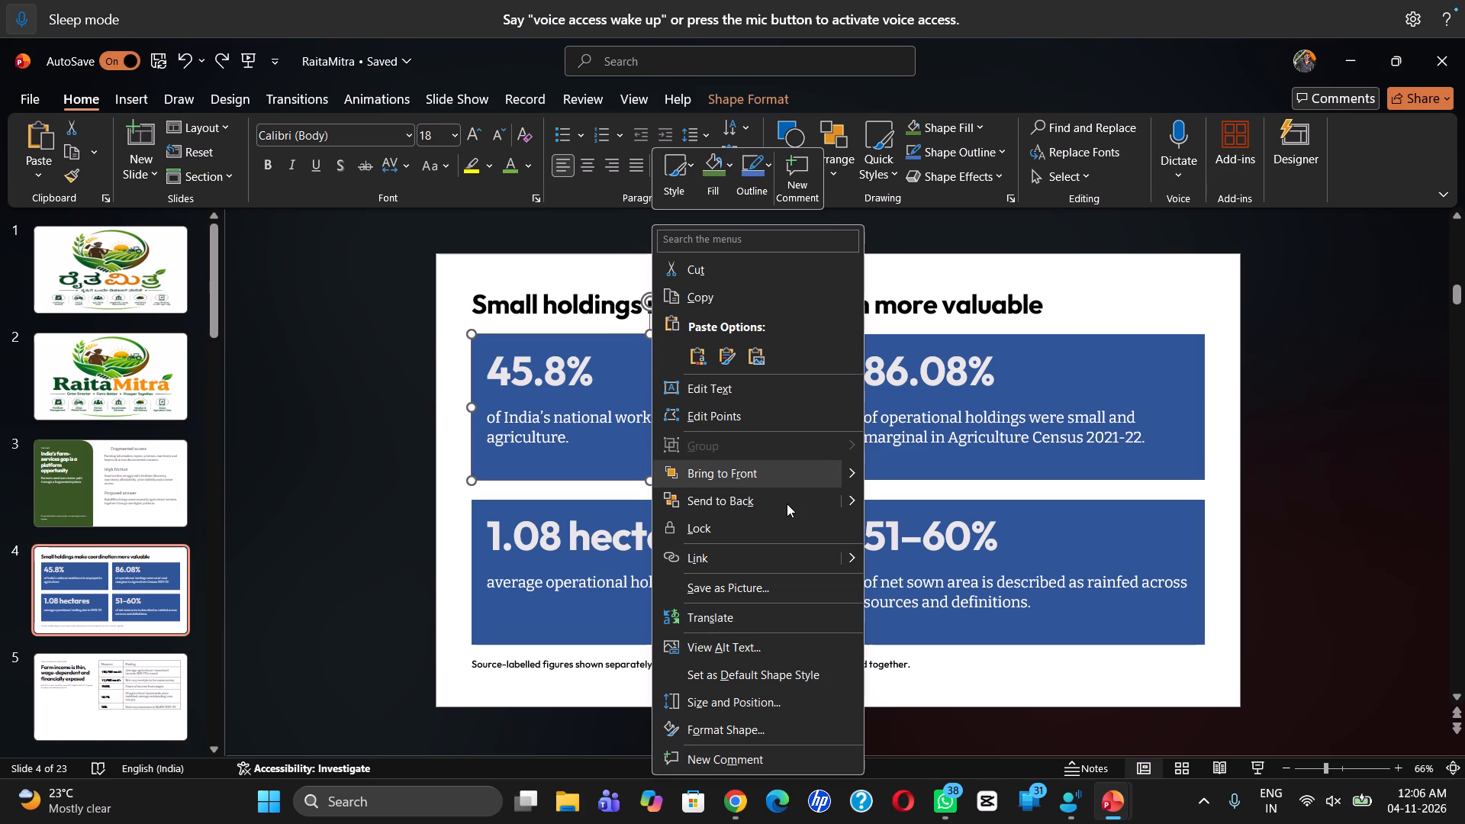
scroll(787, 504, "down", 1)
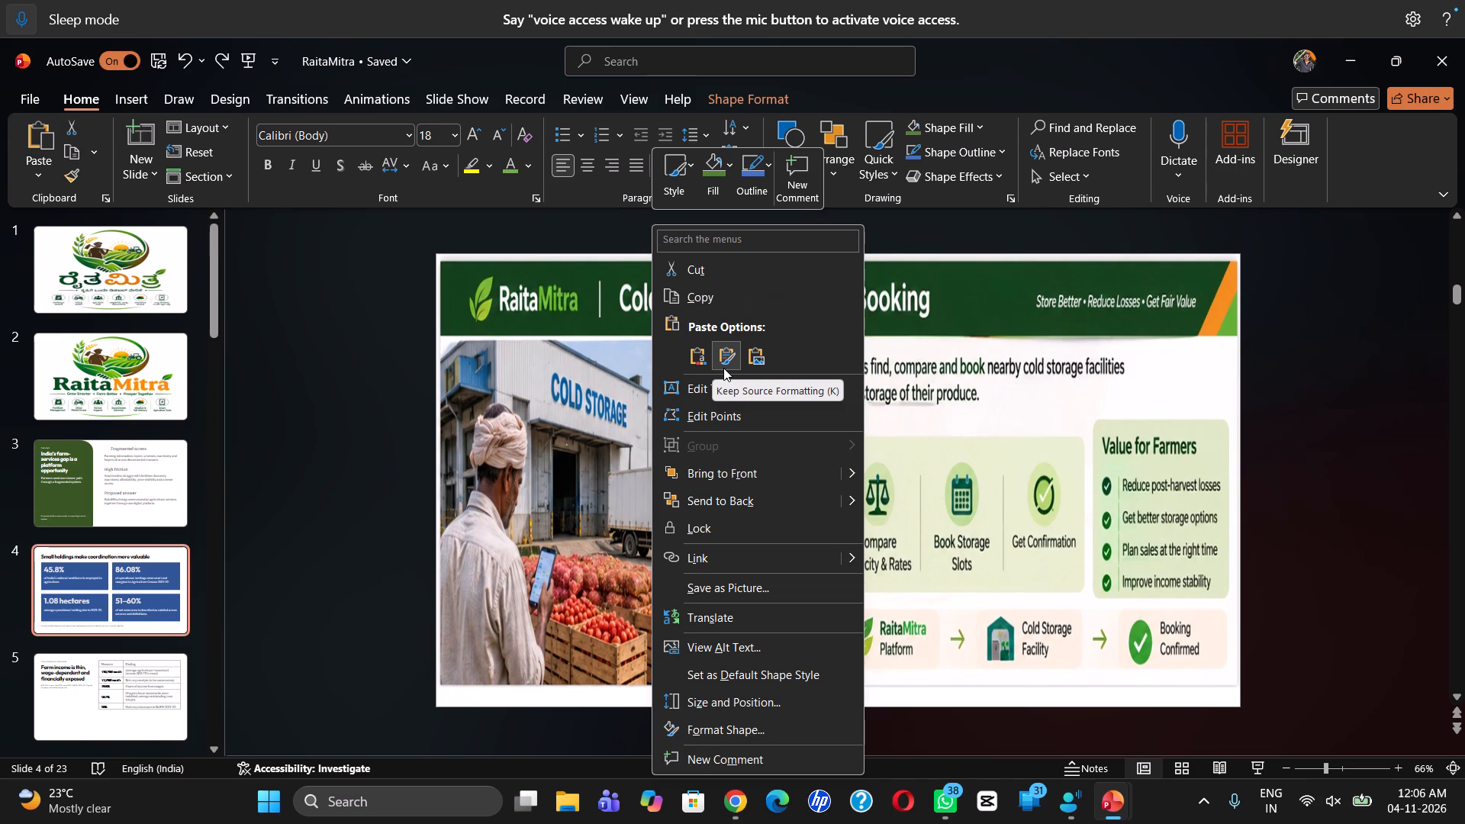
key("ctrl+z")
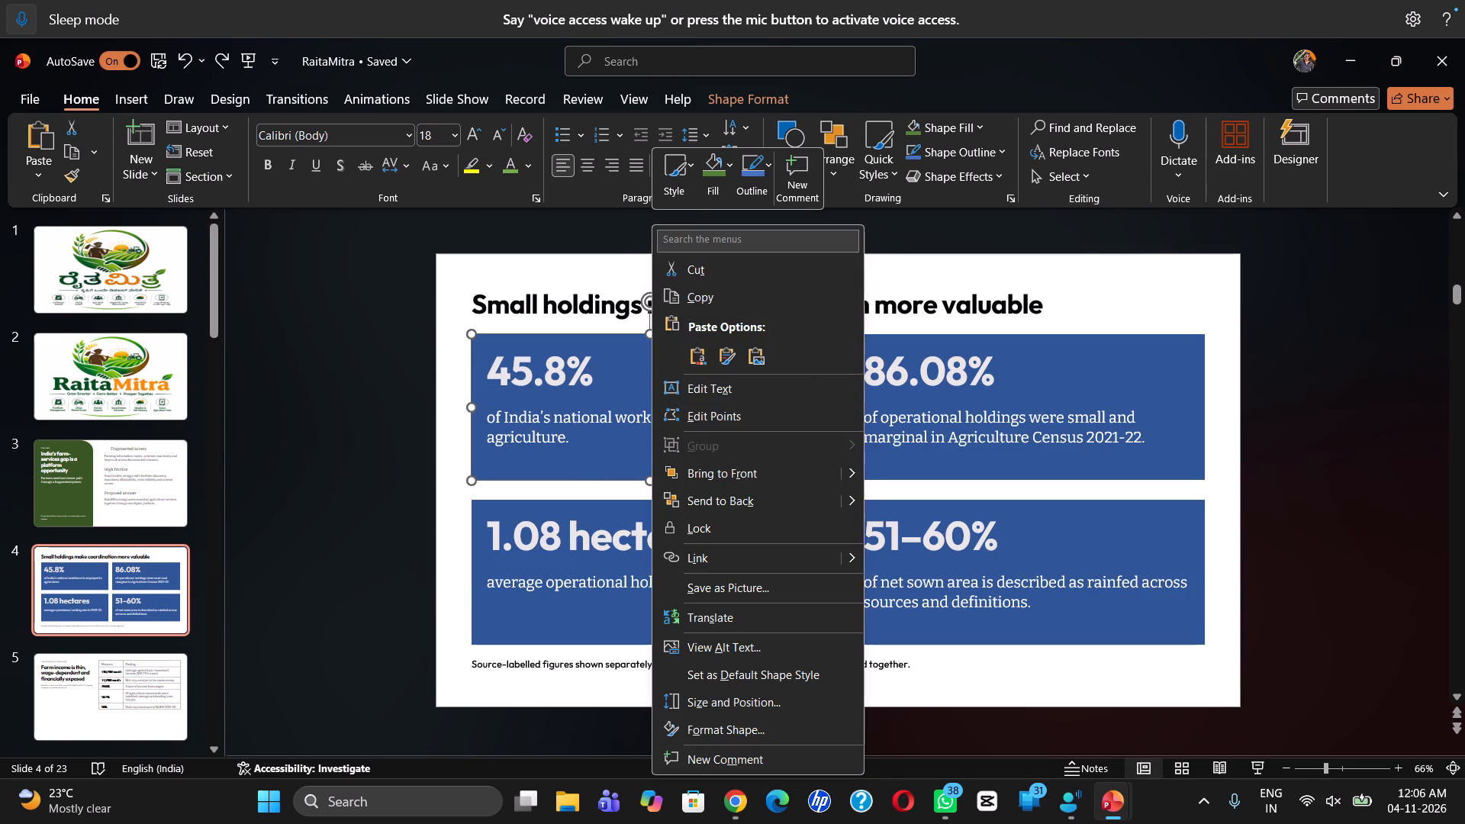
left_click(712, 172)
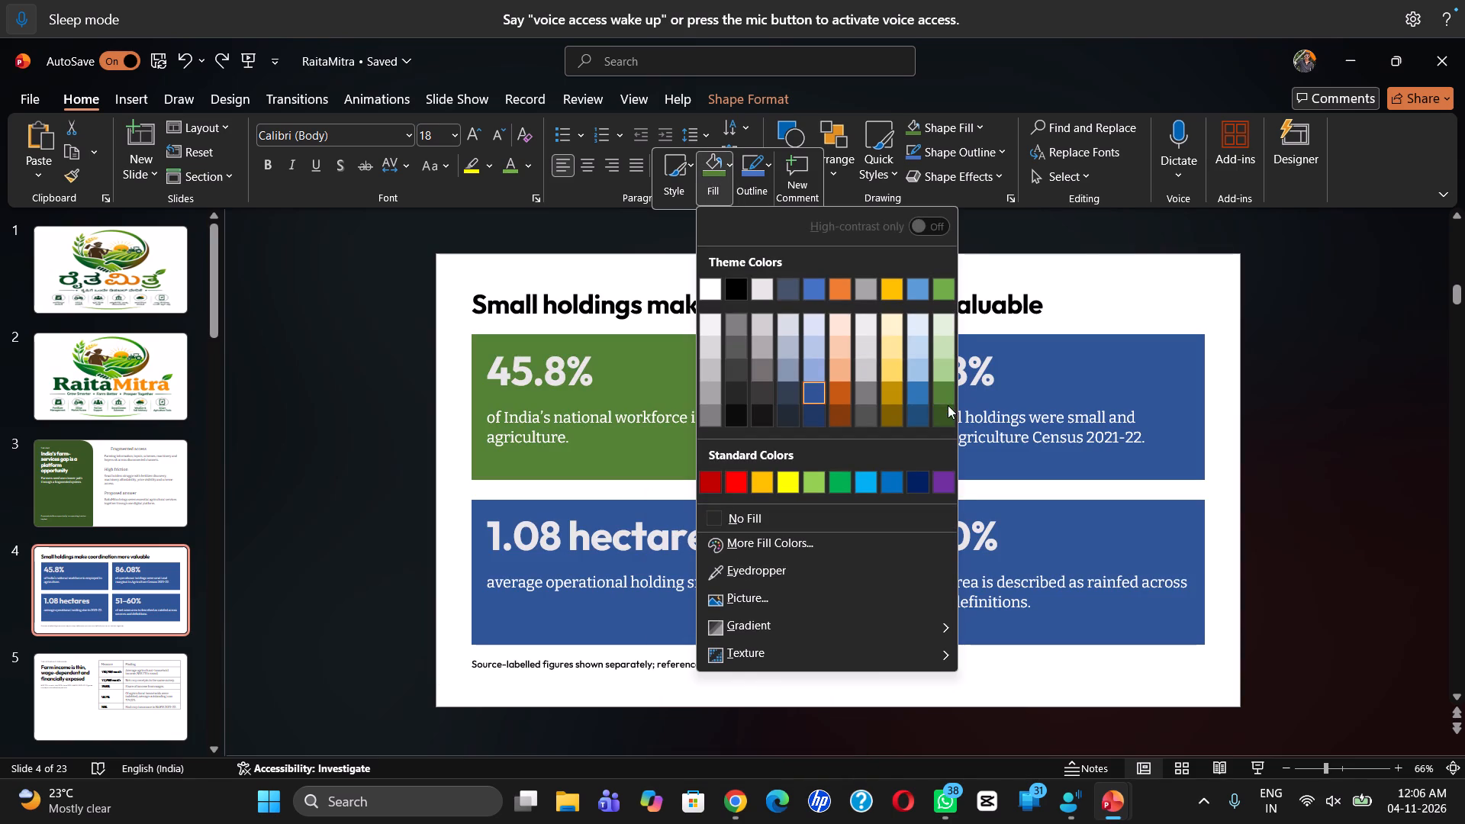
left_click(948, 409)
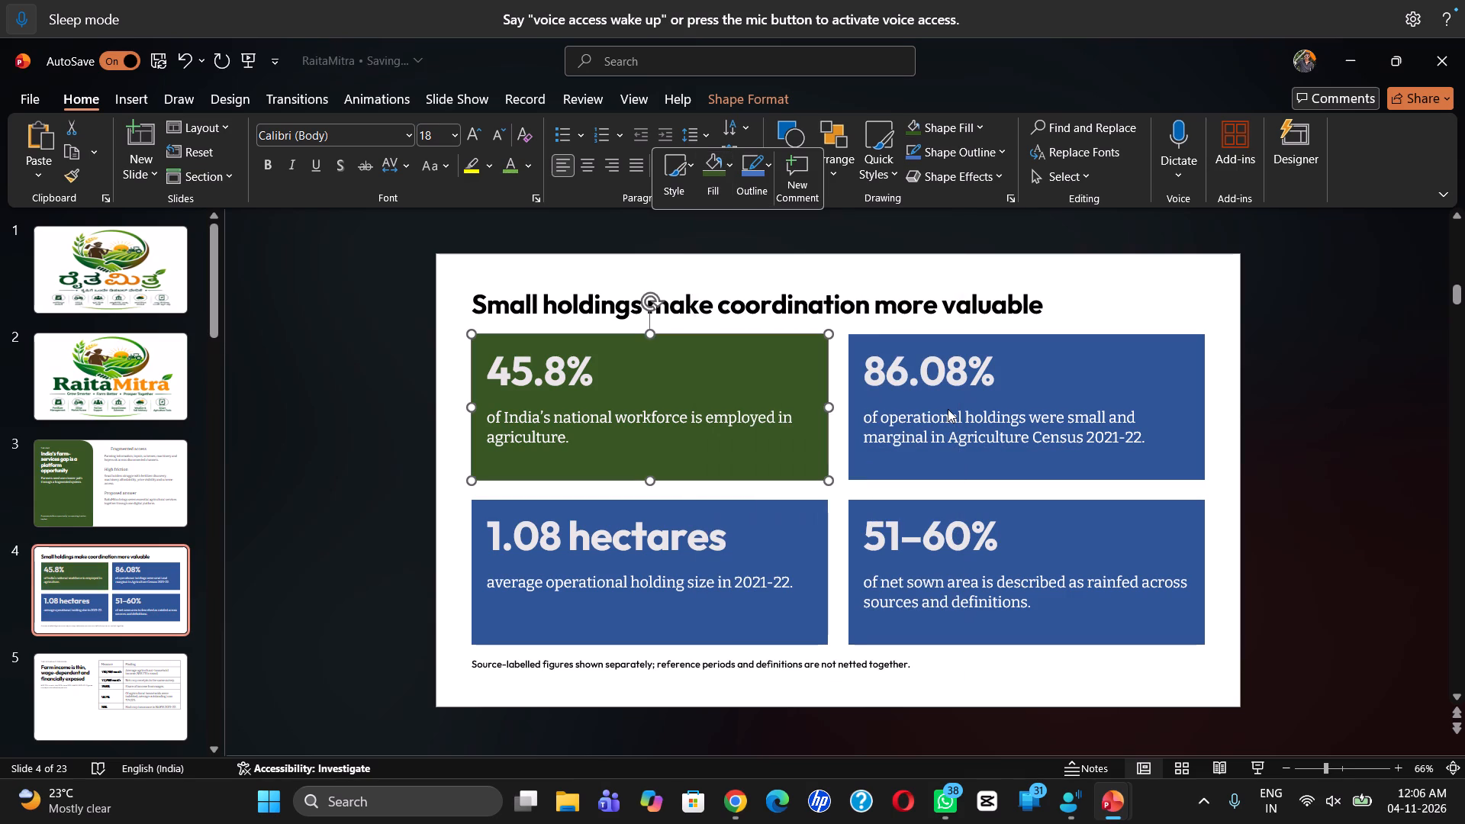
Fill the 86.08% box on slide 4 with the darkest shade of the theme green.
left_click(1076, 467)
double_click(1076, 467)
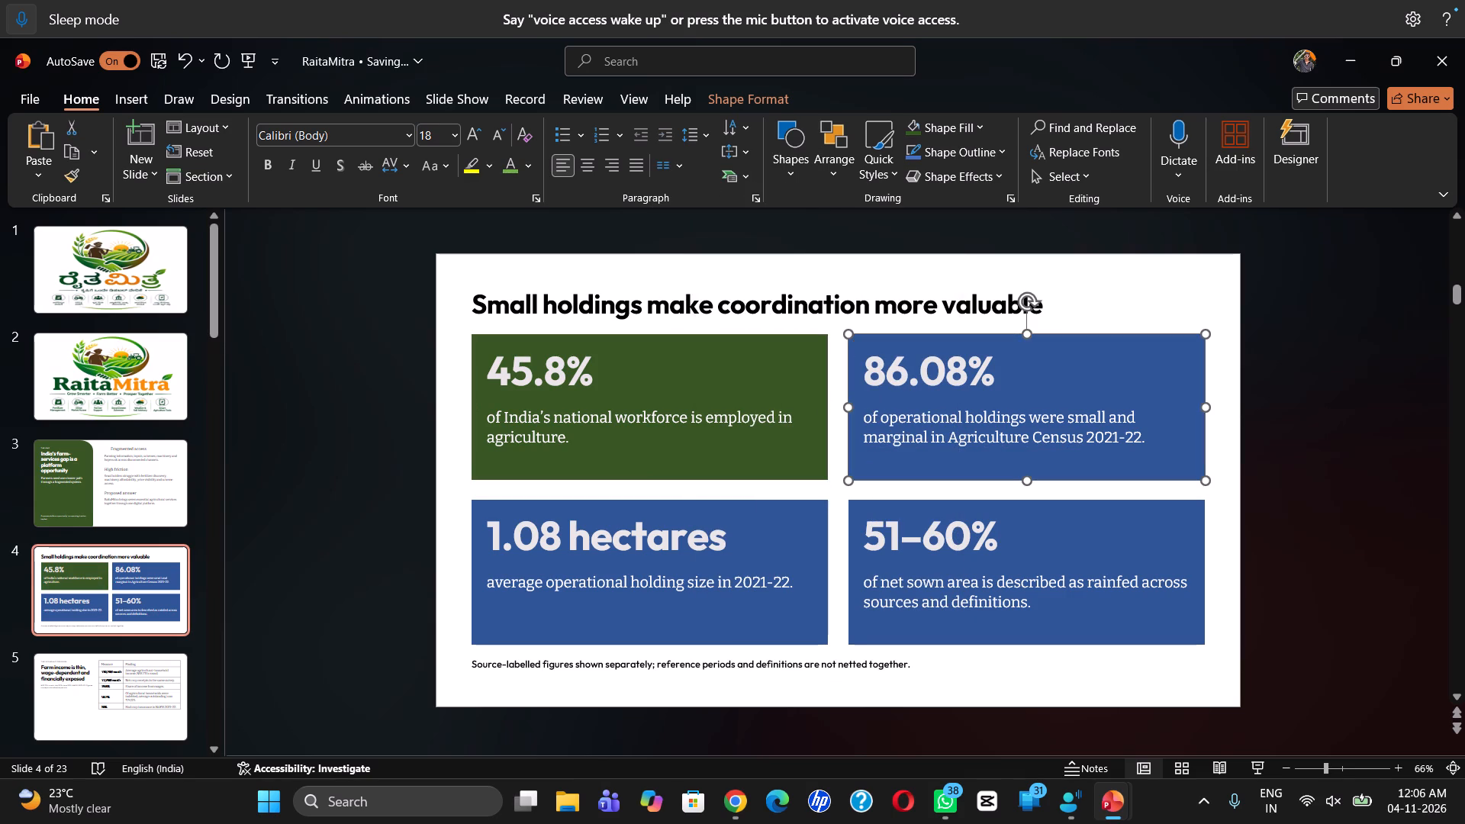
right_click(1076, 467)
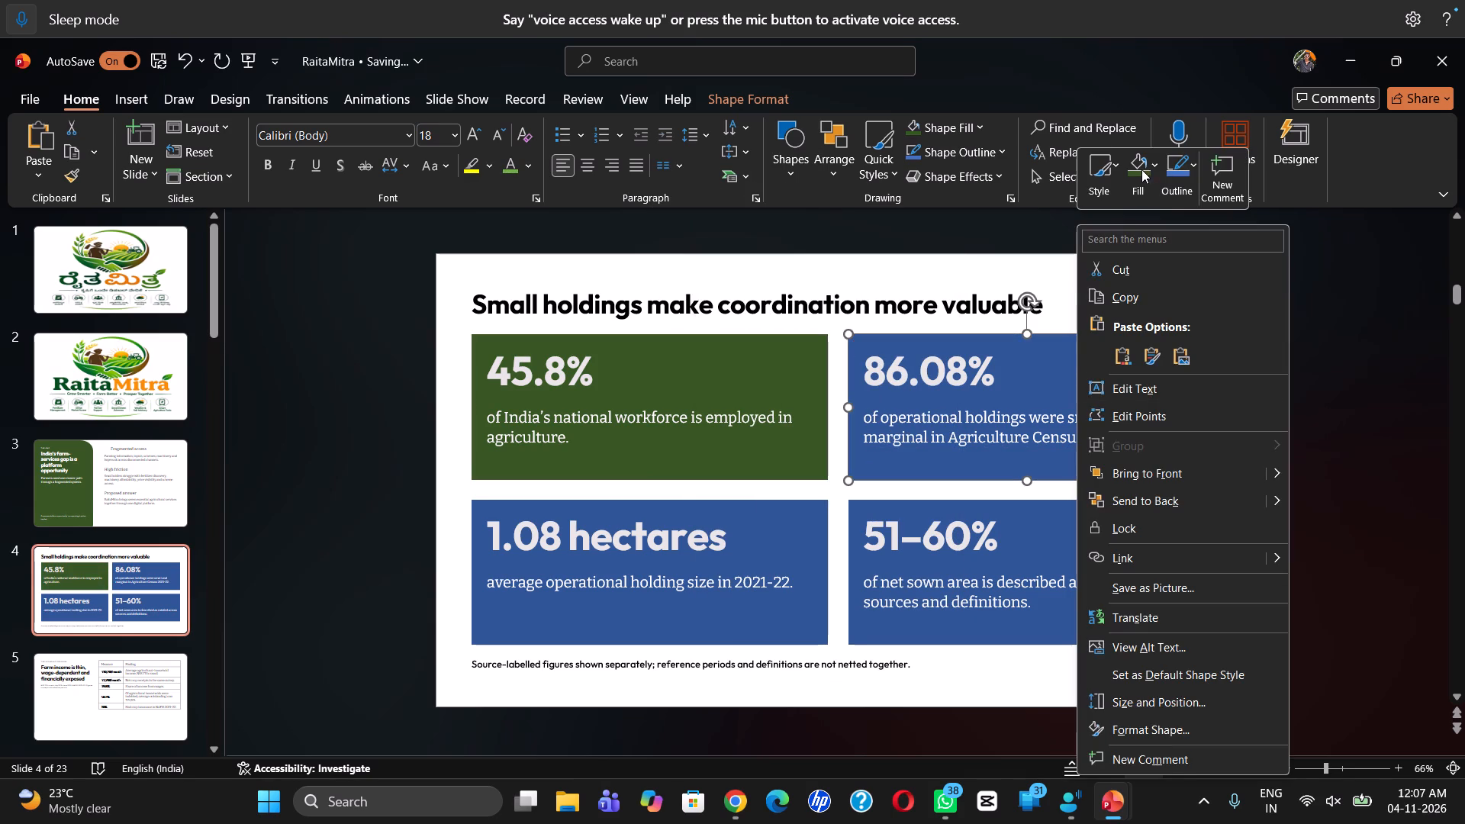
left_click(1141, 169)
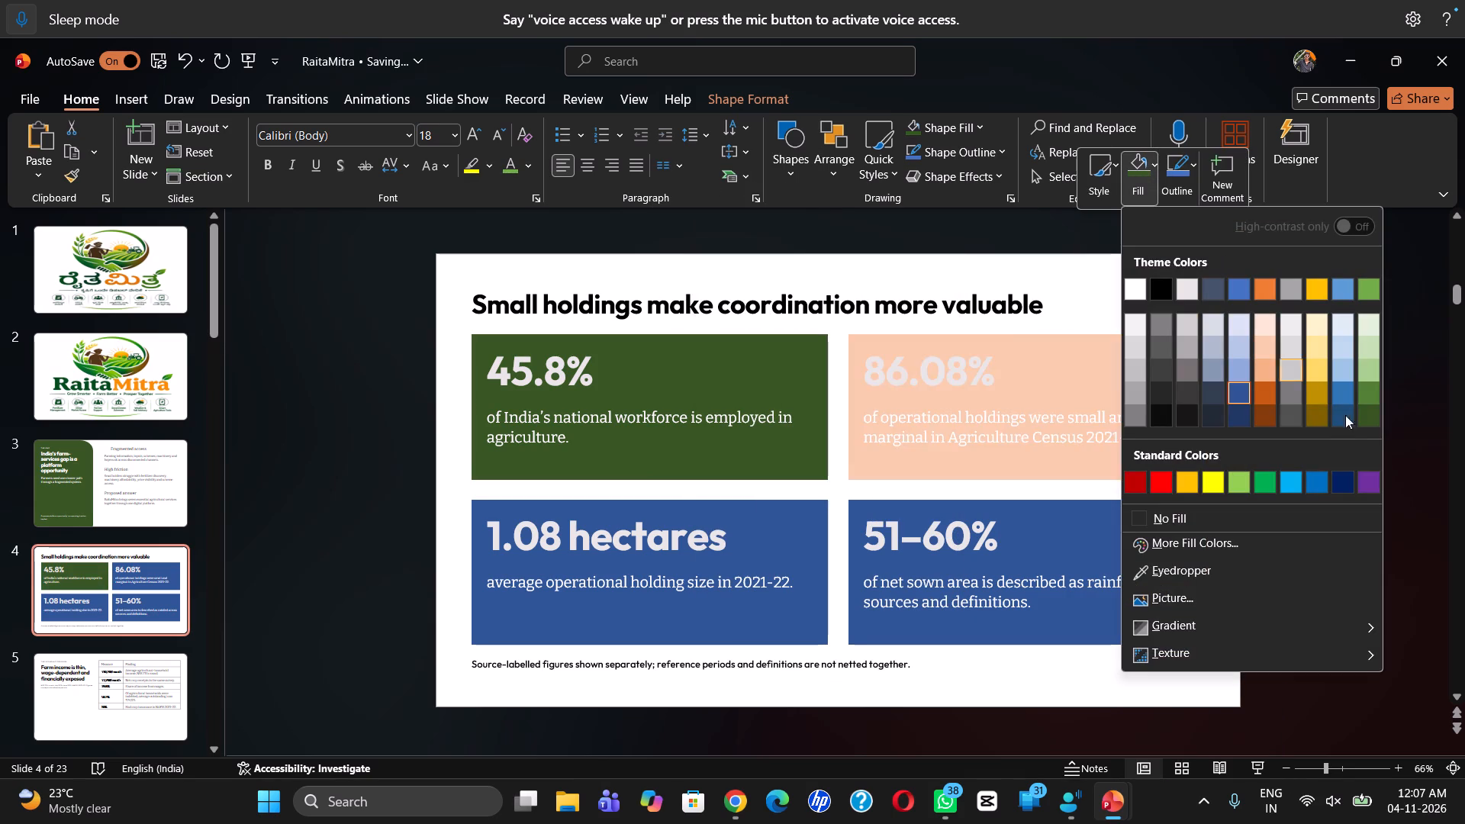
left_click(1373, 423)
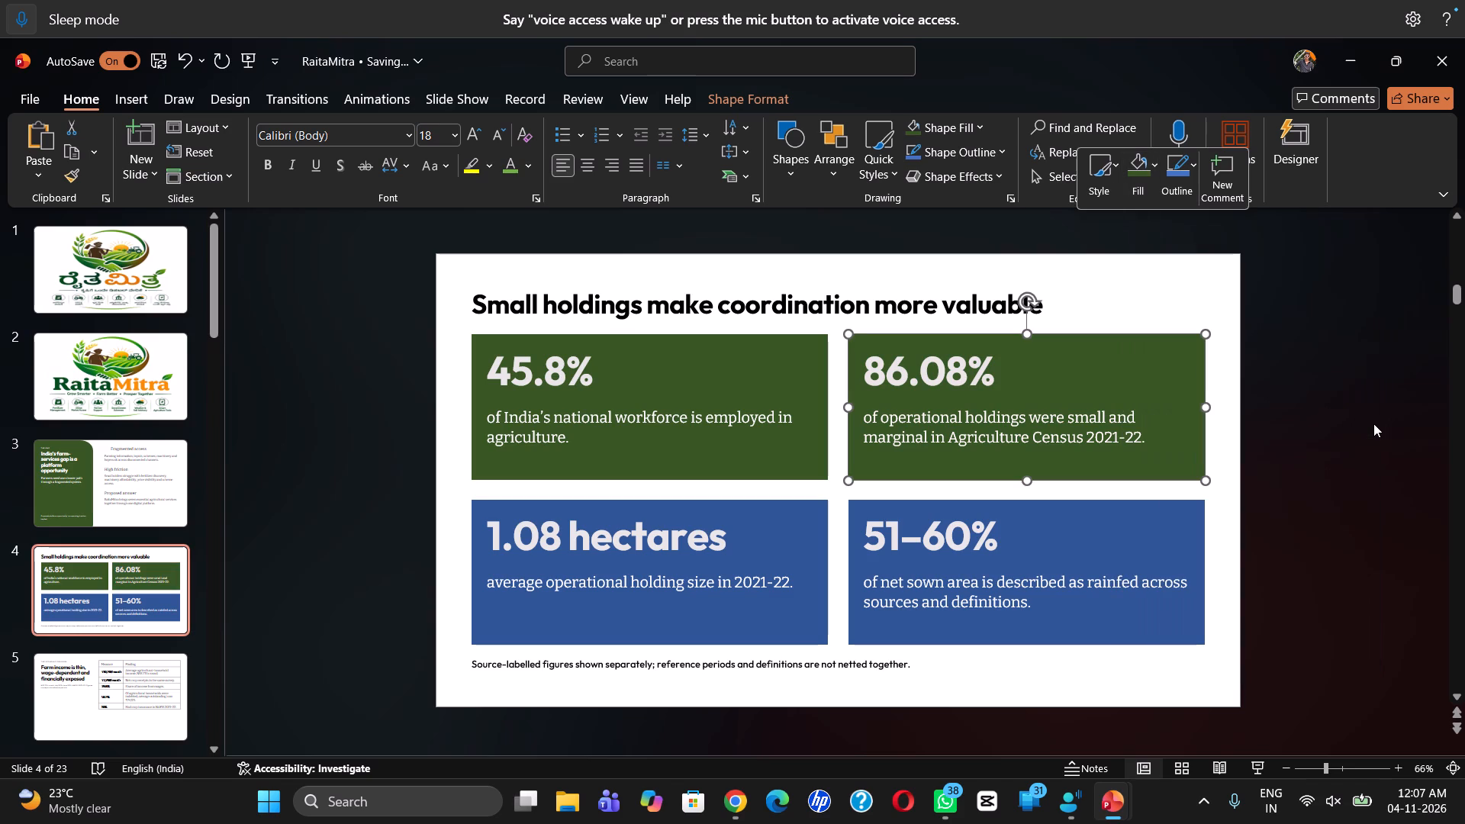
Fill the 1.08 hectares box on slide 4 with the darkest shade of the theme green.
triple_click(765, 604)
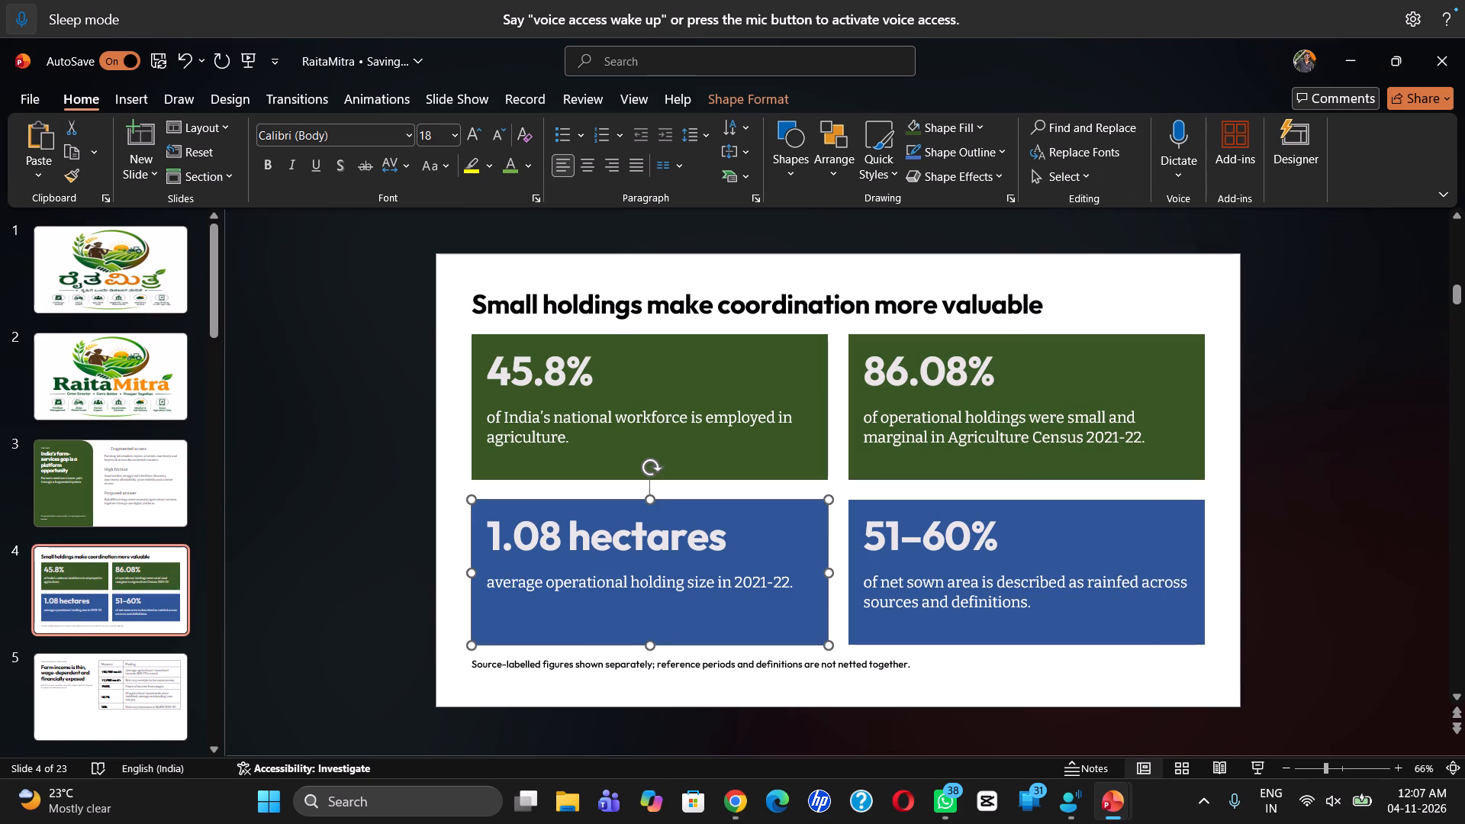
right_click(765, 604)
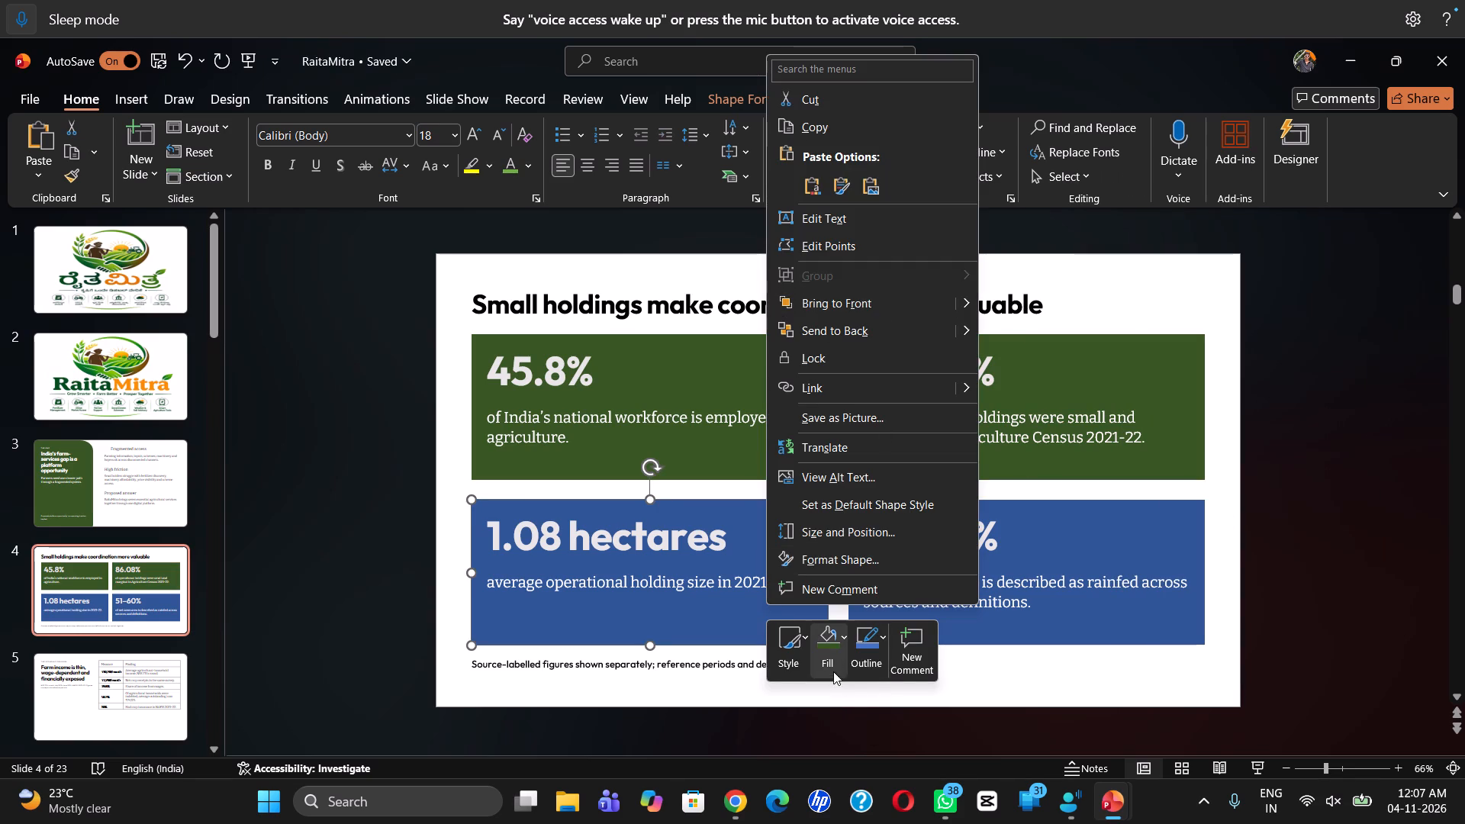
left_click(825, 642)
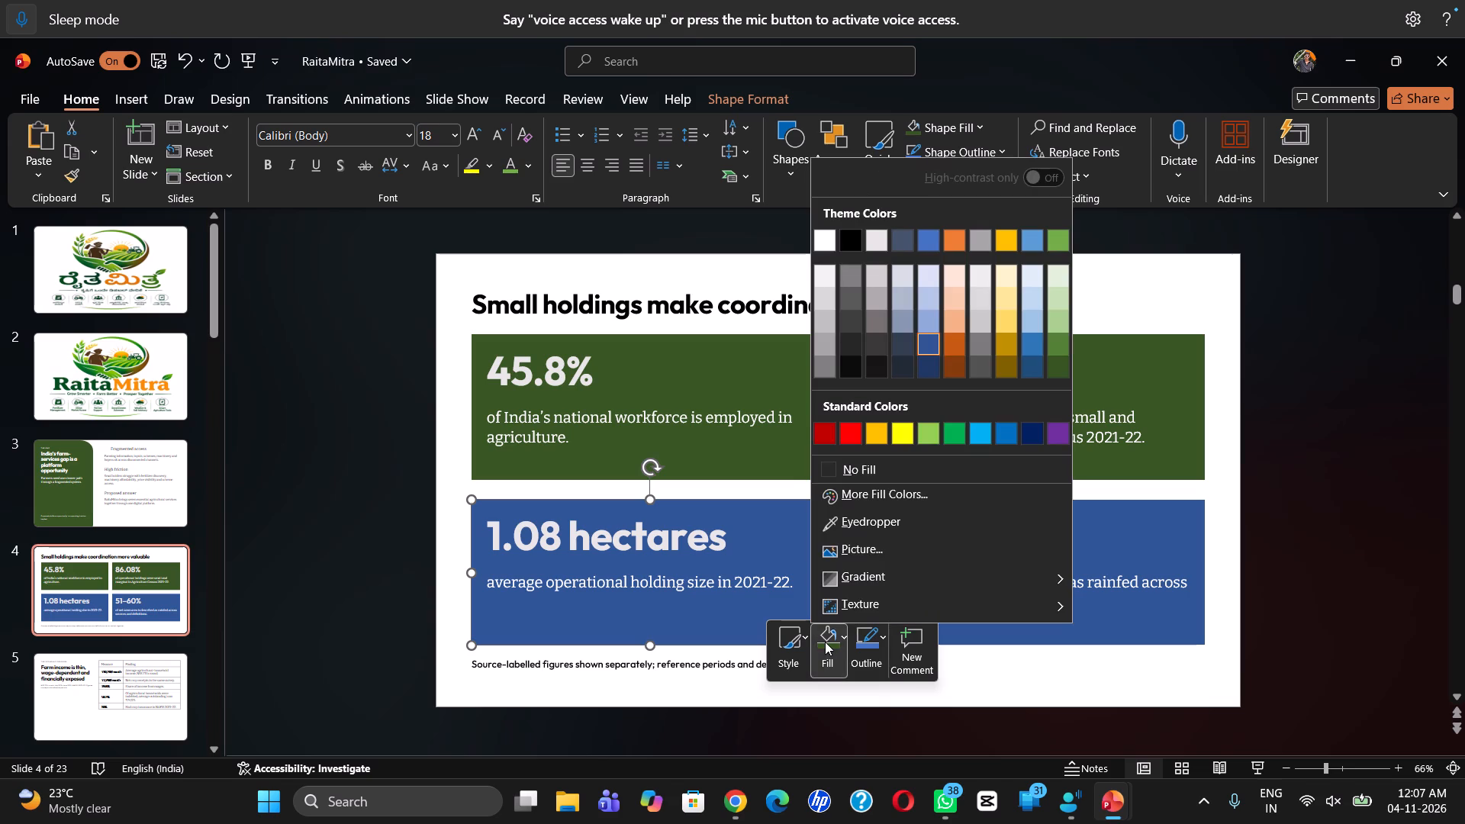
left_click(1058, 369)
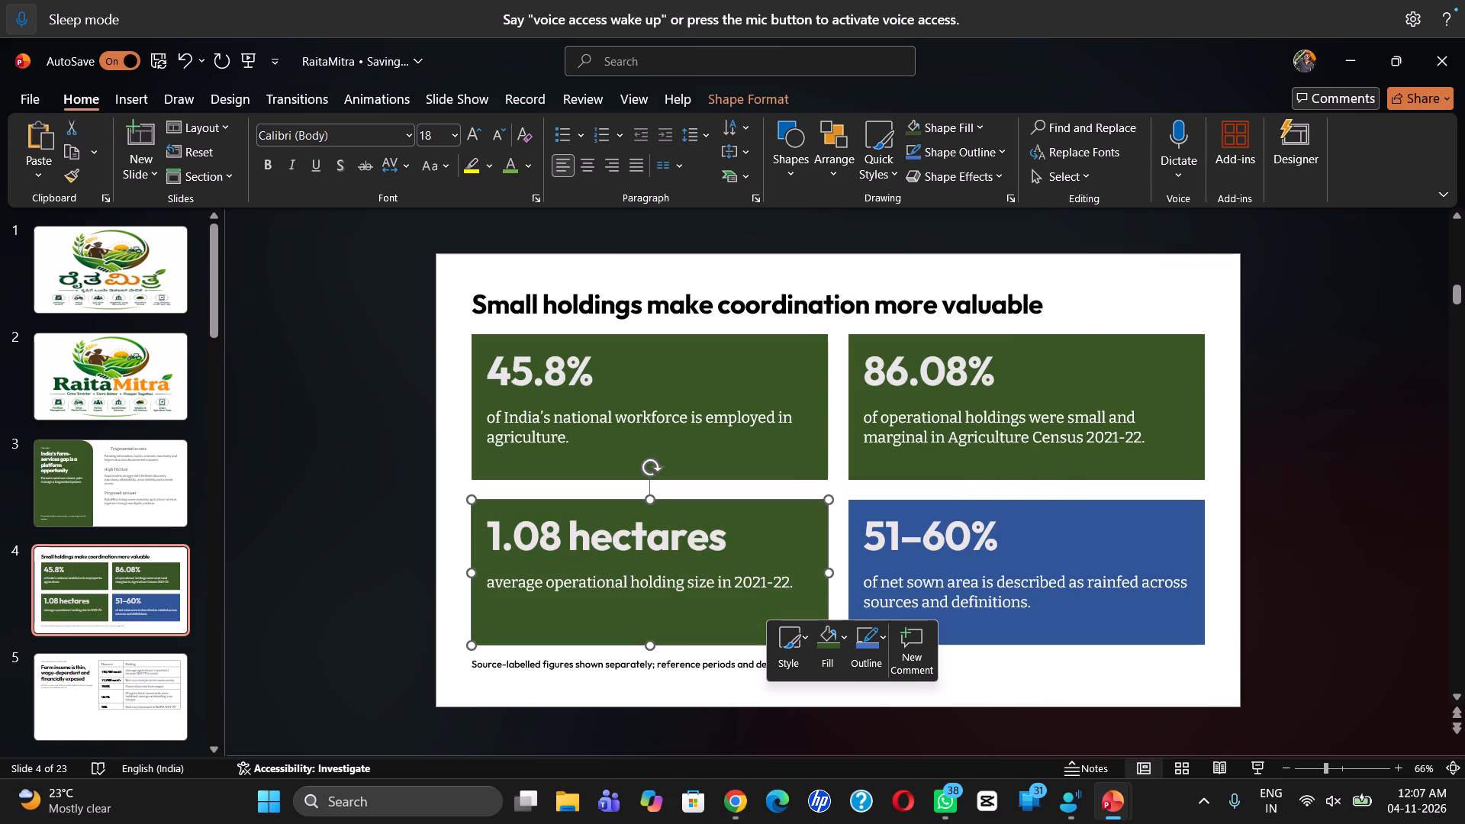
Fill the 51–60% box on slide 4 with the darkest shade of the theme green.
left_click(1034, 626)
double_click(1034, 626)
right_click(1034, 626)
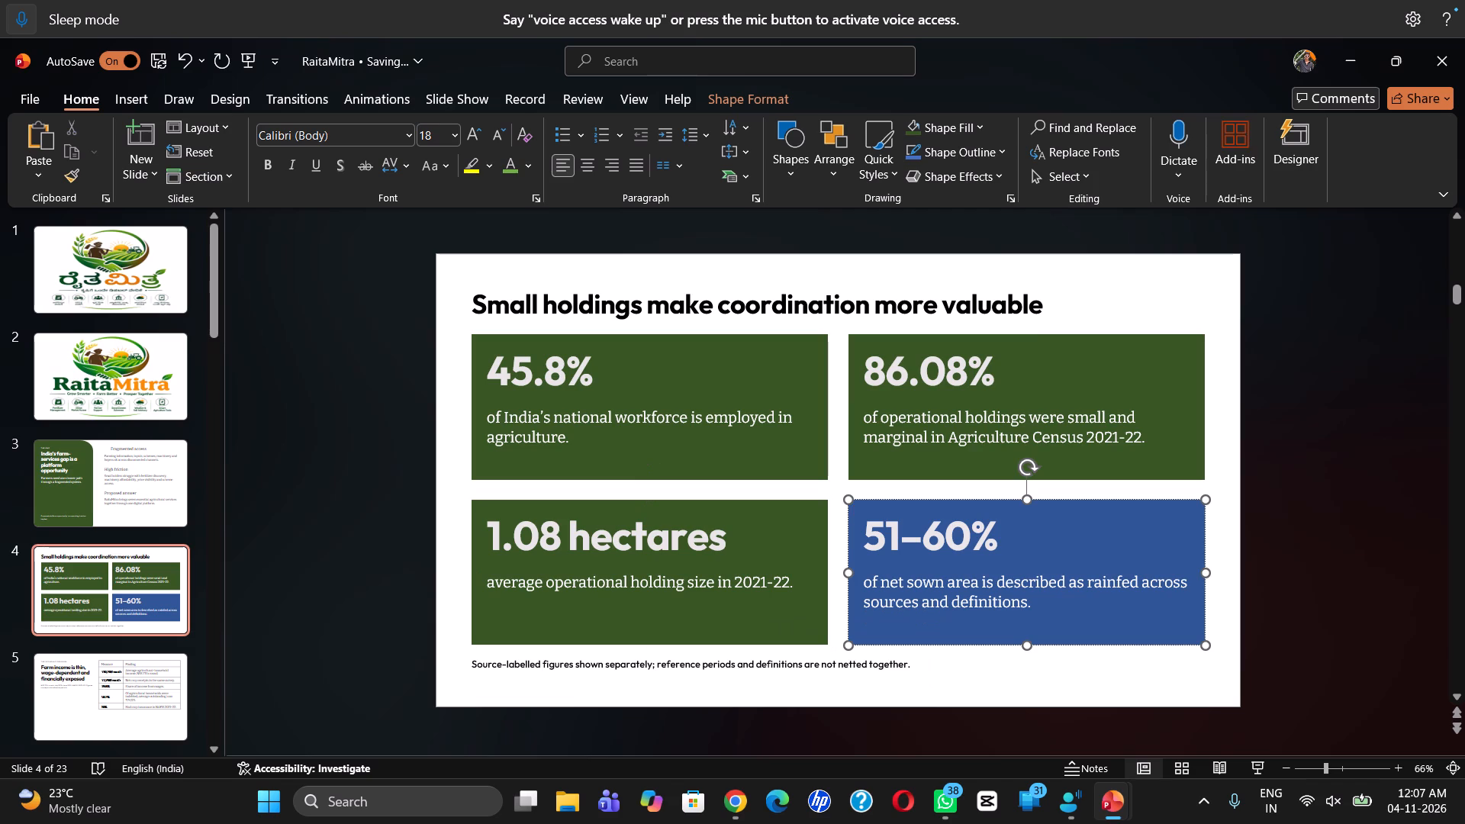
left_click(1096, 667)
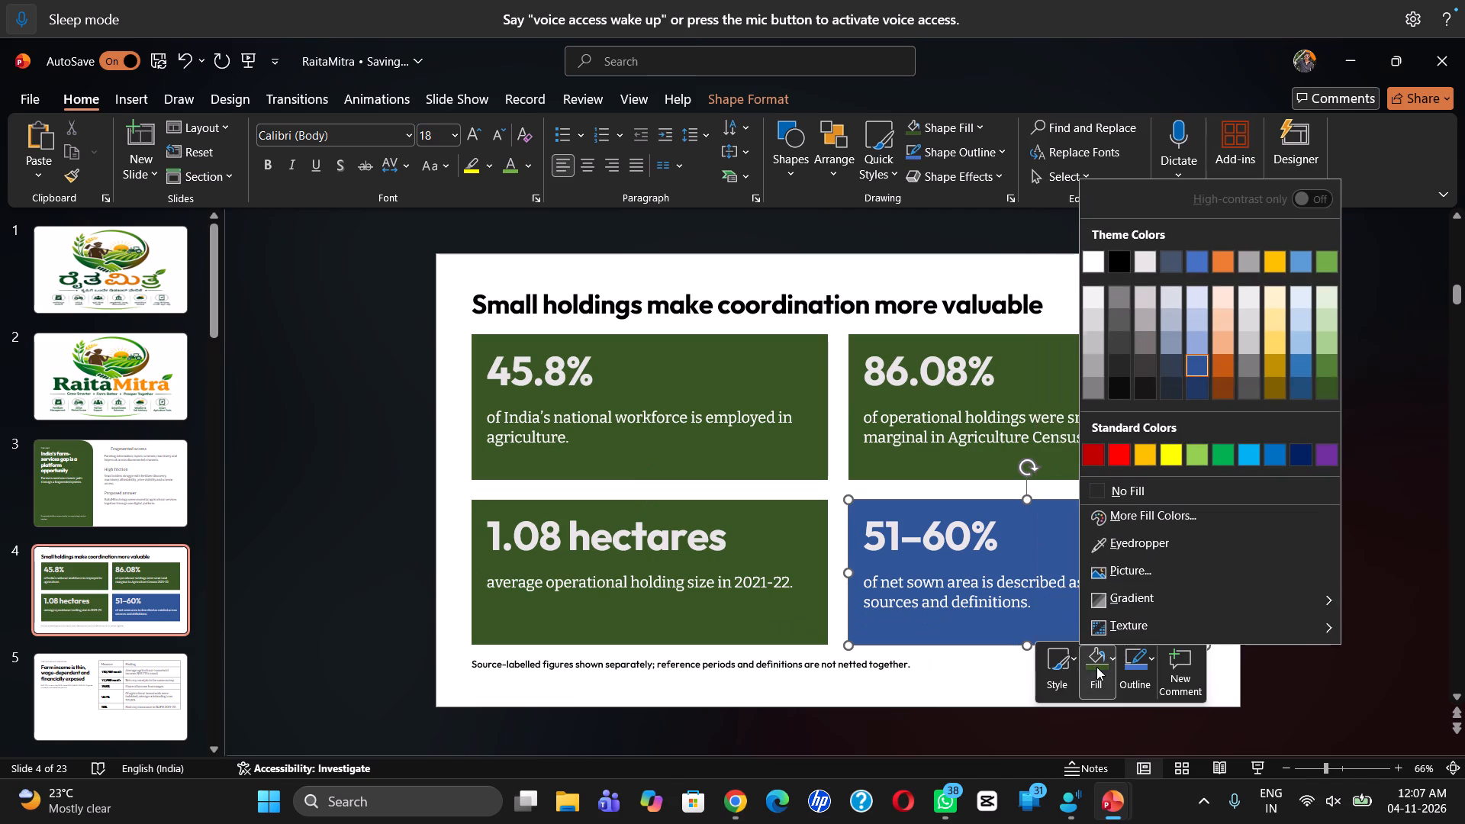
left_click(1325, 387)
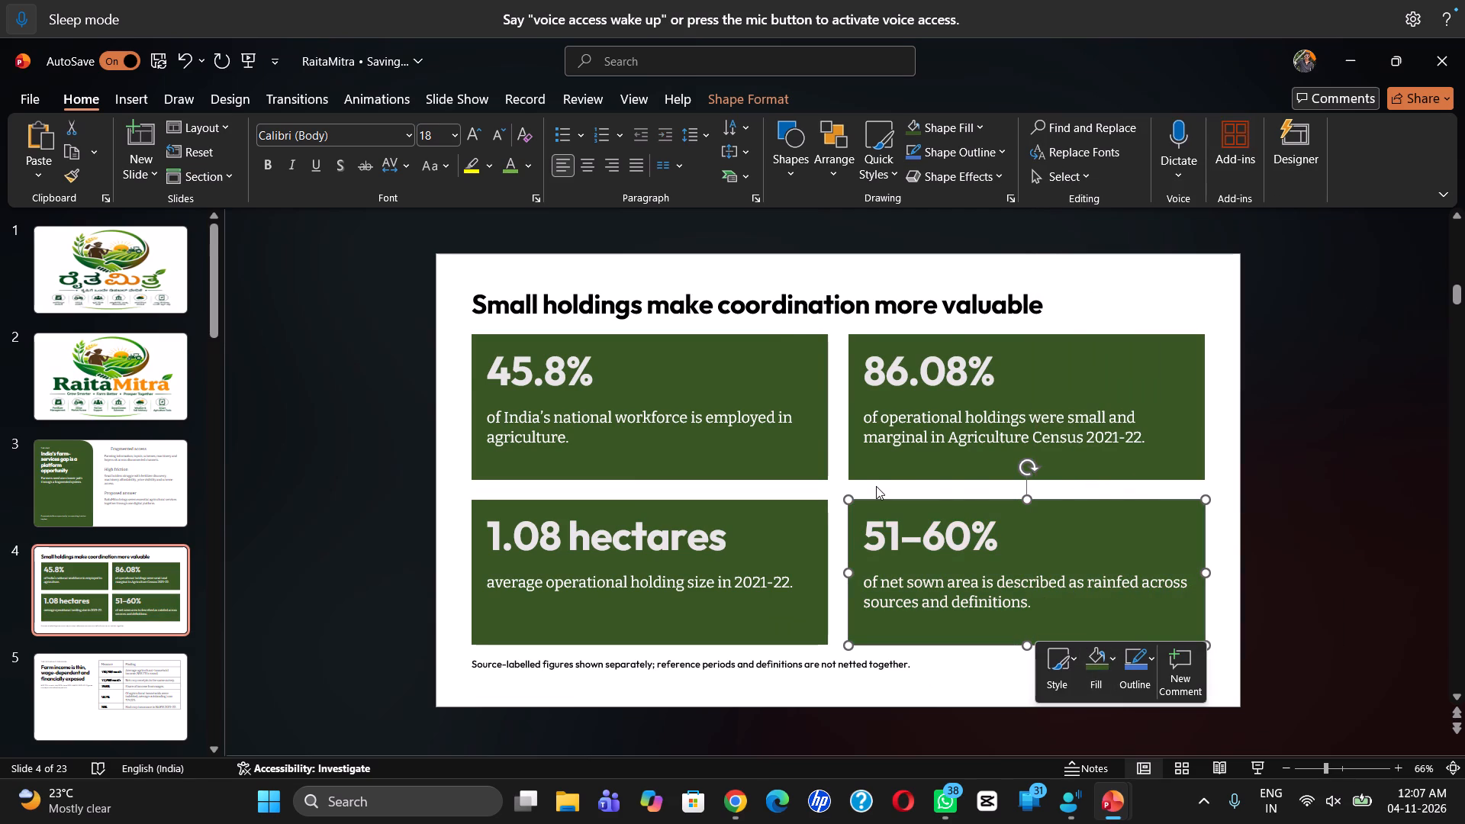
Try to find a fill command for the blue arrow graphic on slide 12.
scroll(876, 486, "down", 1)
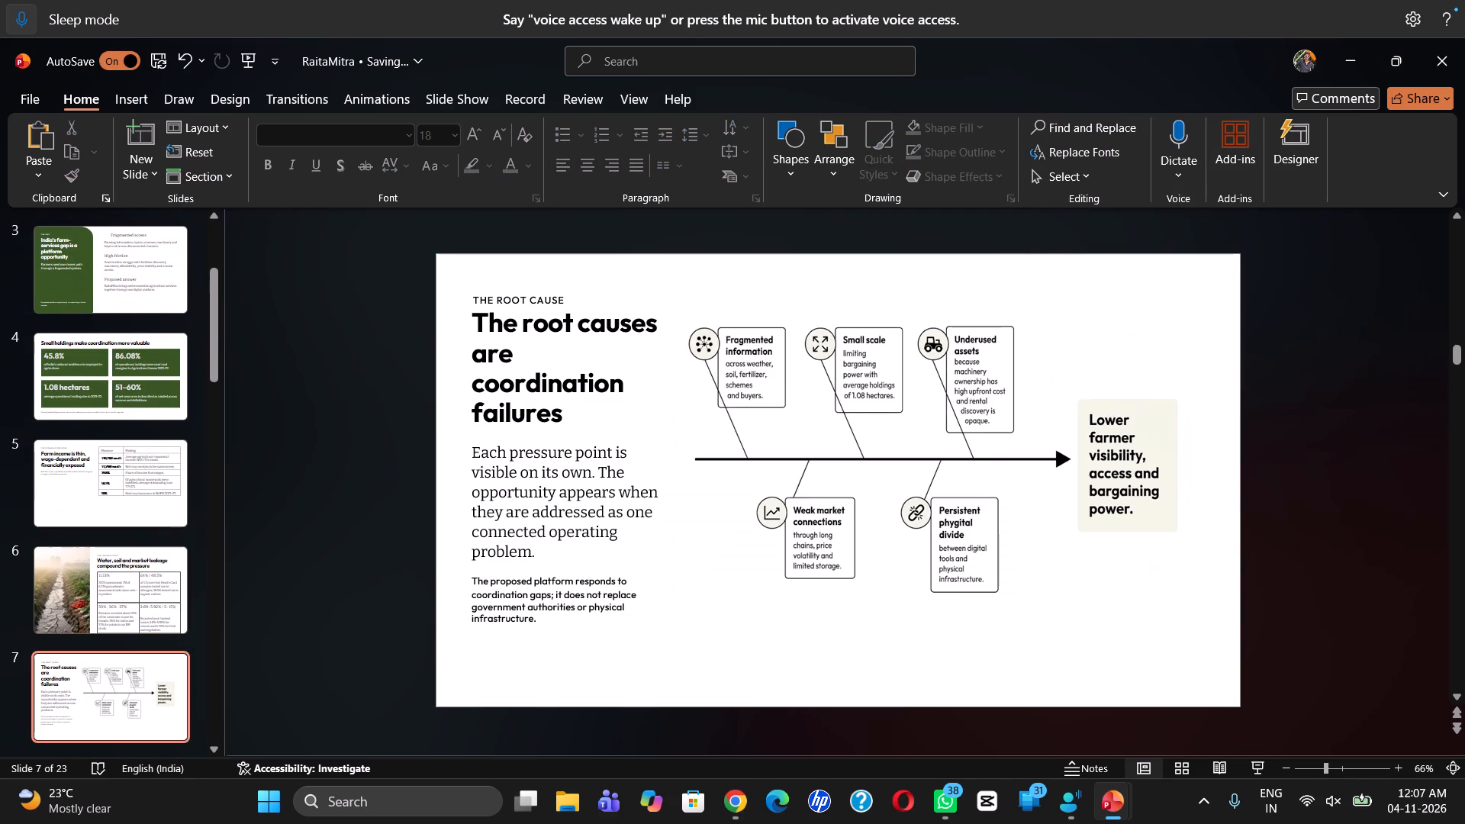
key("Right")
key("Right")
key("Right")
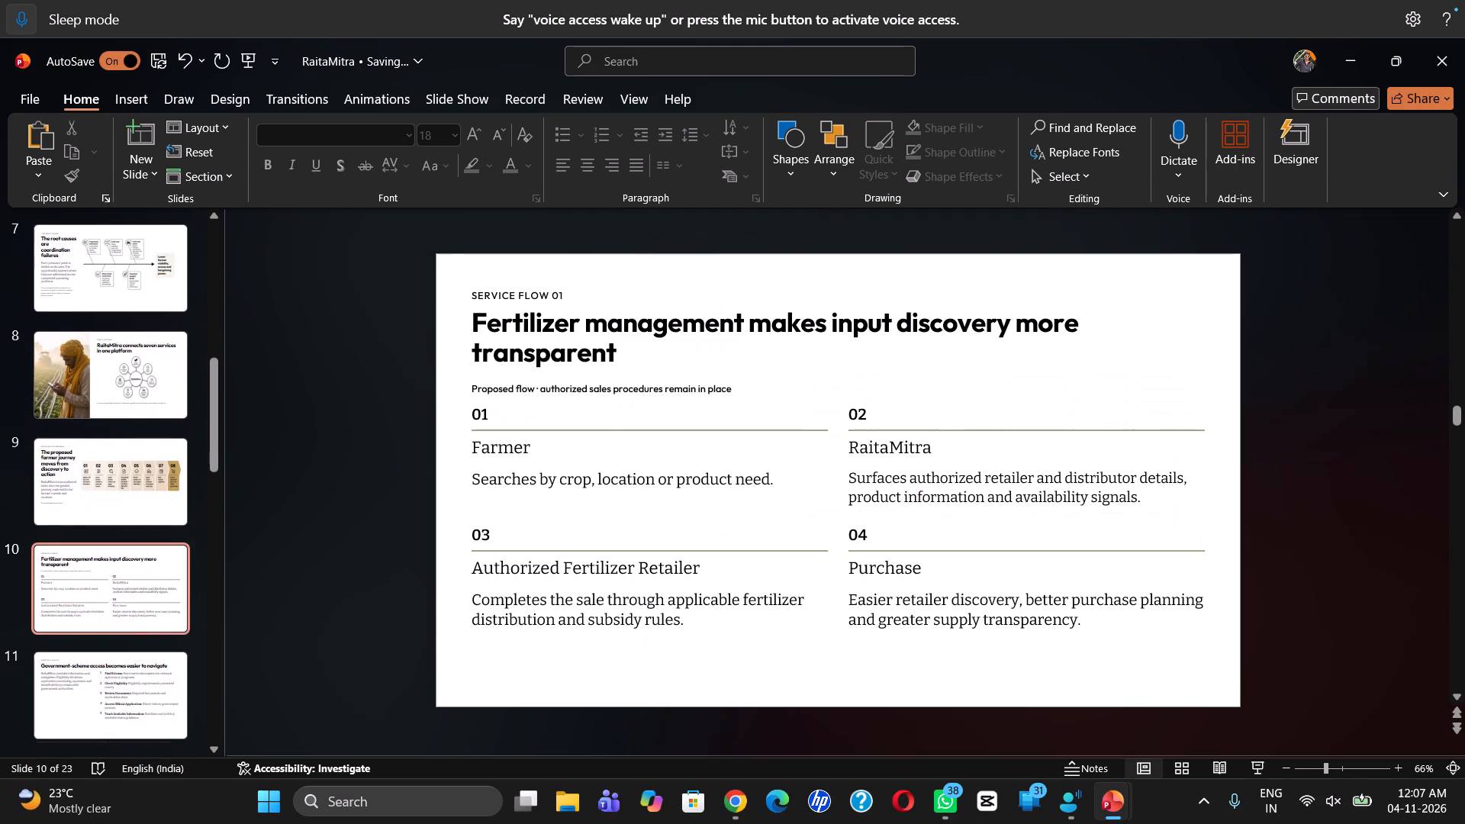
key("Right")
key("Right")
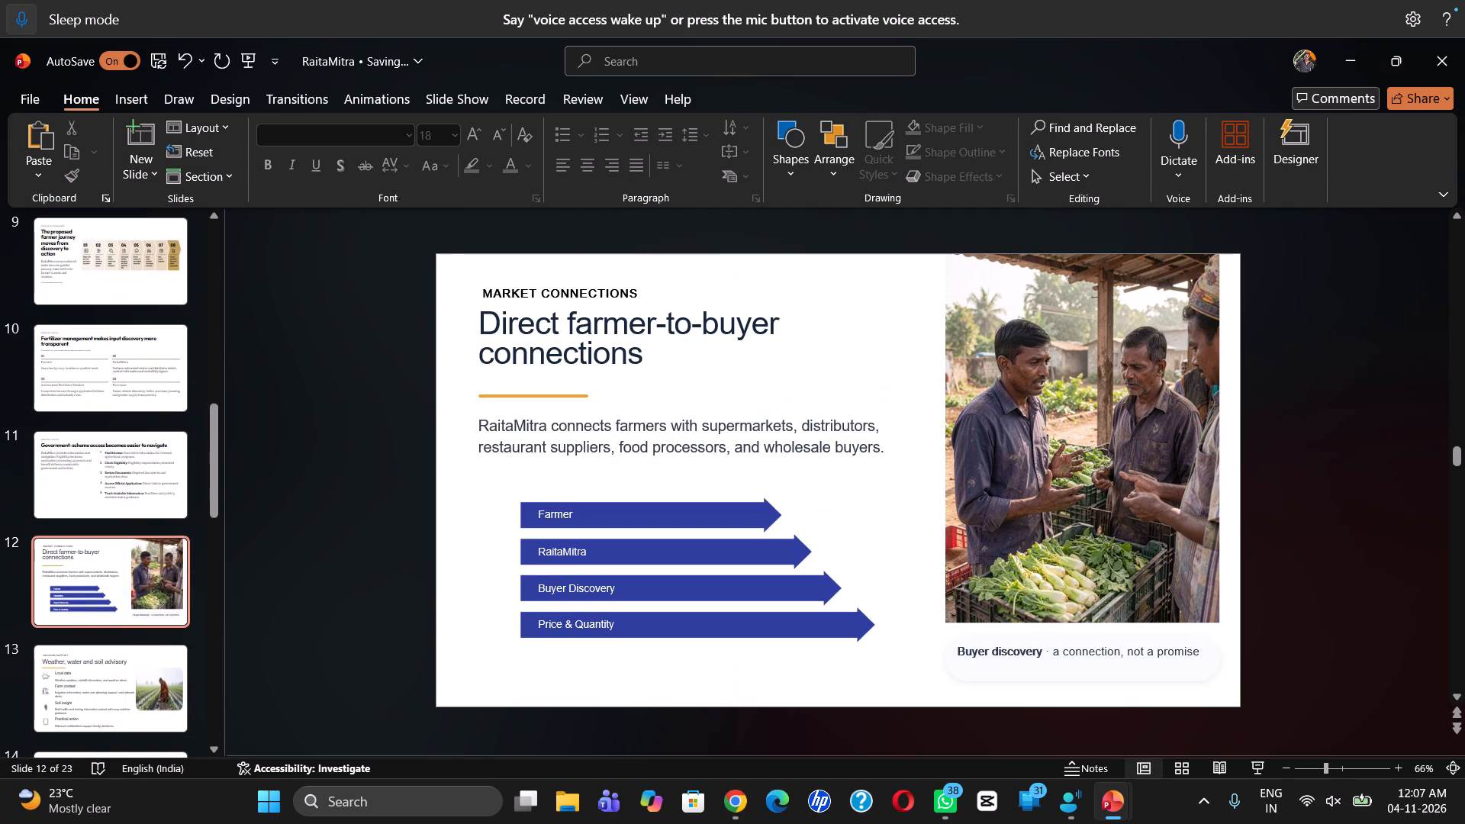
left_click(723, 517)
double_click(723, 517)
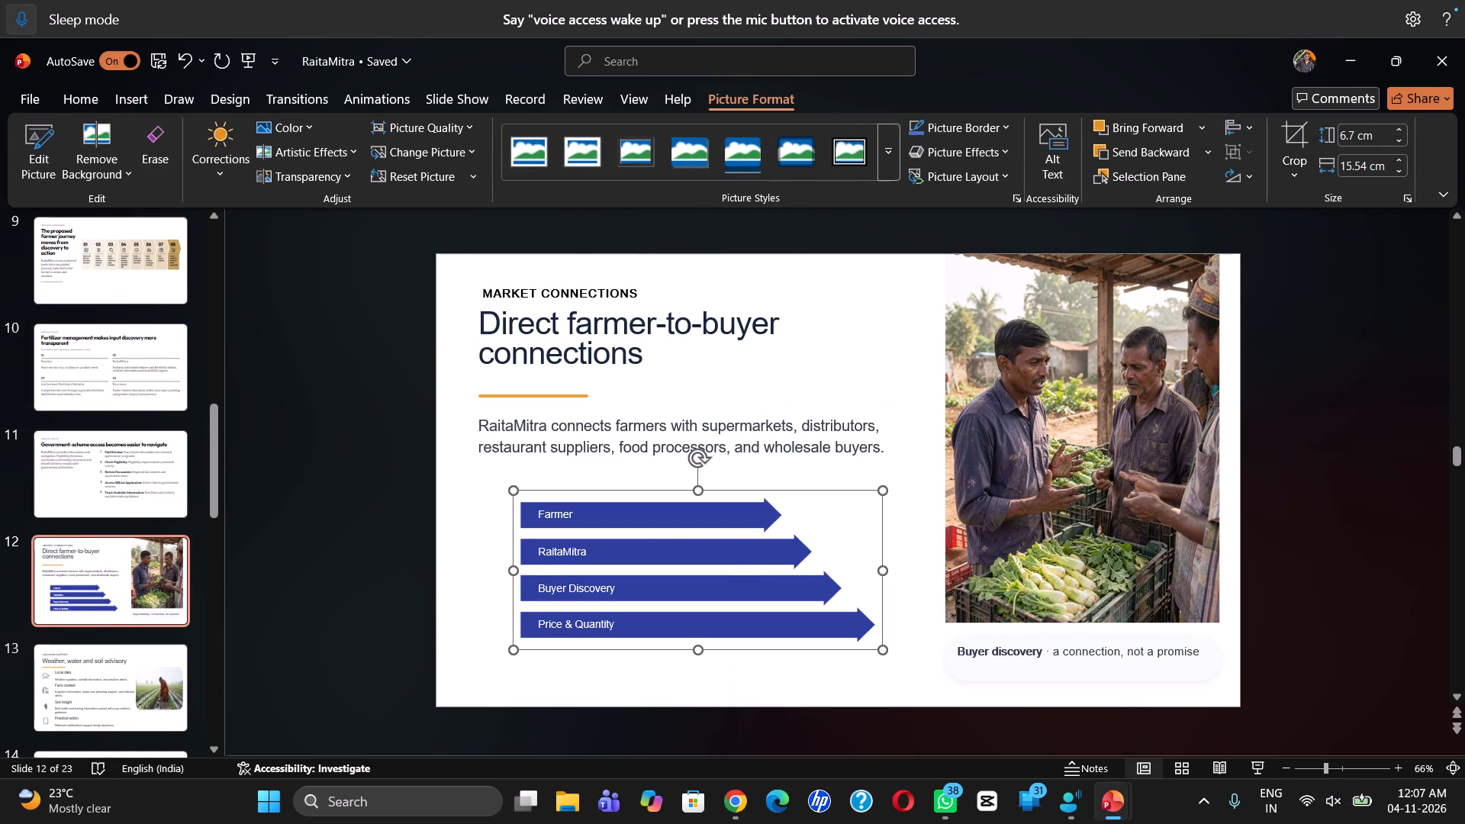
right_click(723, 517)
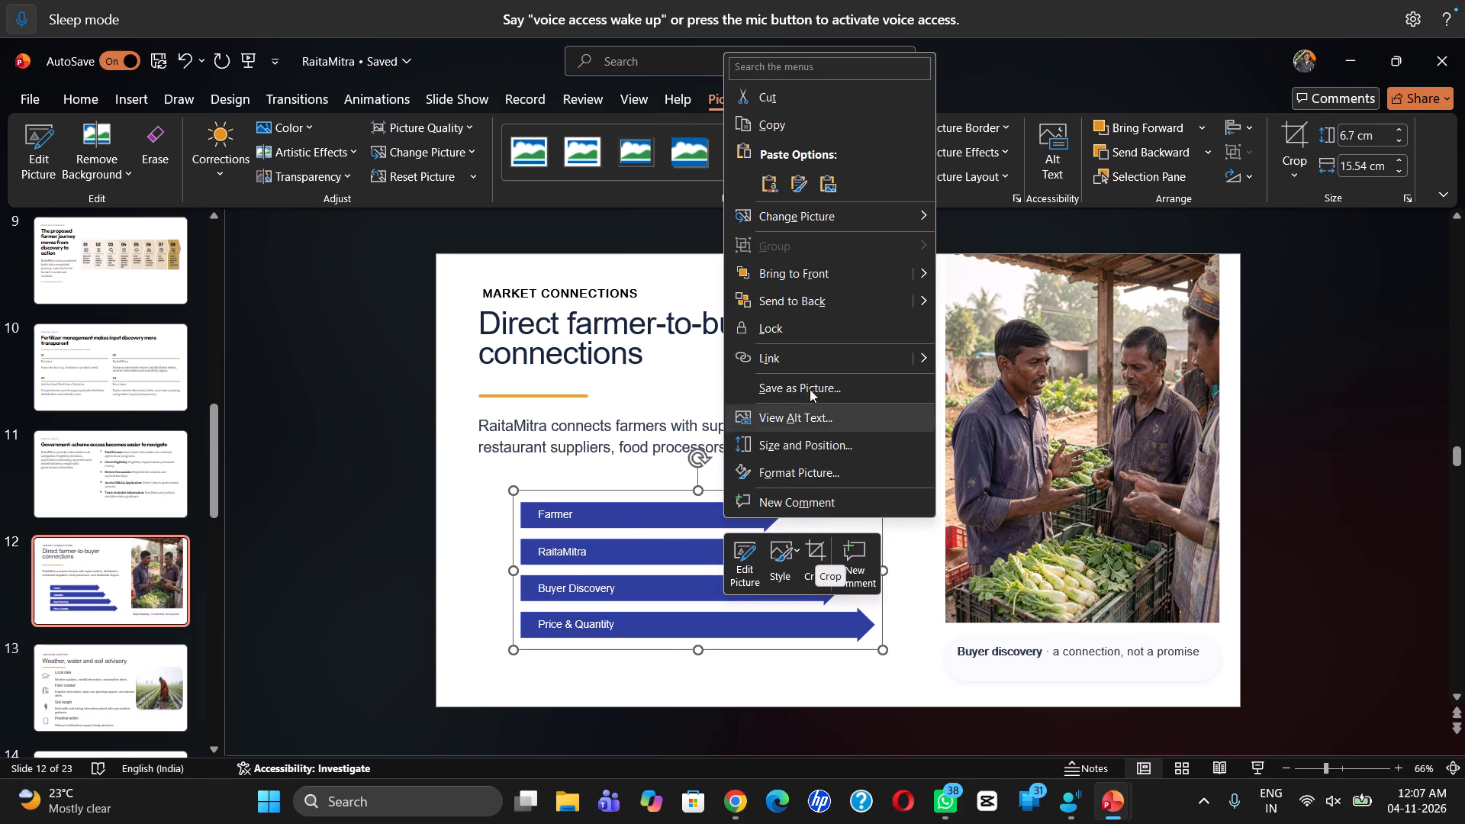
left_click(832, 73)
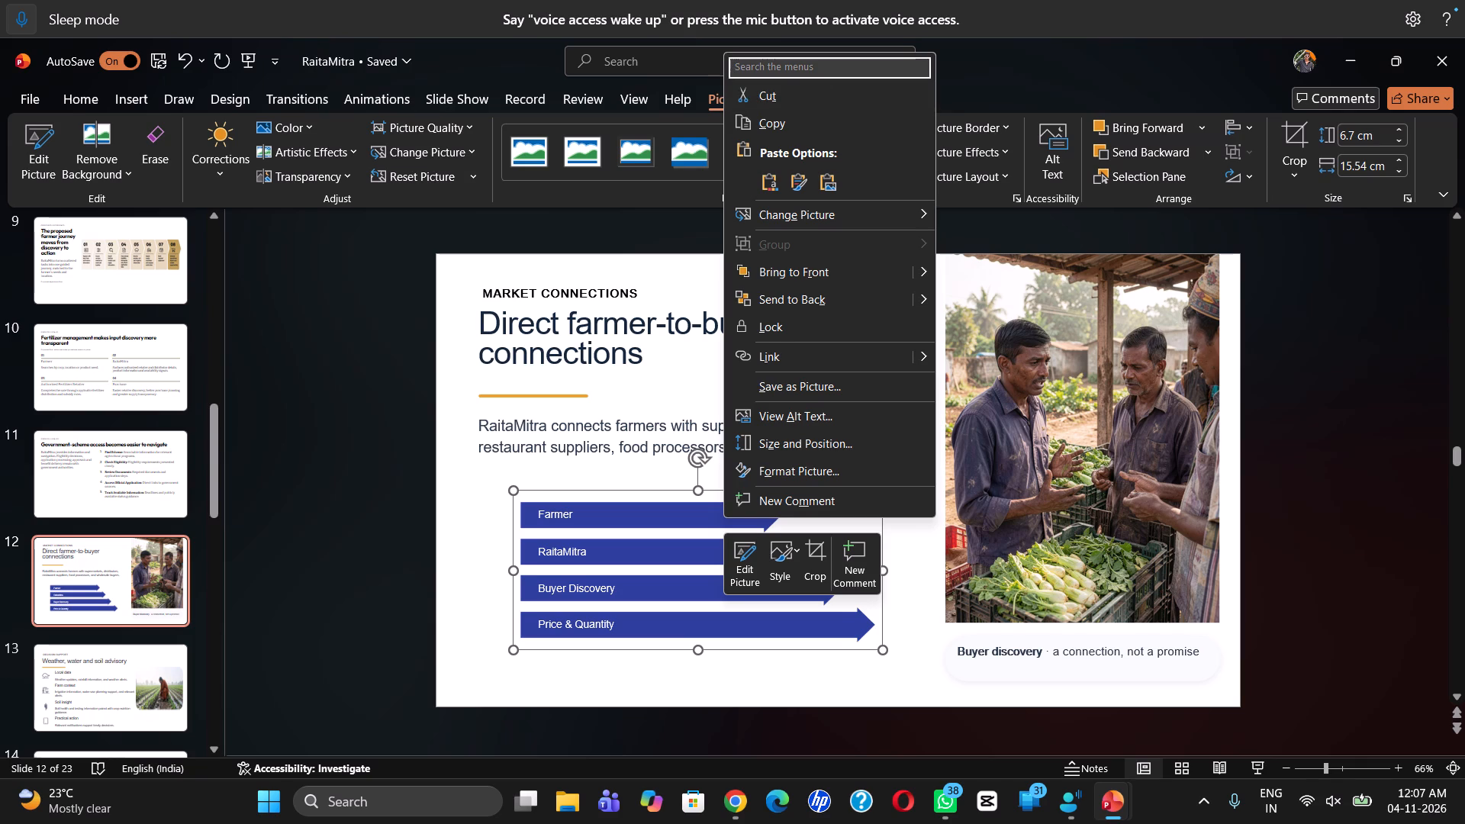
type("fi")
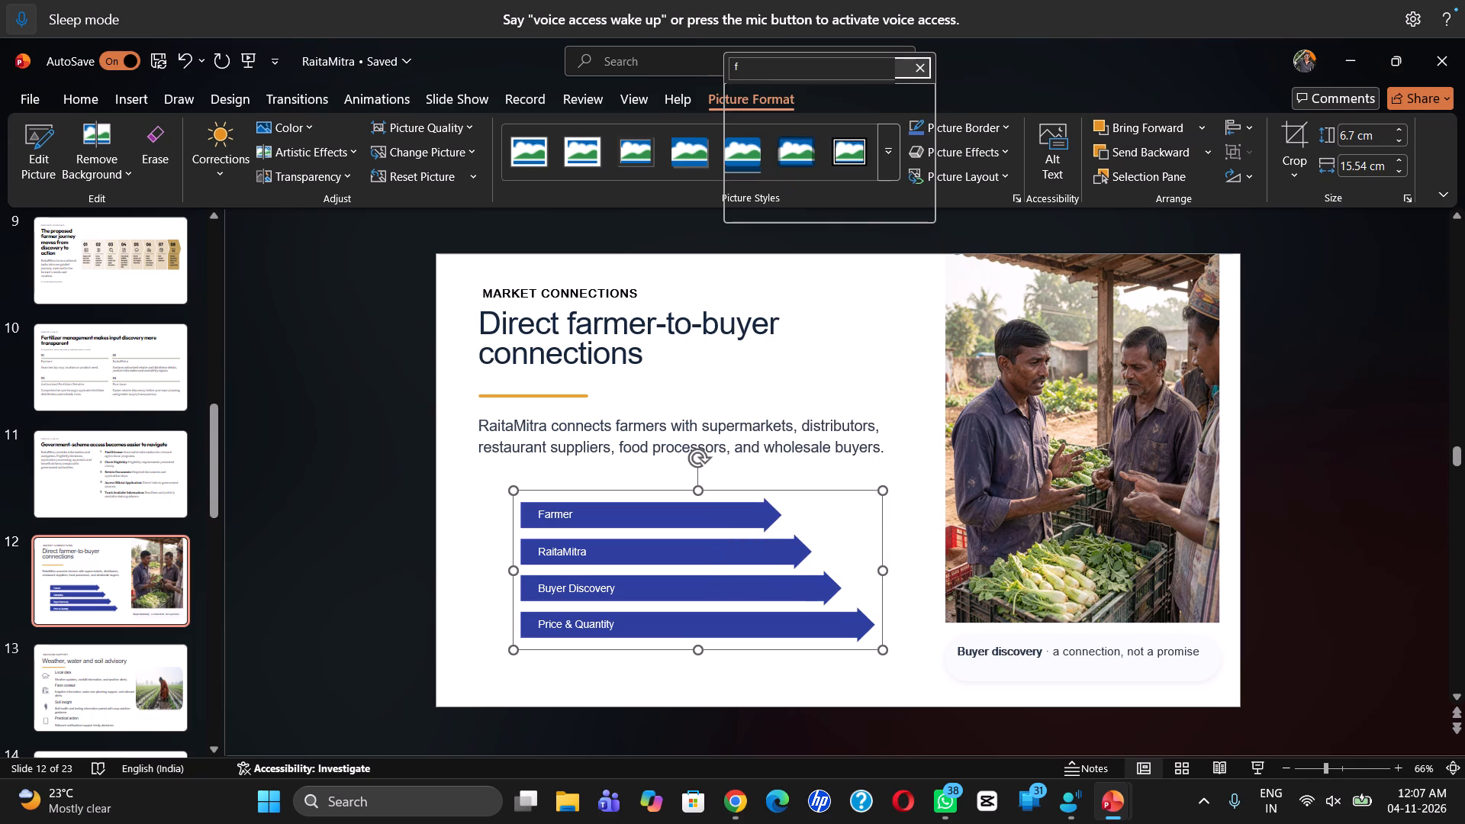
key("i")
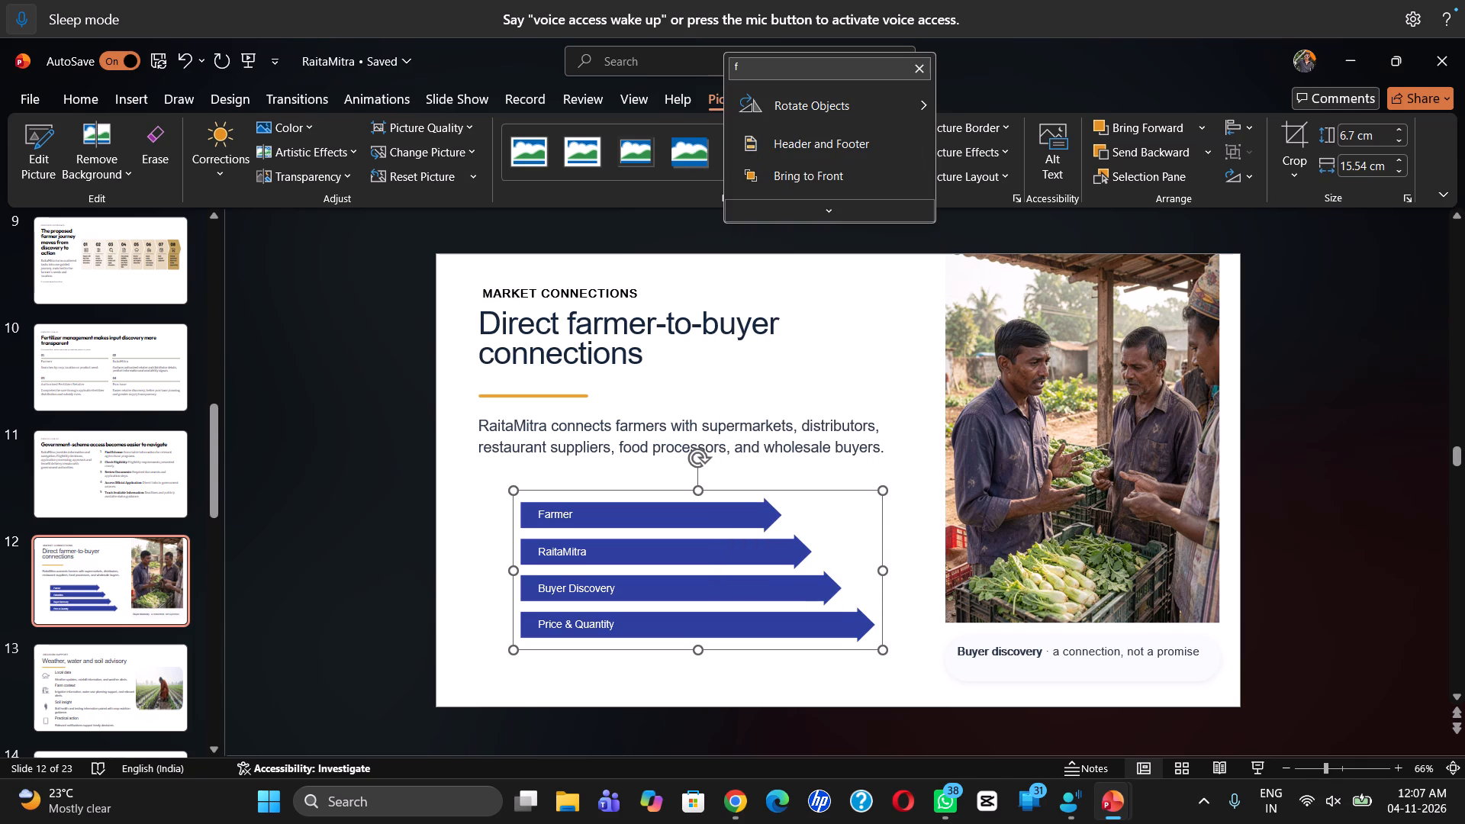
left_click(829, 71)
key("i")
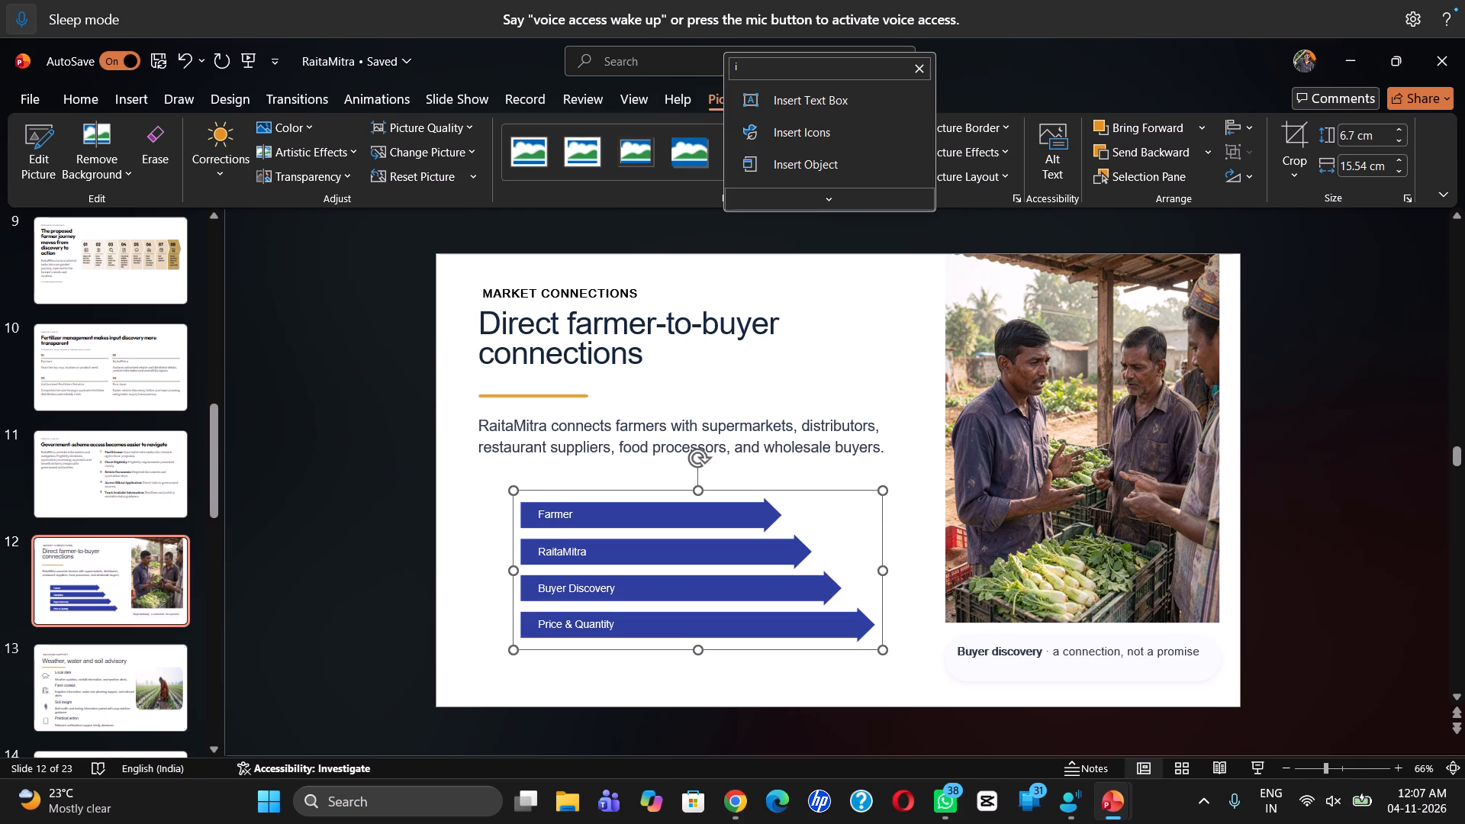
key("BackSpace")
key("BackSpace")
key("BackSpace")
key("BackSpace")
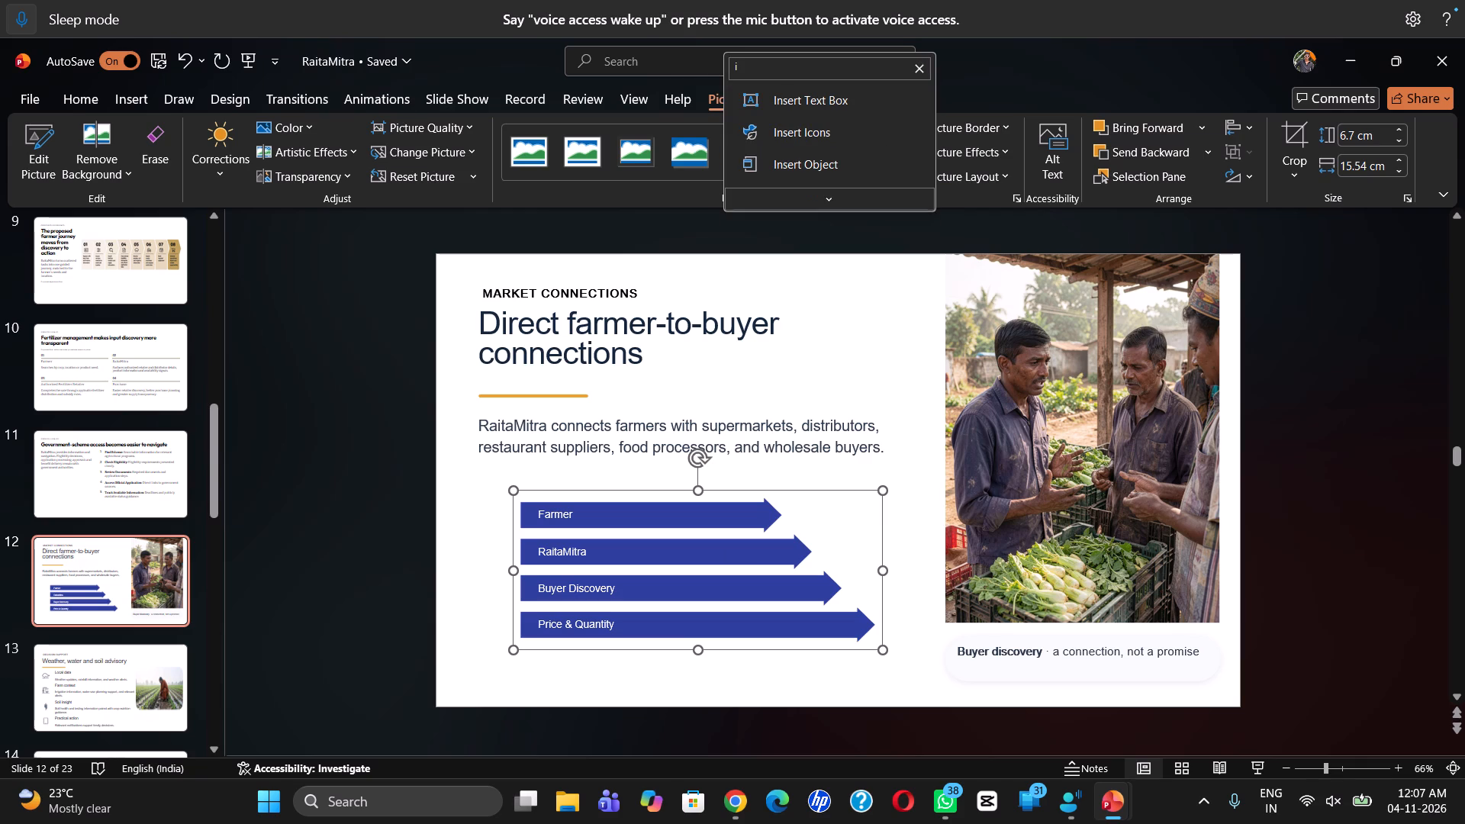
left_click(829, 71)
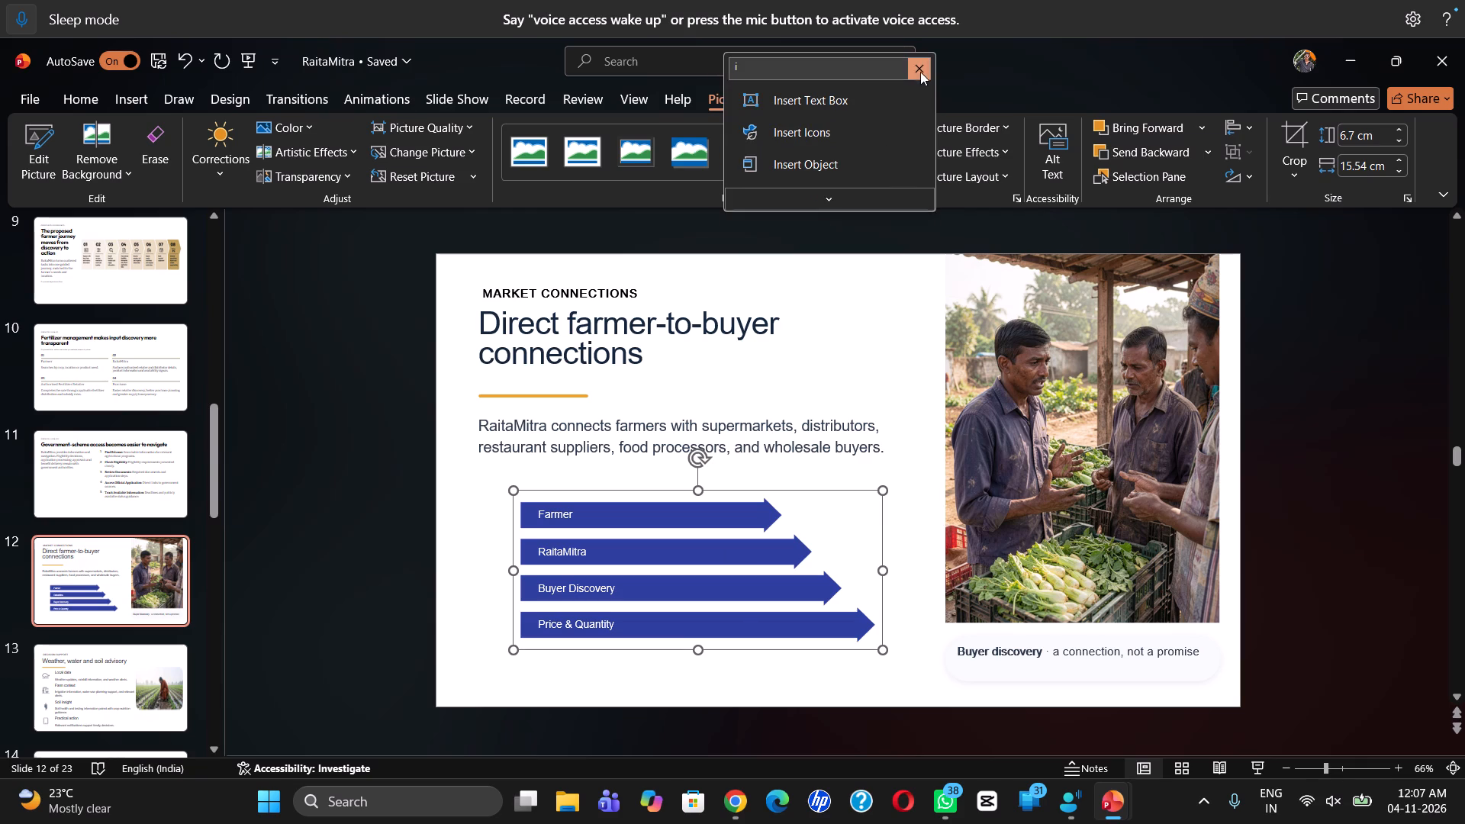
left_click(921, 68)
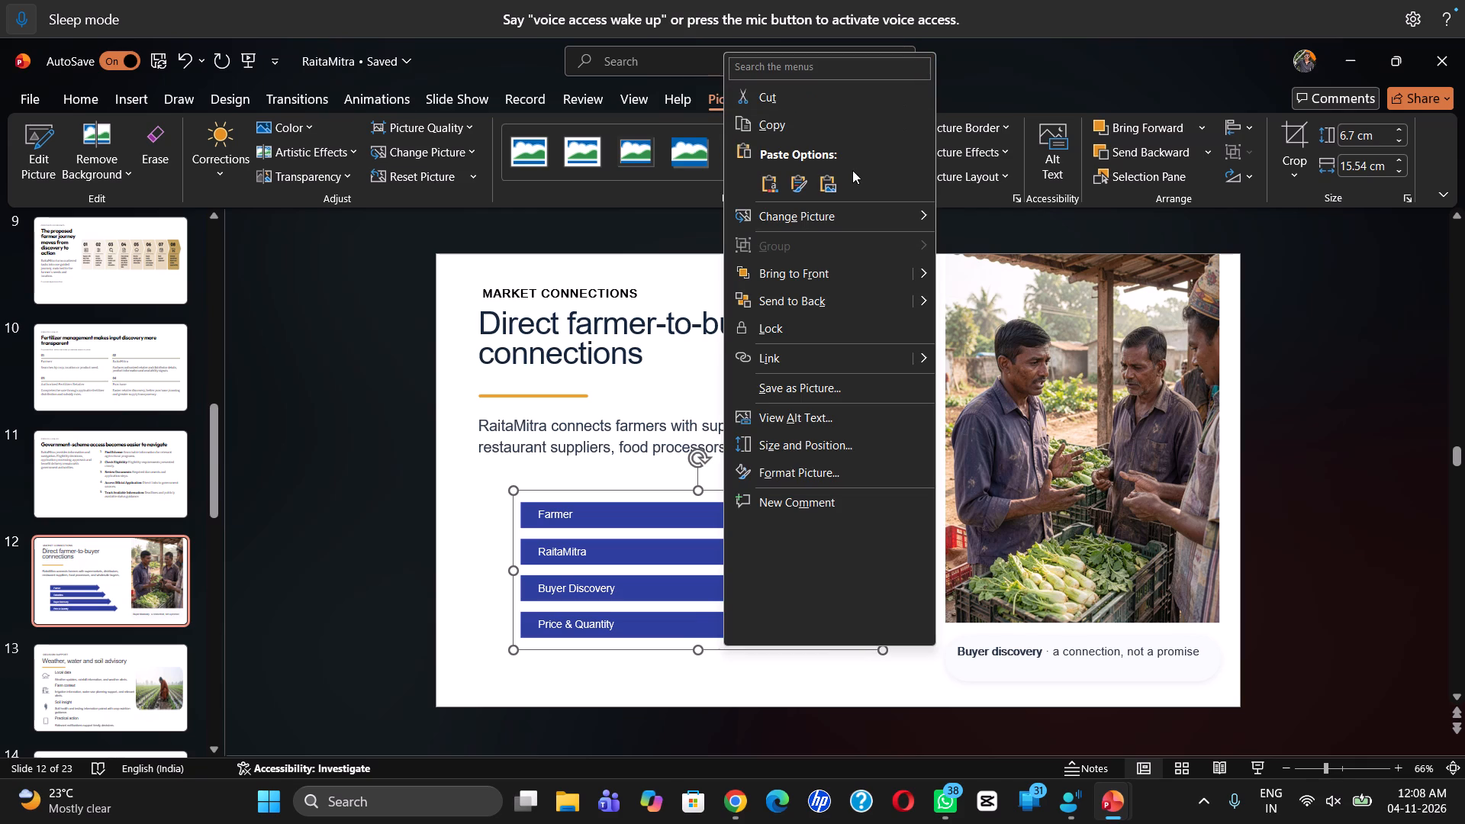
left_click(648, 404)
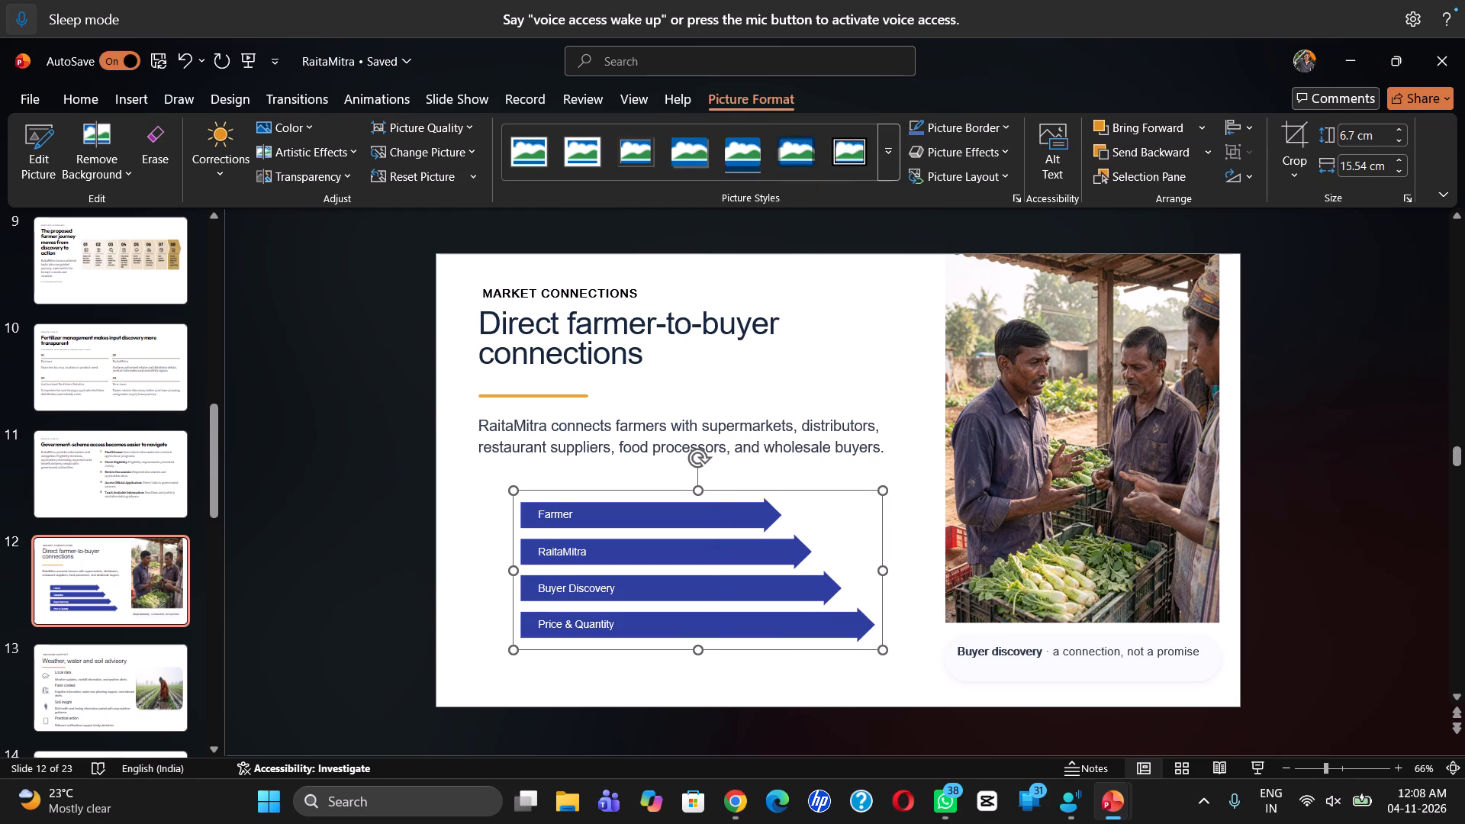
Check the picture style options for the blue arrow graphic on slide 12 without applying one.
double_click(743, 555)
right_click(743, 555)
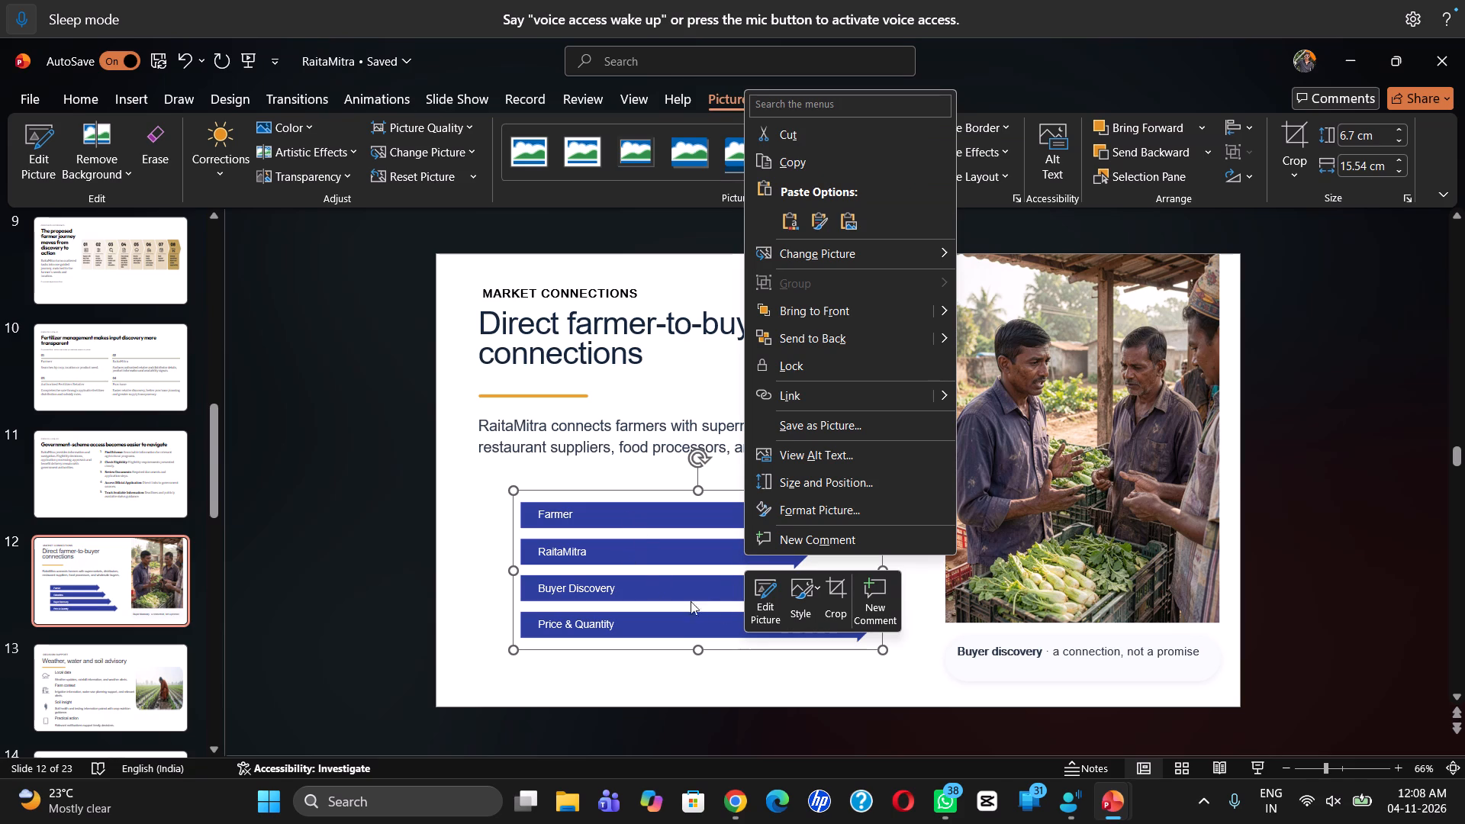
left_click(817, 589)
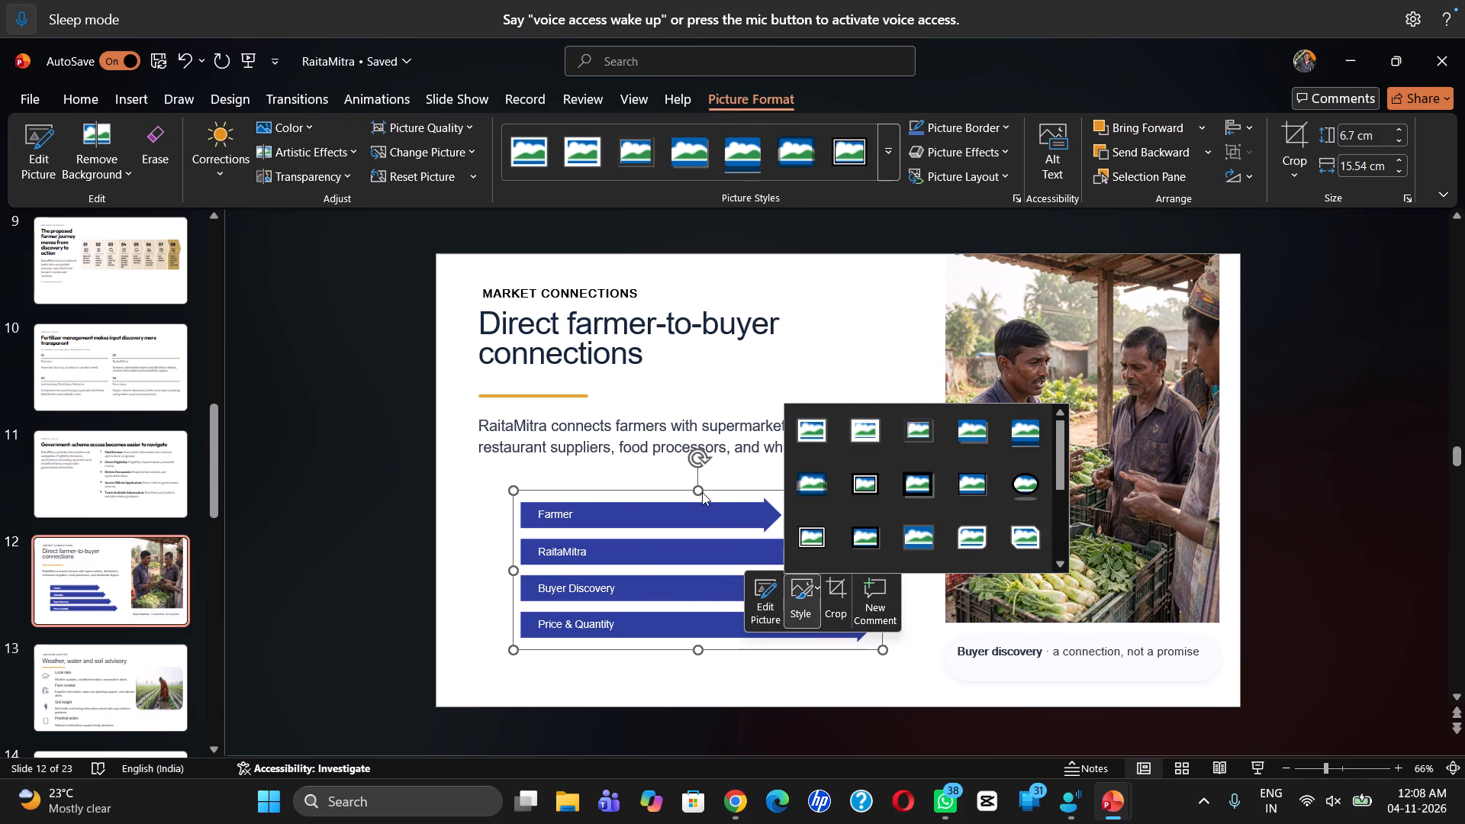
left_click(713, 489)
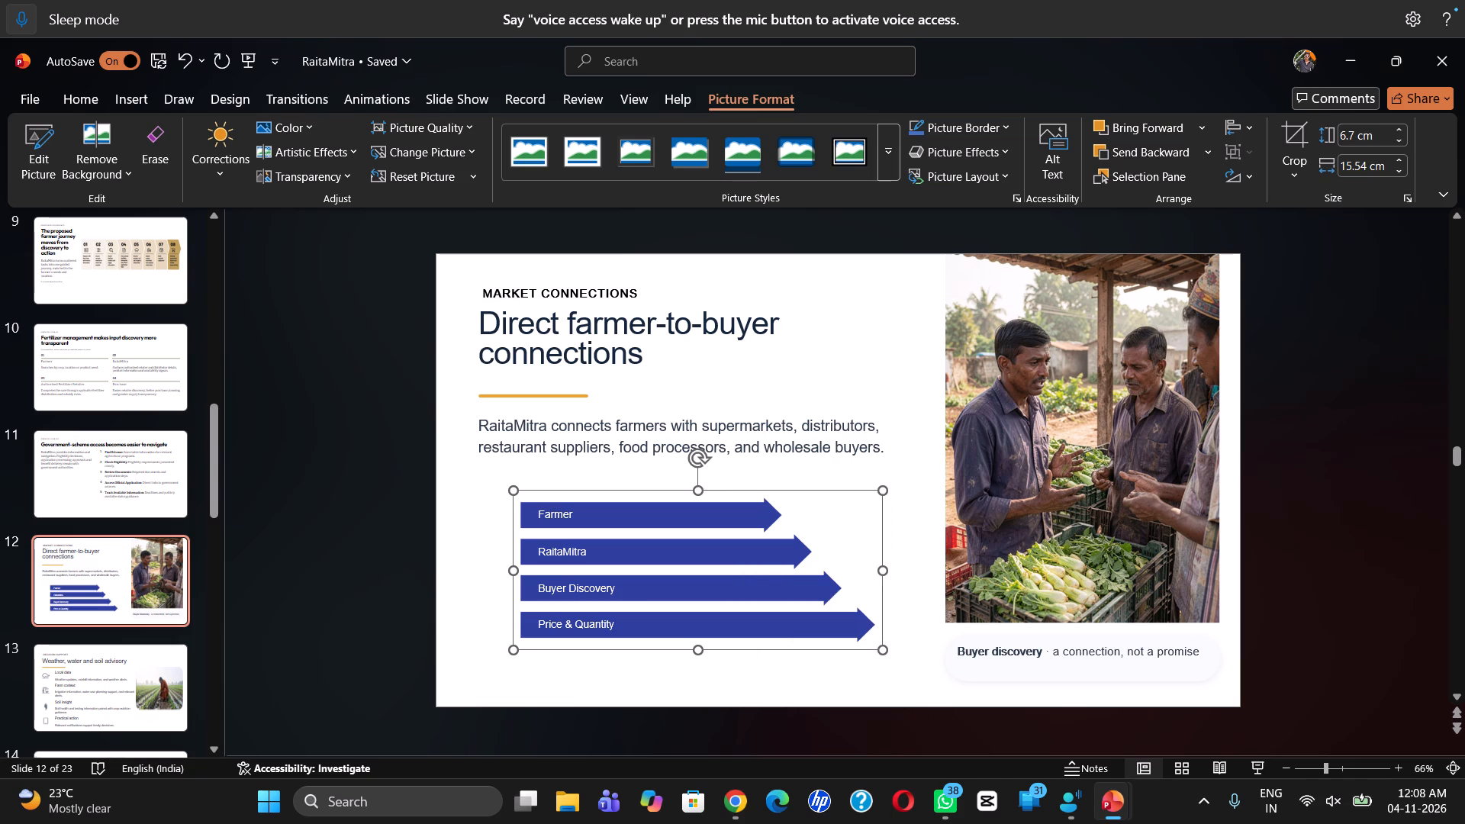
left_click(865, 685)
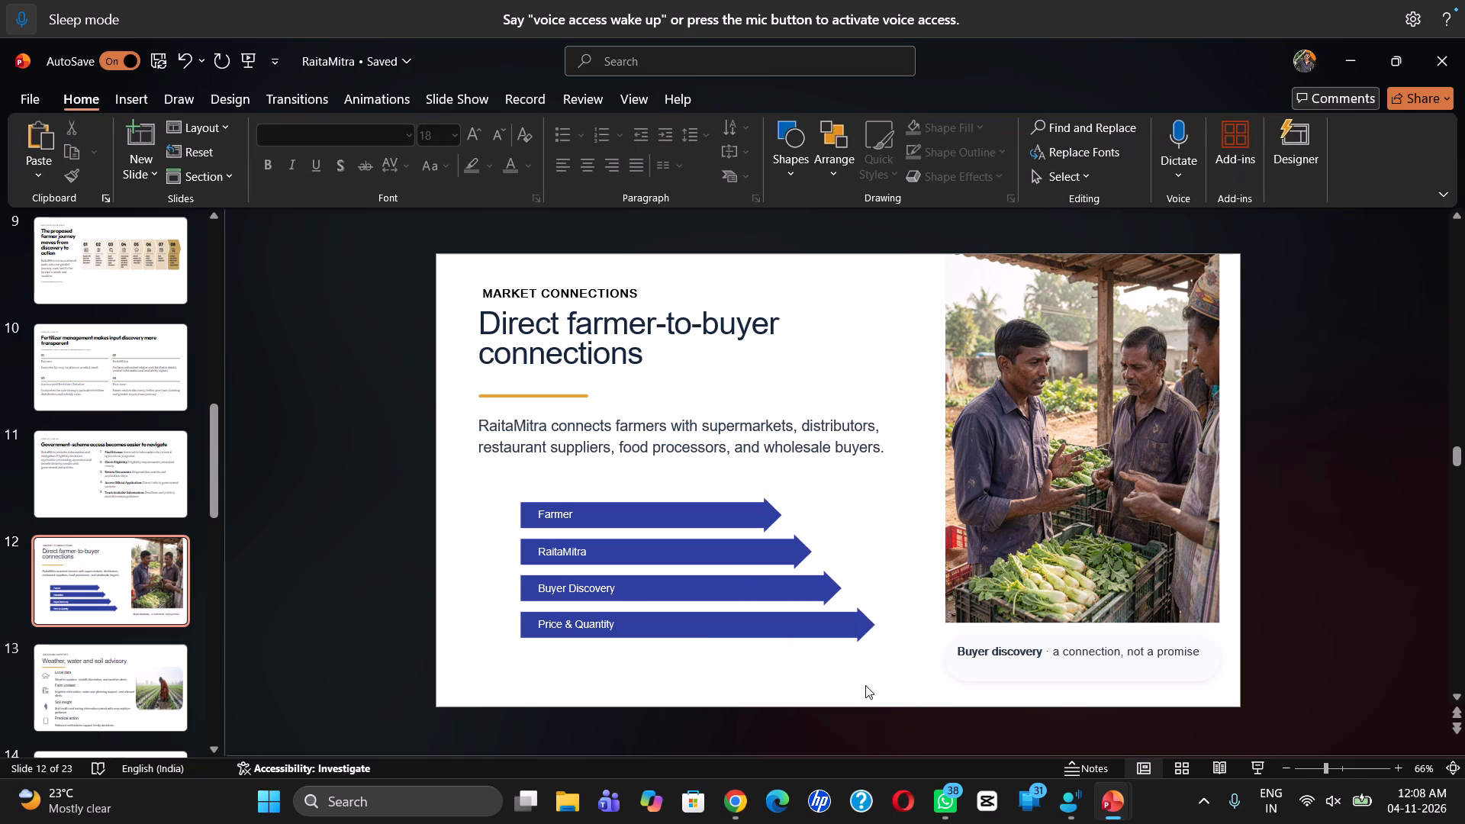
Fill the blue Platform Architecture panel on slide 17 with the darkest shade of the theme green.
key("Right")
key("Right")
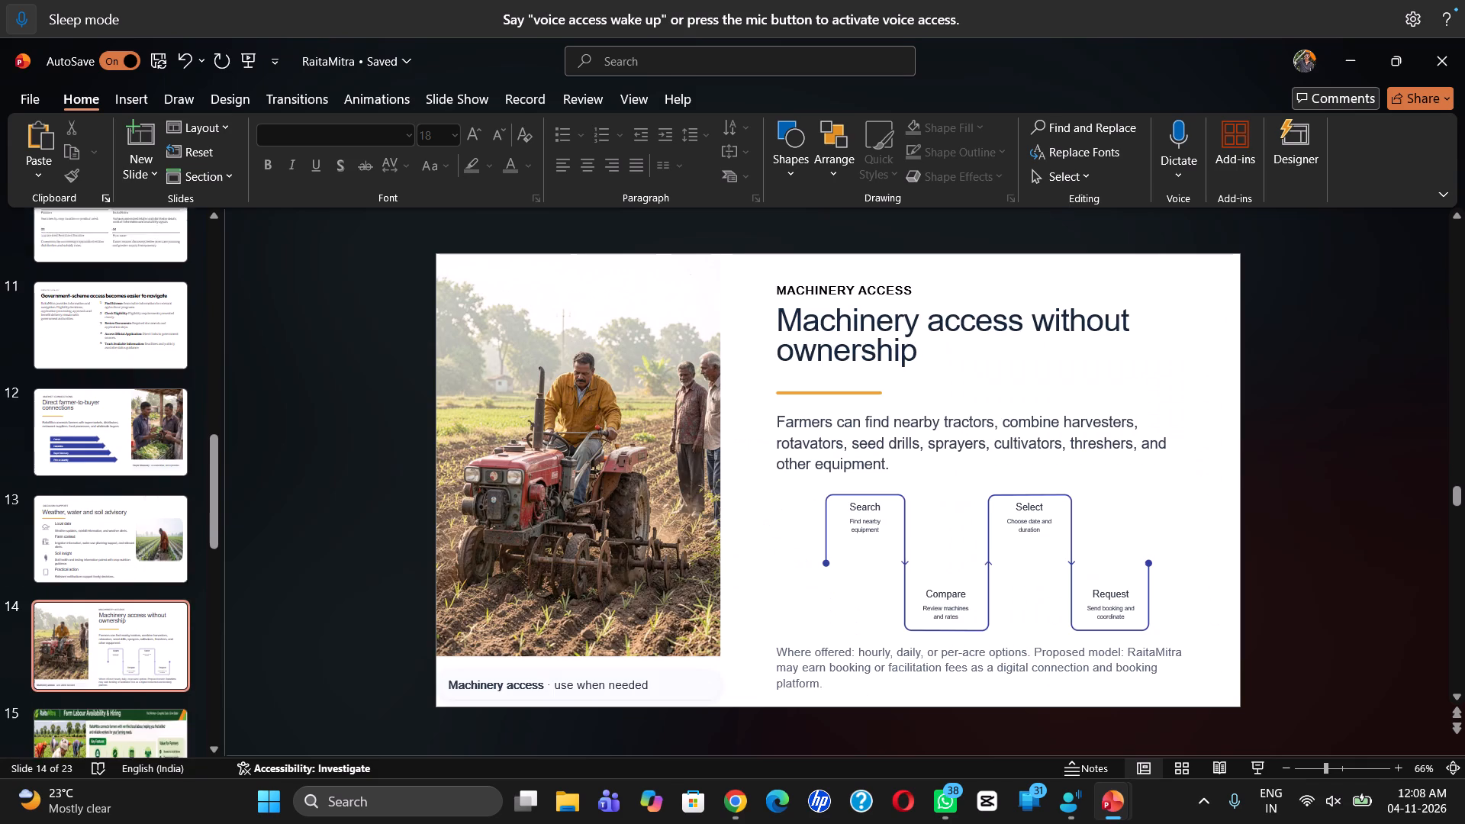
key("Right")
key("Right")
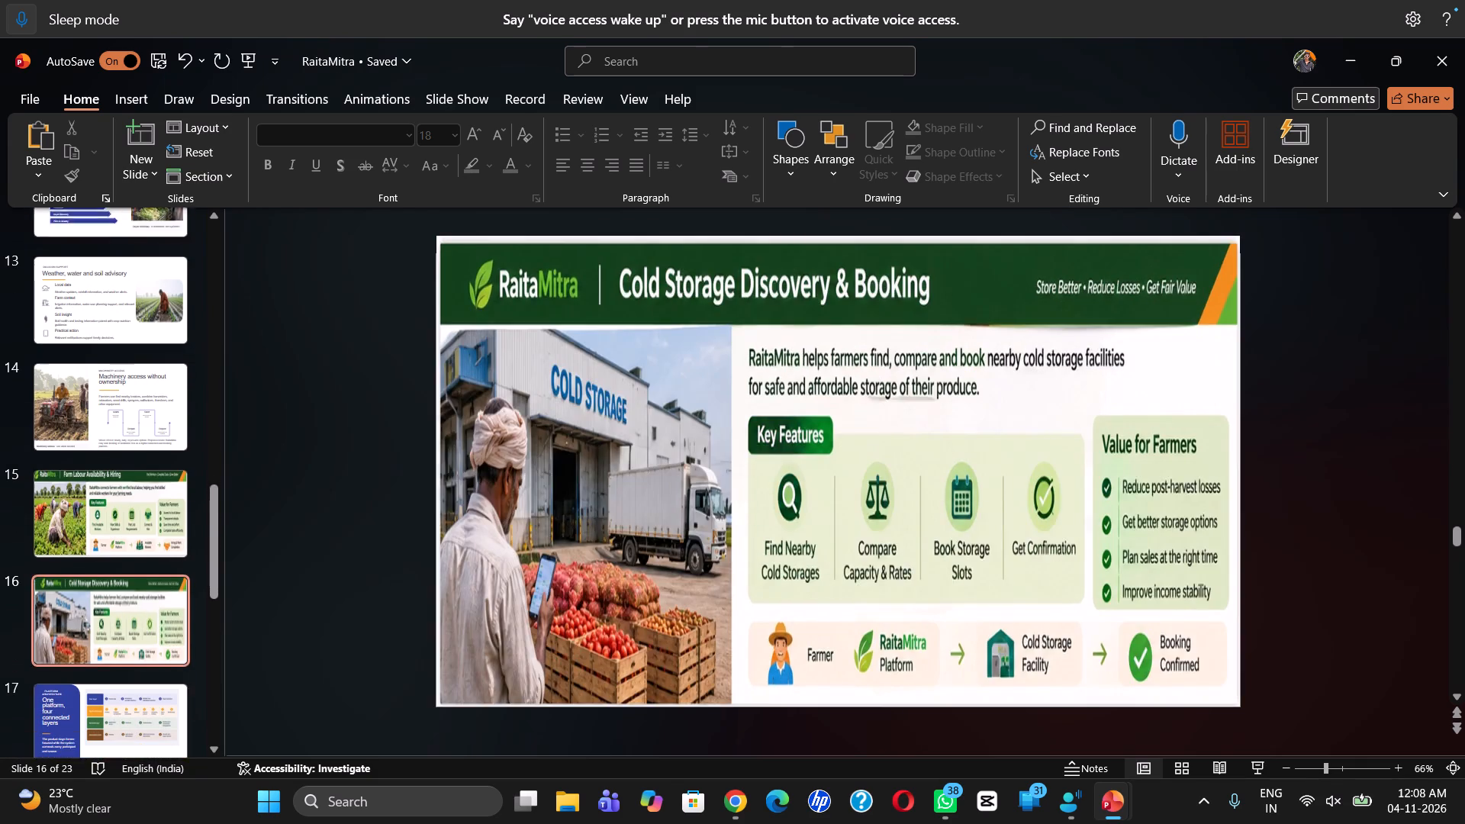
key("Right")
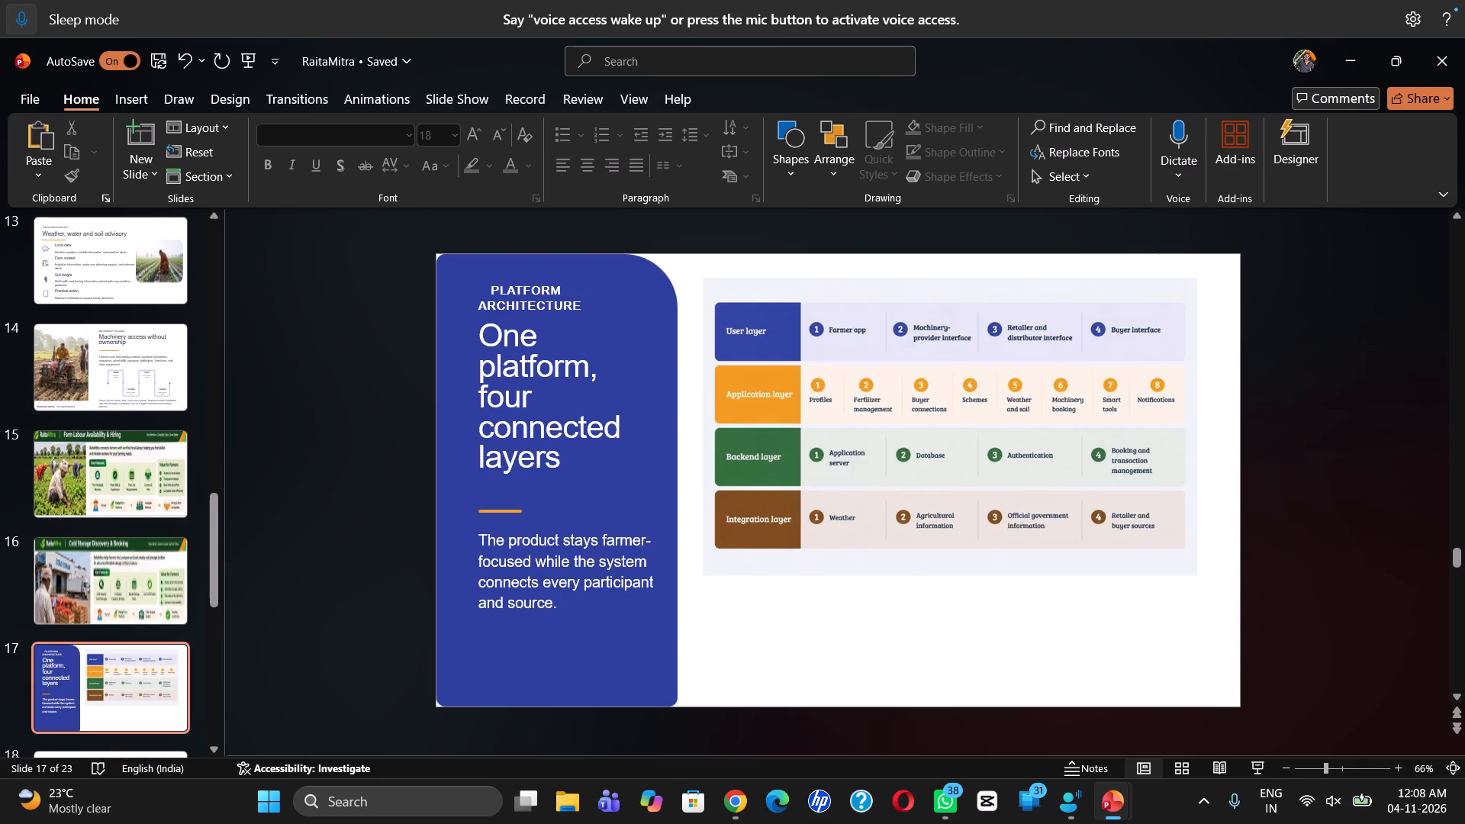
right_click(619, 492)
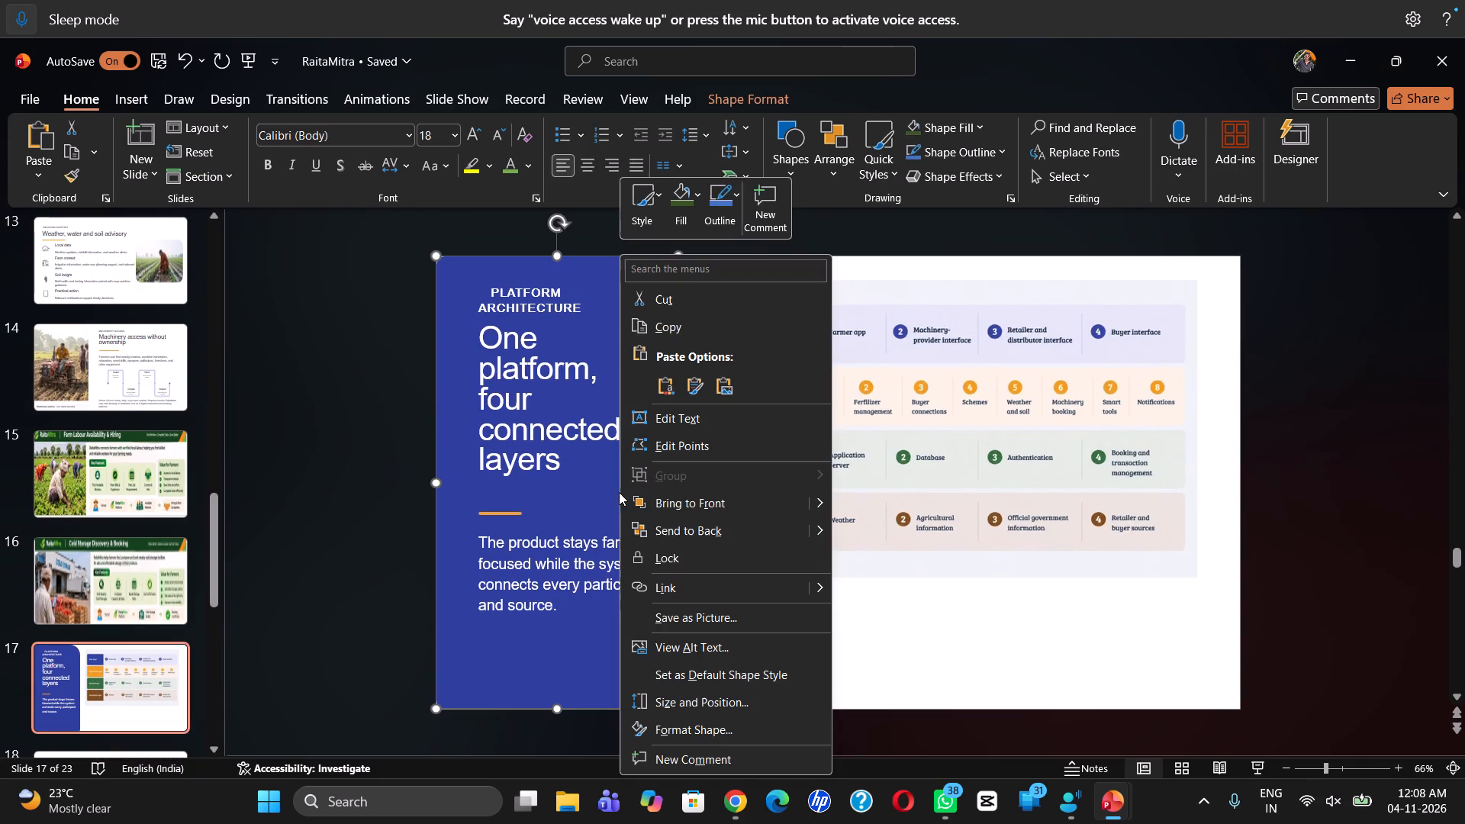
left_click(672, 195)
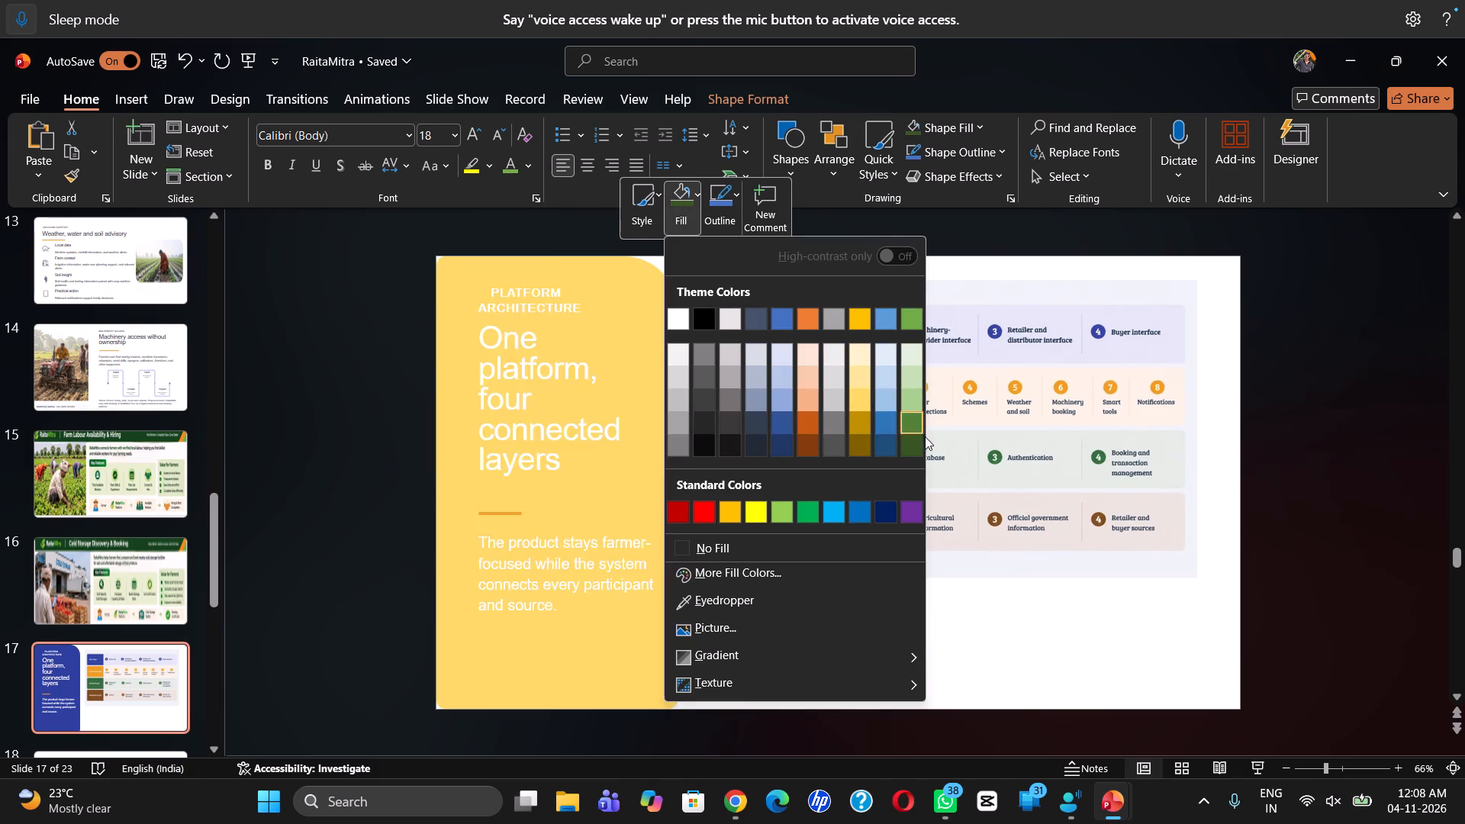
left_click(920, 449)
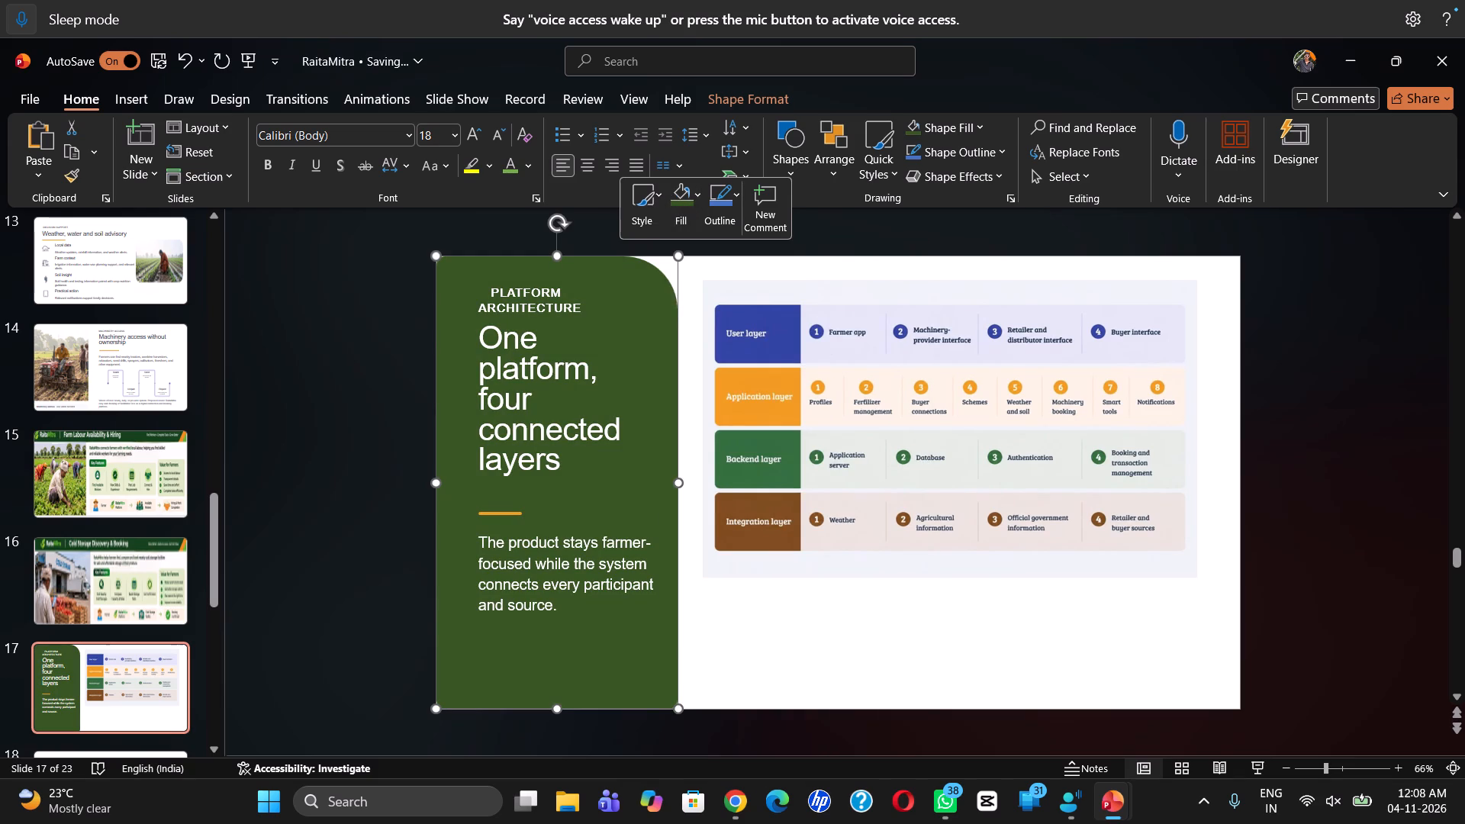
key("Right")
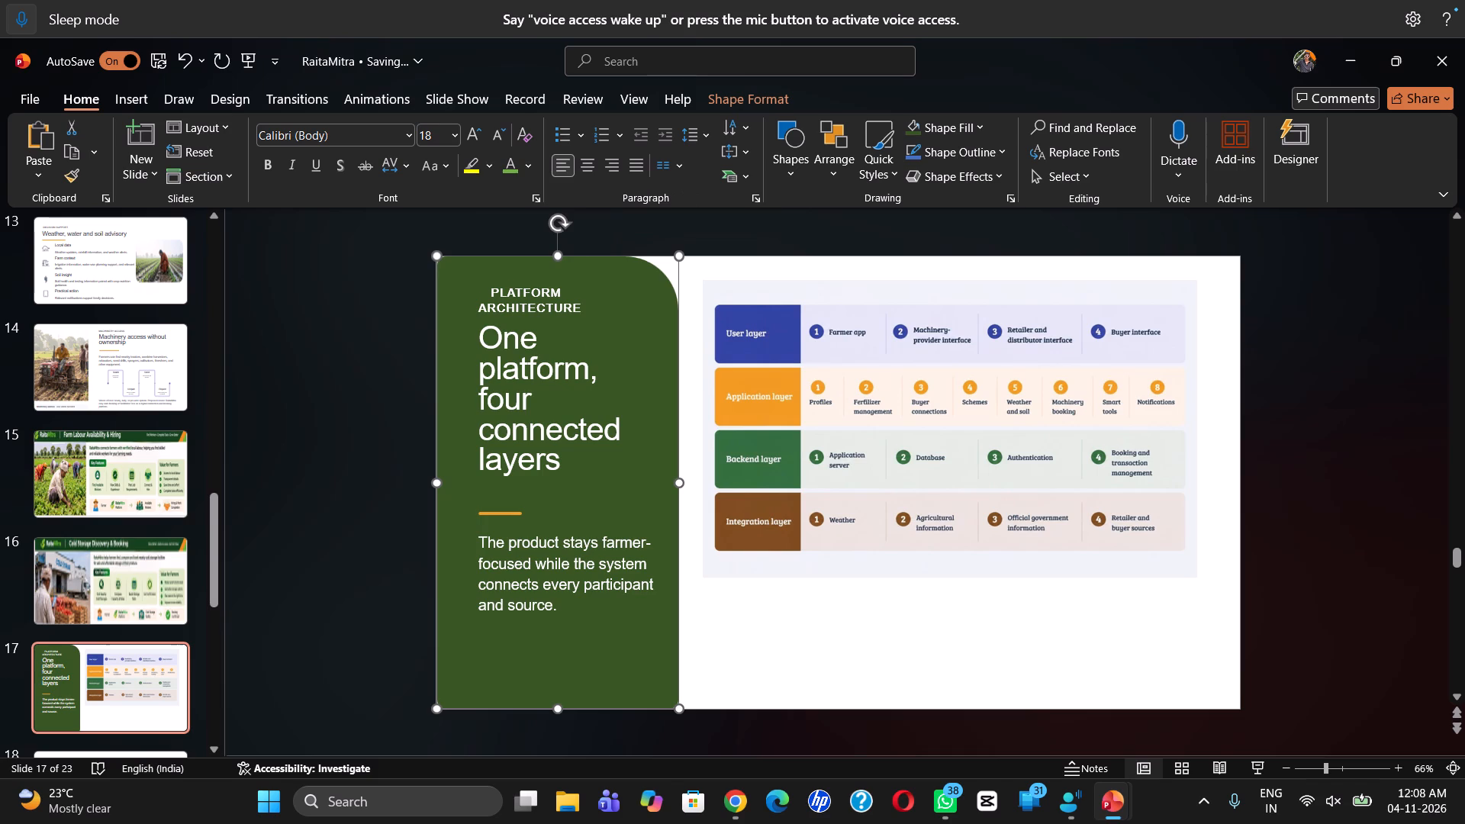
left_click(853, 549)
left_click(835, 598)
Look through slides 18 to 23 for remaining blue shapes that need recolouring.
key("Right")
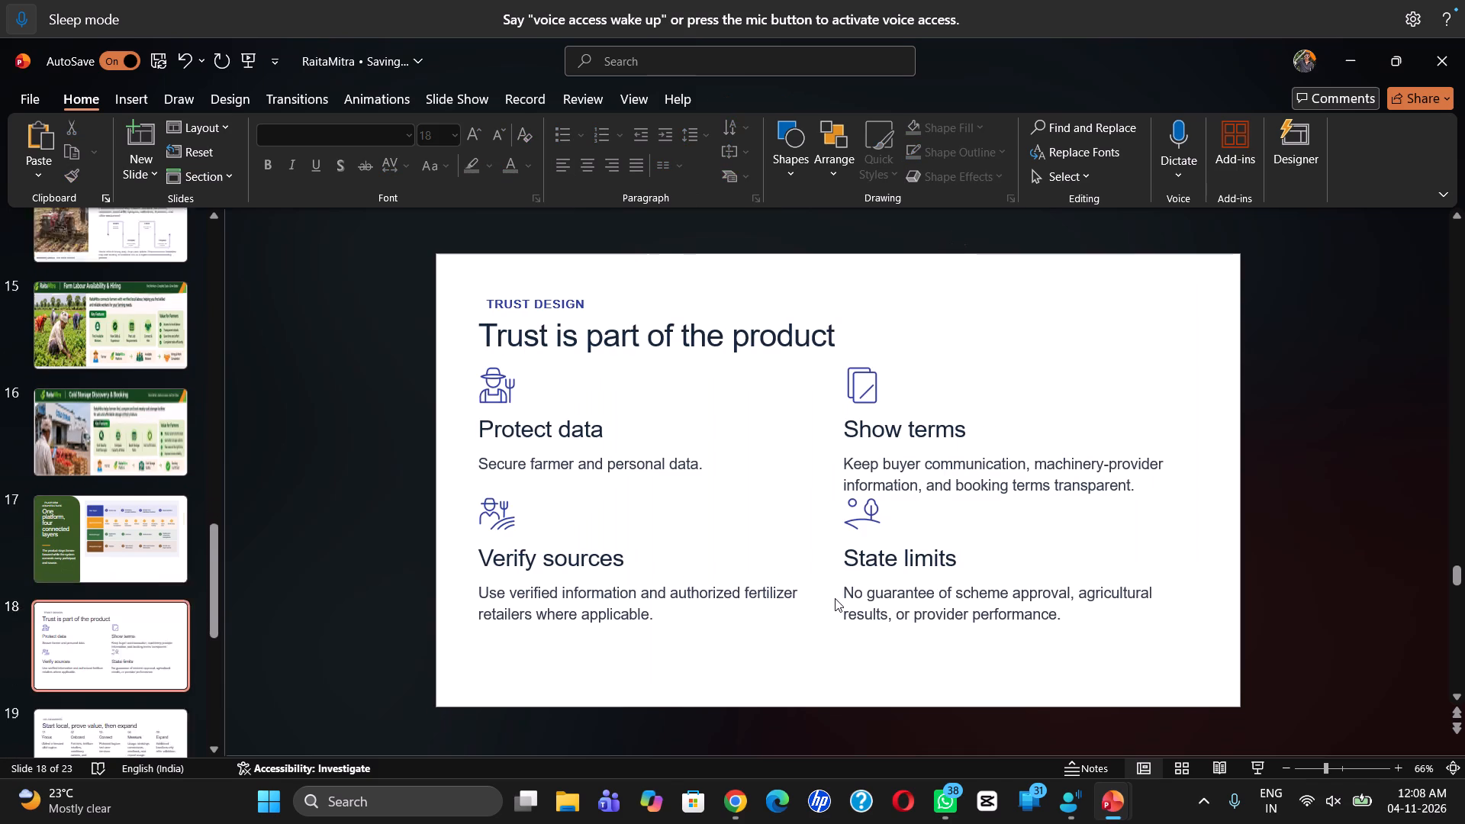
key("Right")
key("Right")
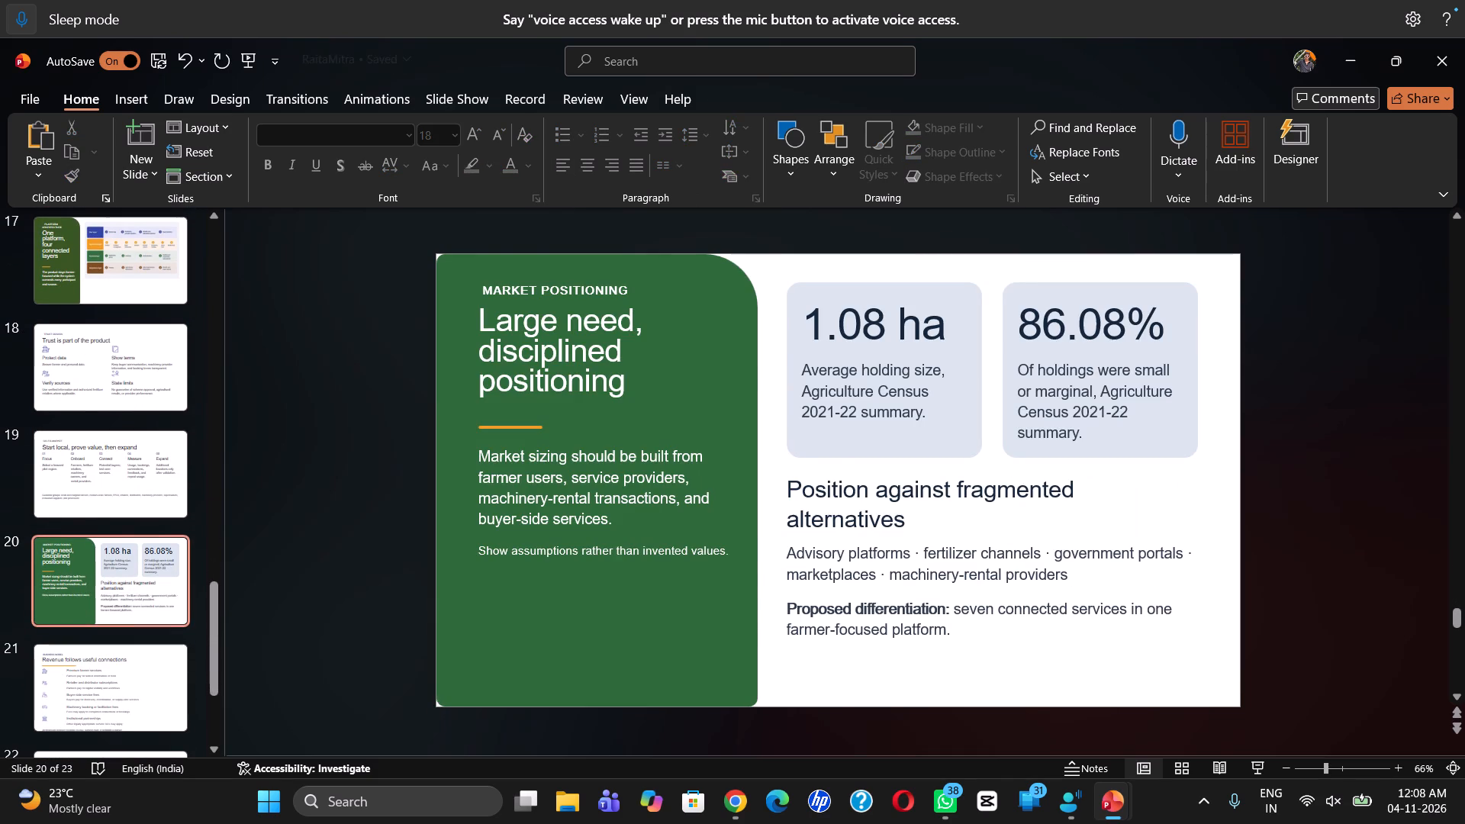
key("Right")
key("Right")
key("Right")
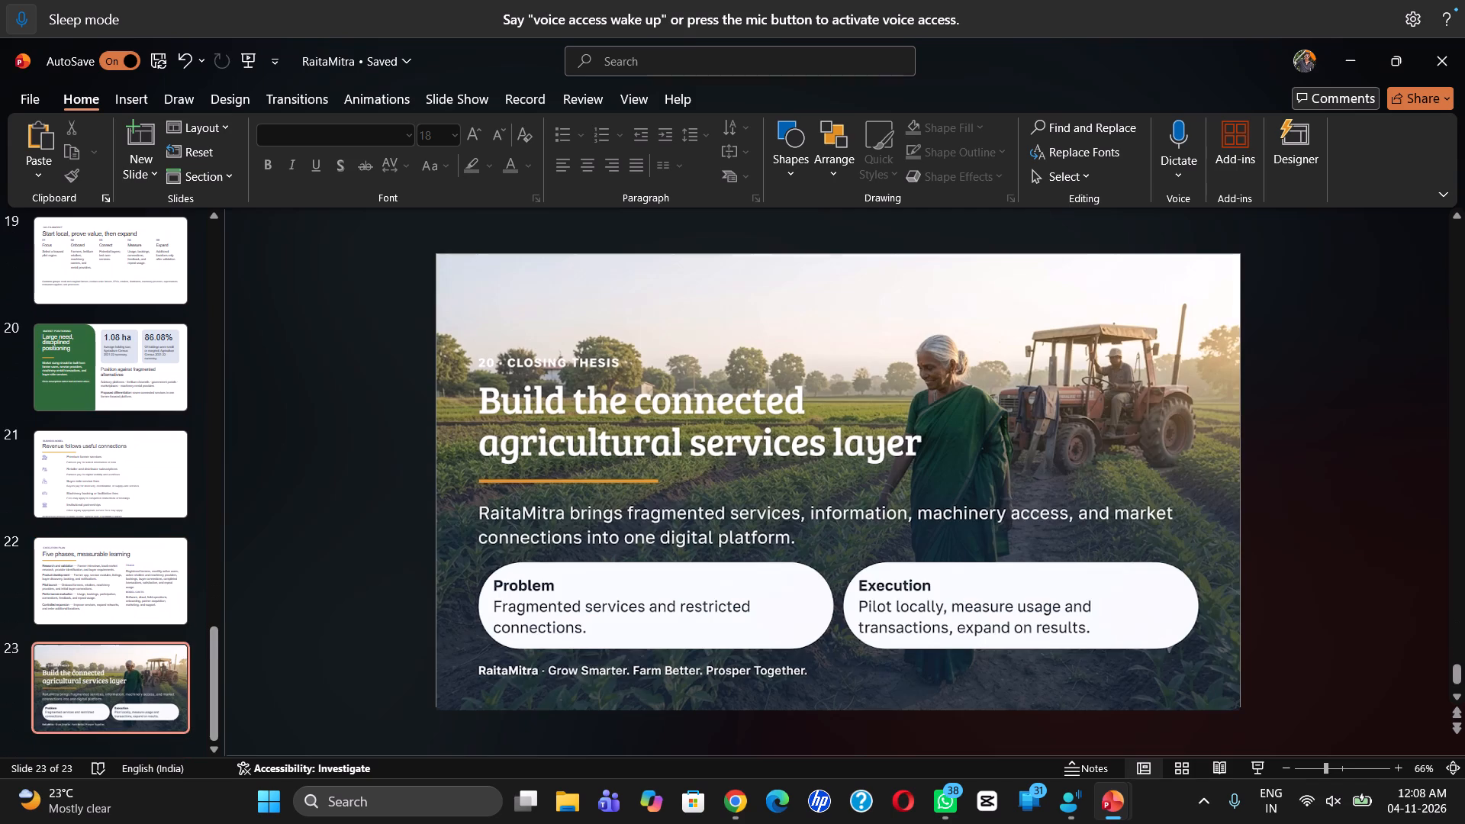
key("Right")
Look back through the deck from slide 23 to slide 1, checking each slide's colours and content.
key("Left")
key("Left")
key("Left")
key("Left")
key("Left")
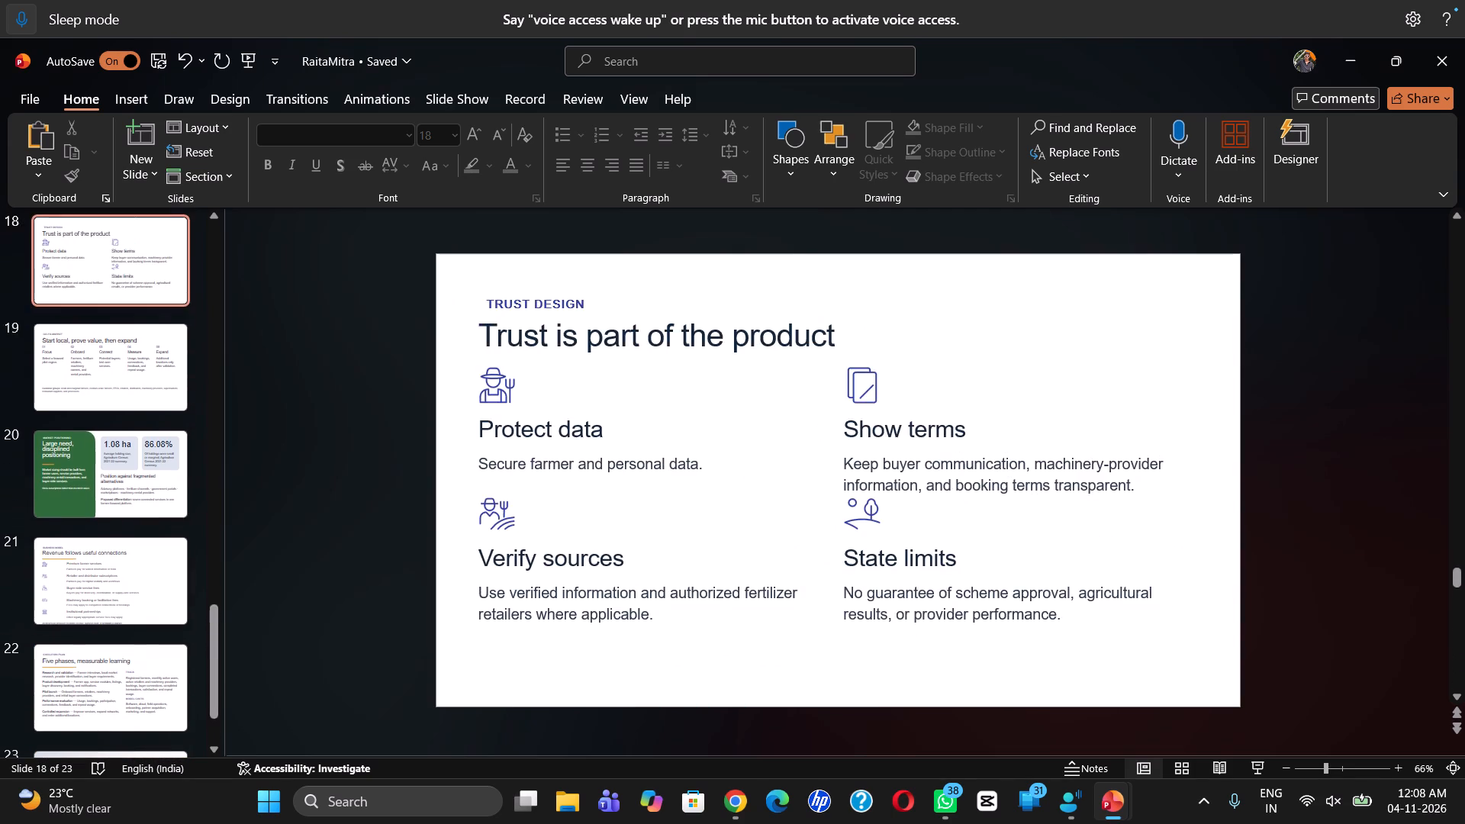
key("Left")
key("Left")
key("Left")
key("Left")
key("Left")
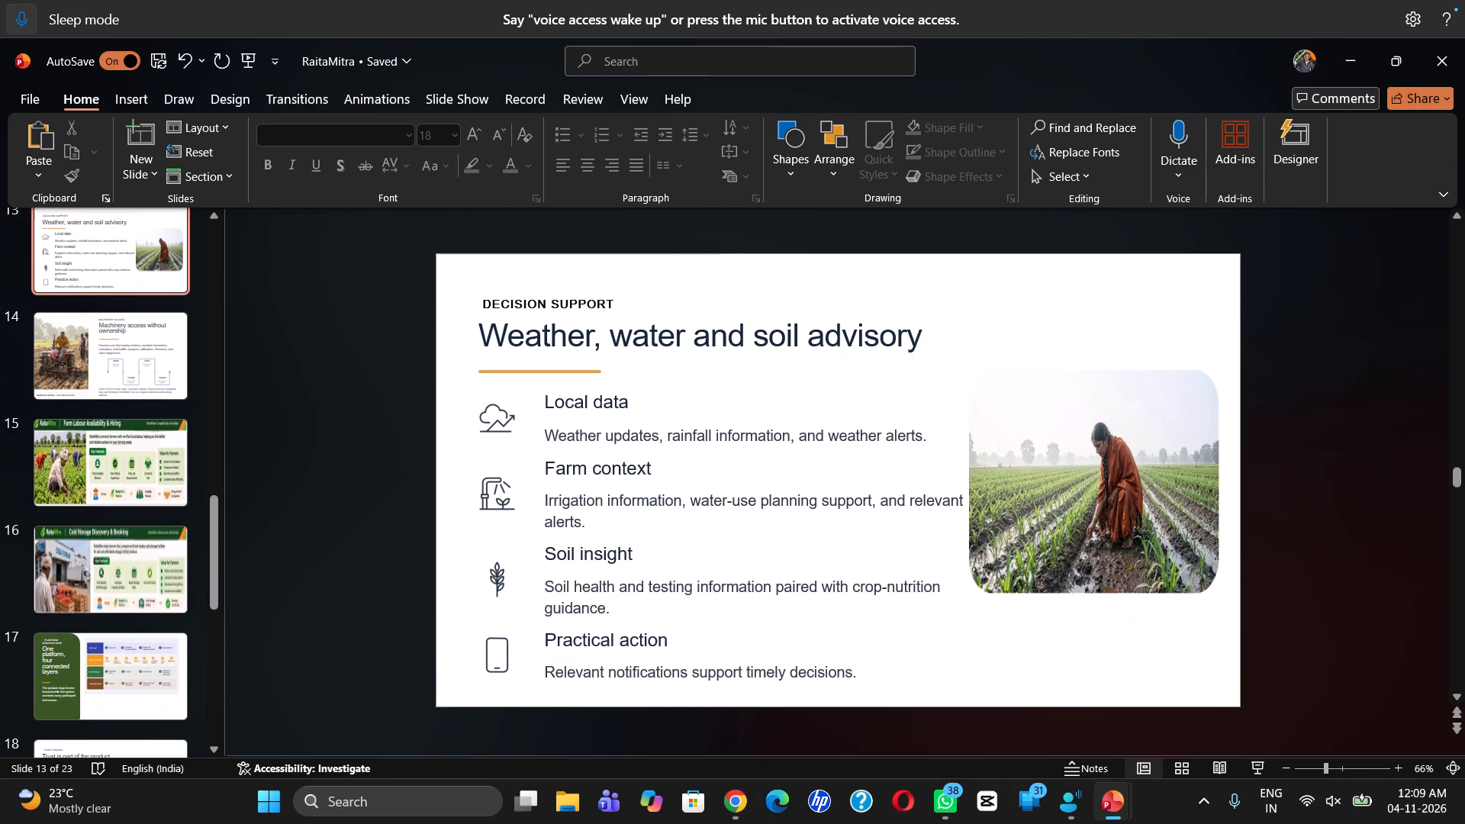
key("Left")
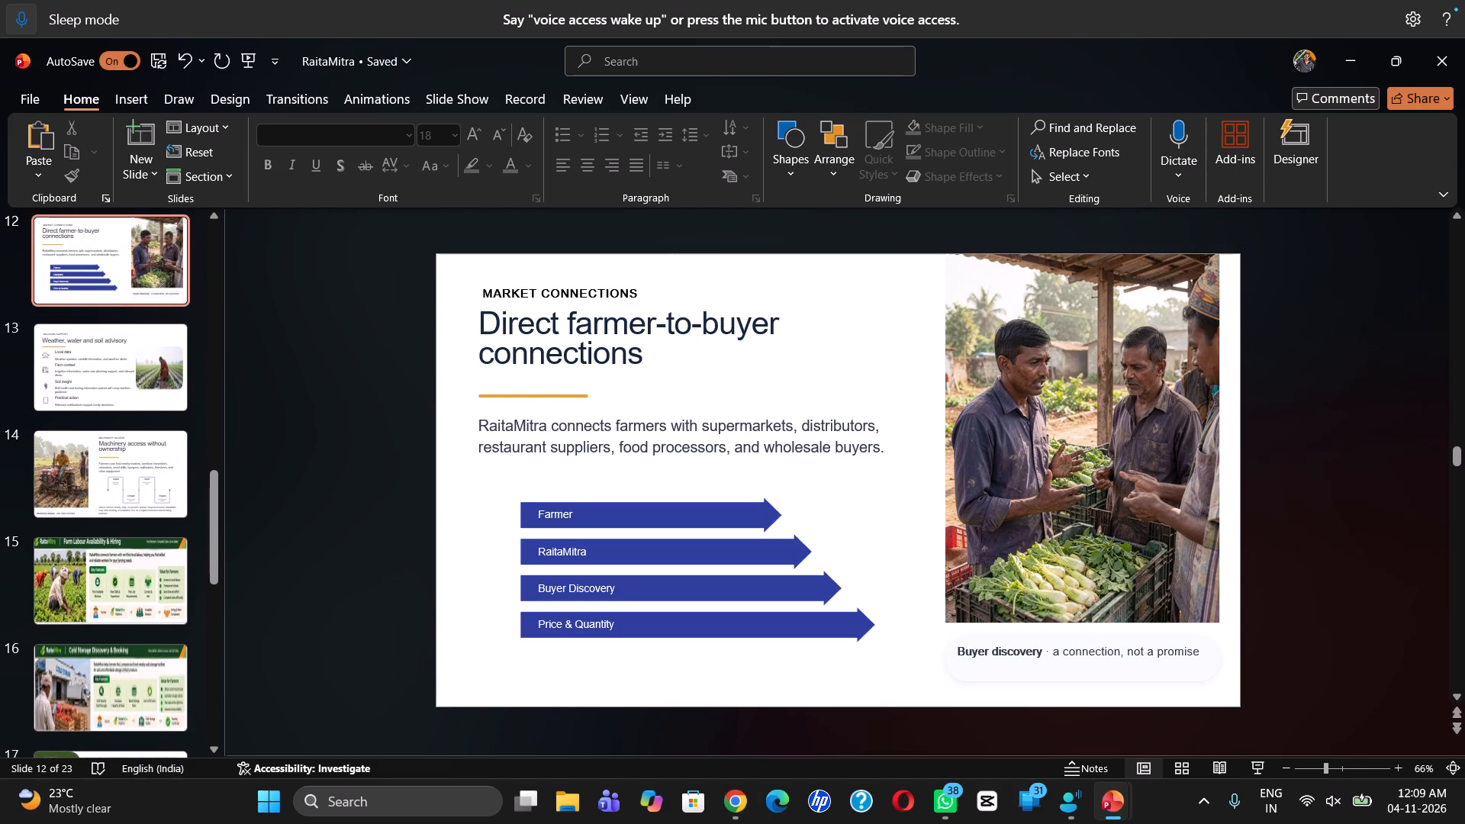
key("Left")
key("Left")
key("Left")
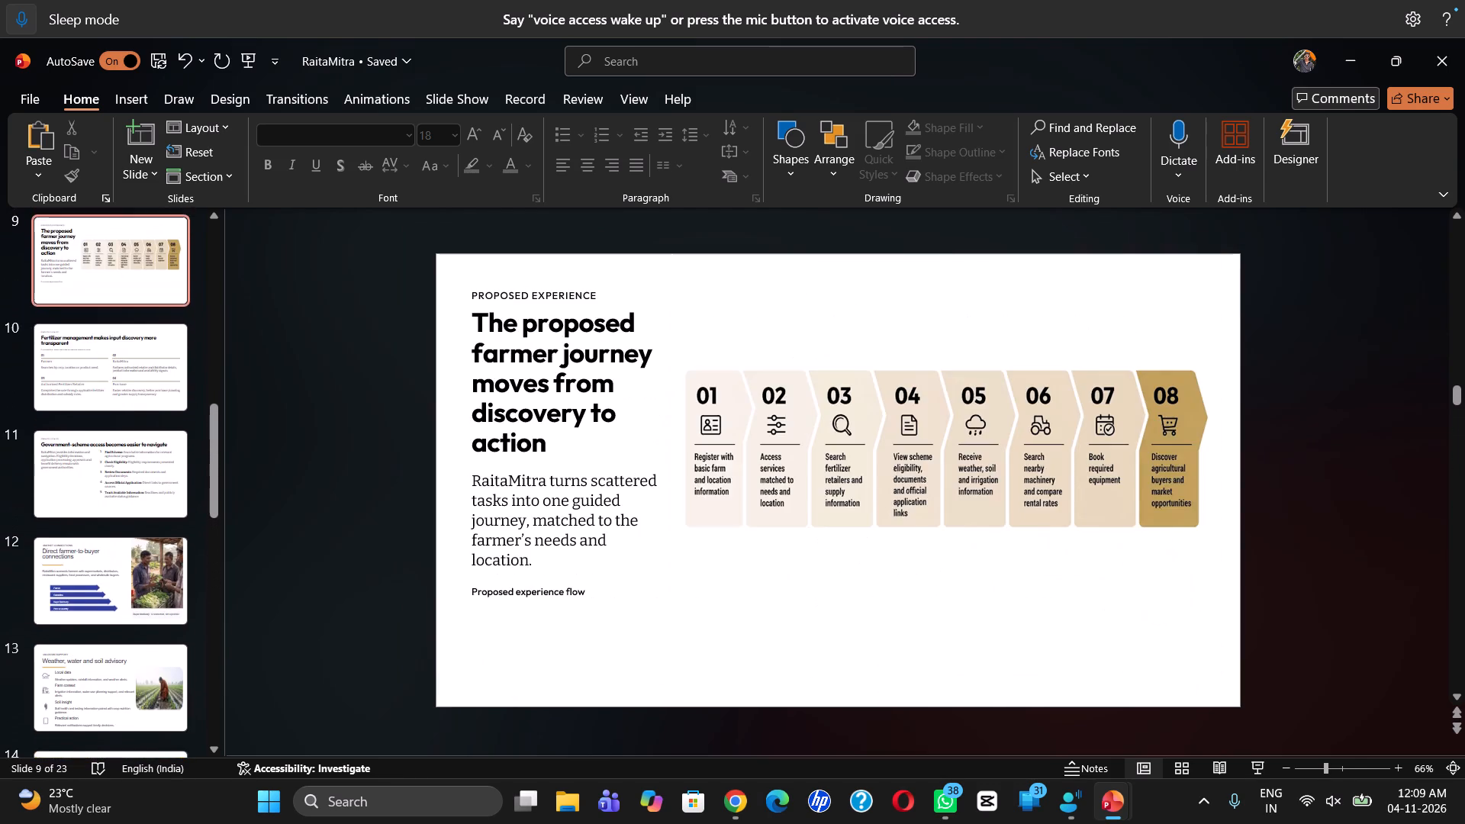
key("Left")
key("Left")
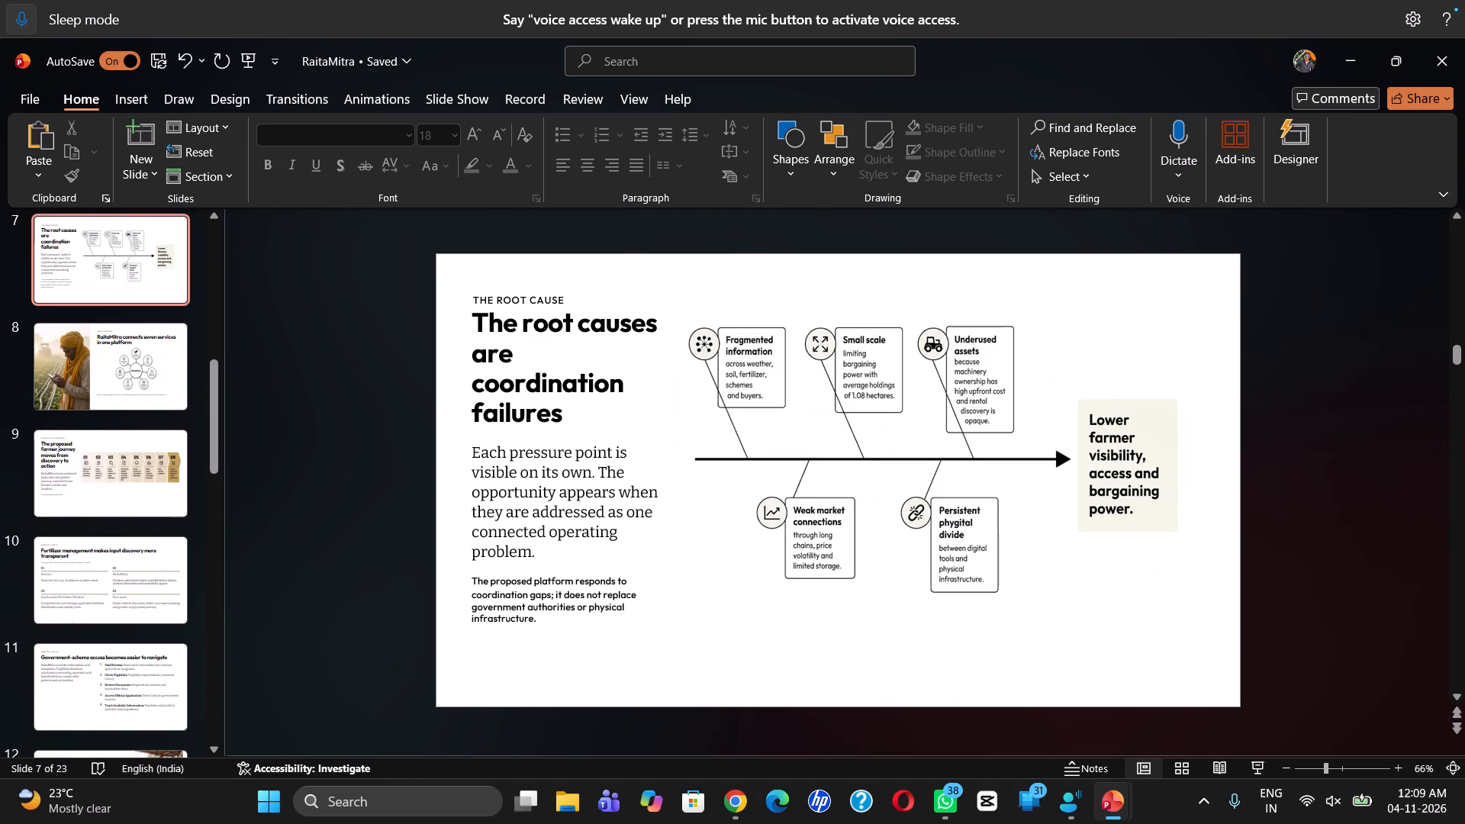
key("Left")
key("Left")
key("Left")
key("Left")
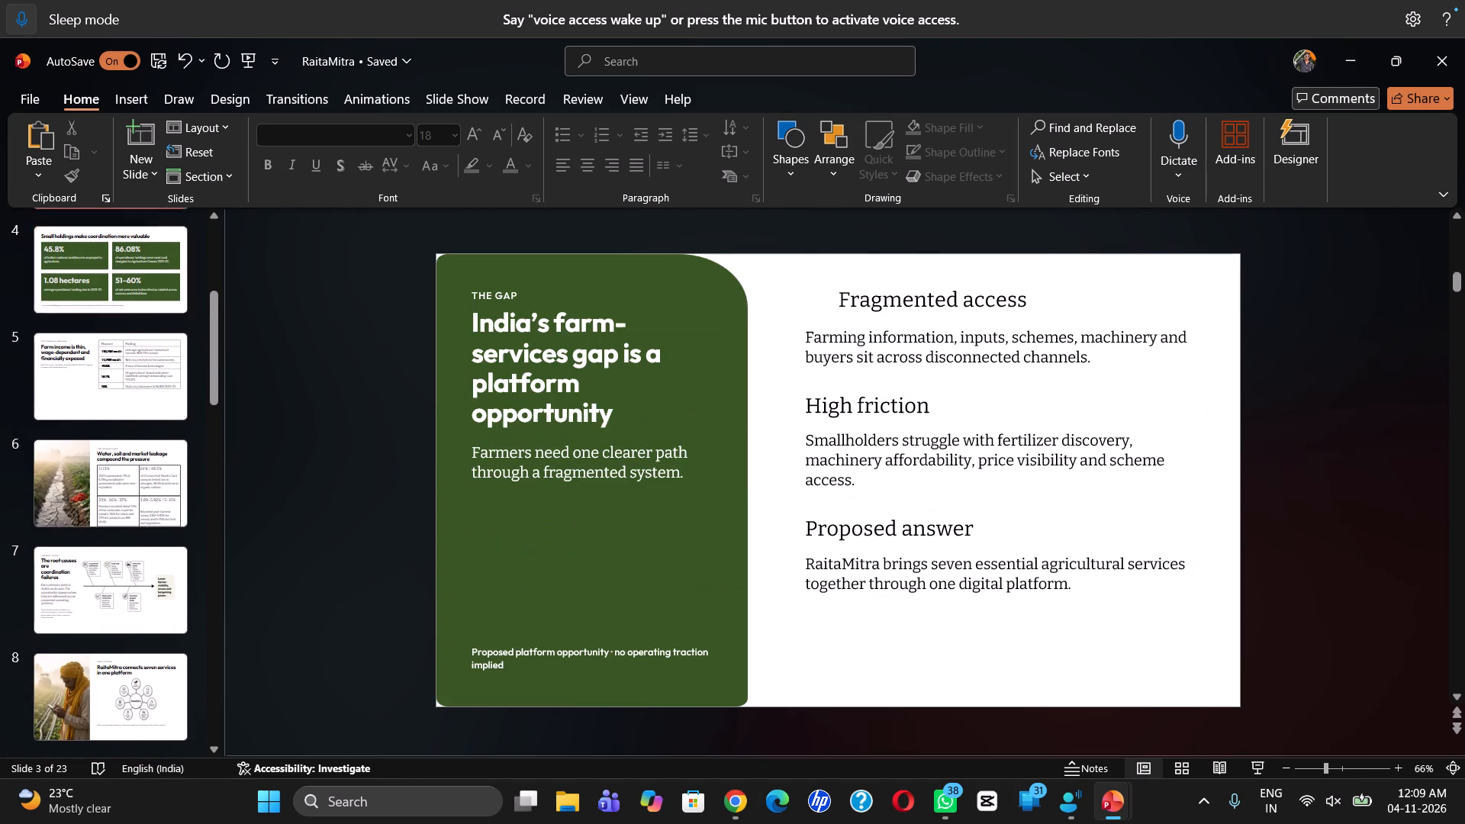
key("Left")
key("Left")
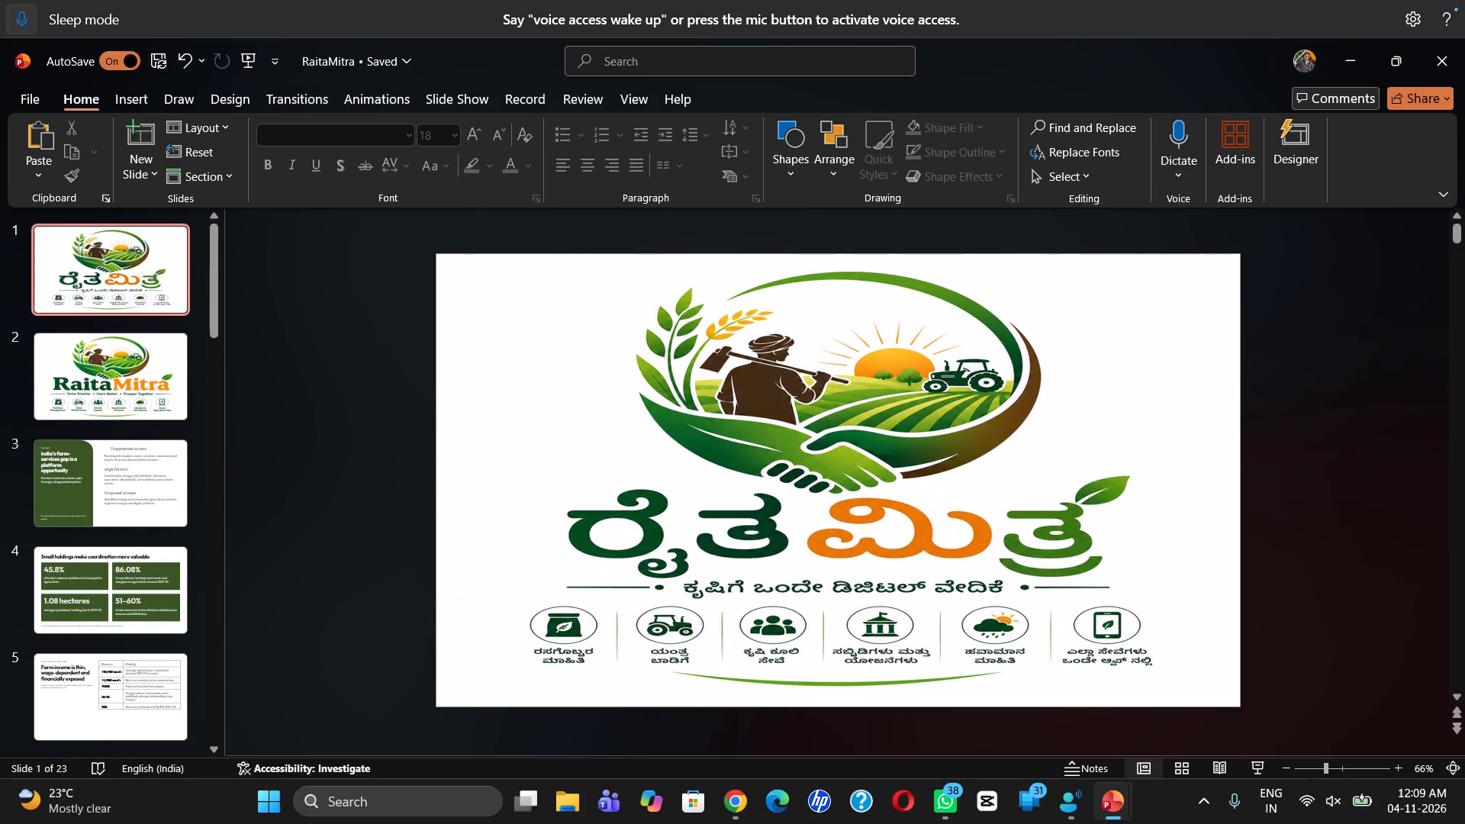
key("Left")
Run the slide show from slide 1 and review the first three slides at full size.
left_click(1254, 768)
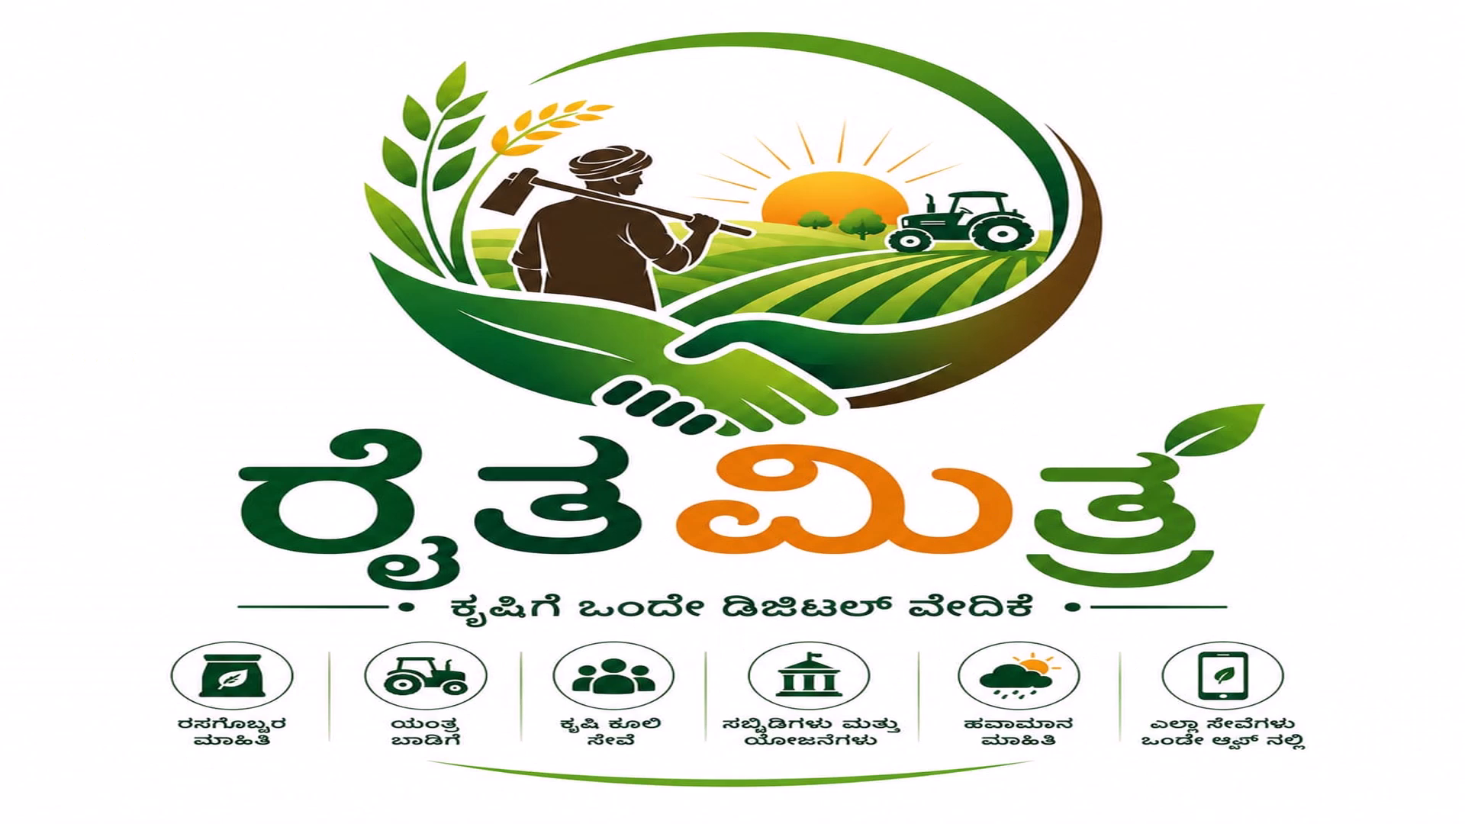
key("Right")
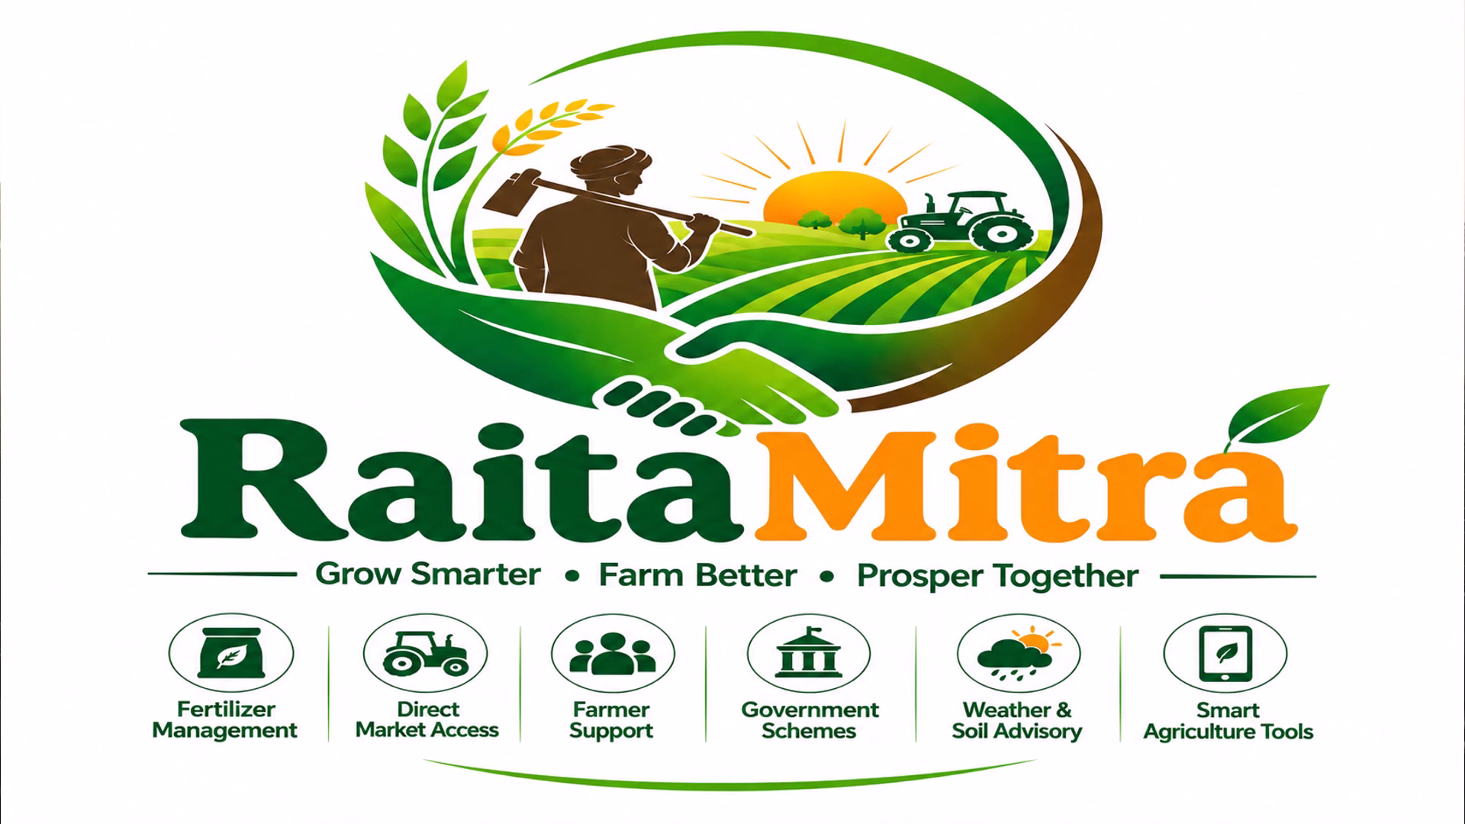
key("Right")
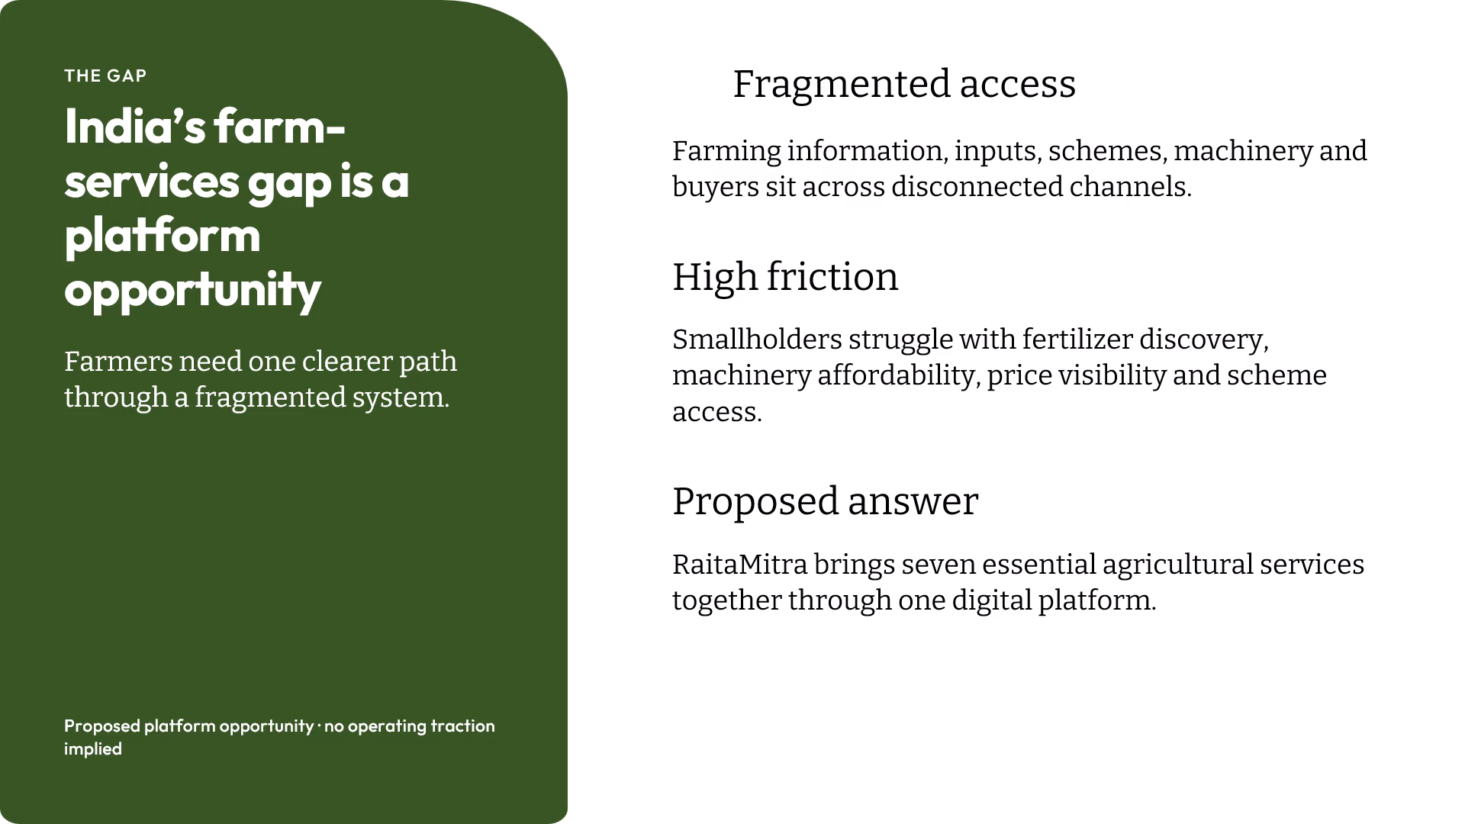
key("Escape")
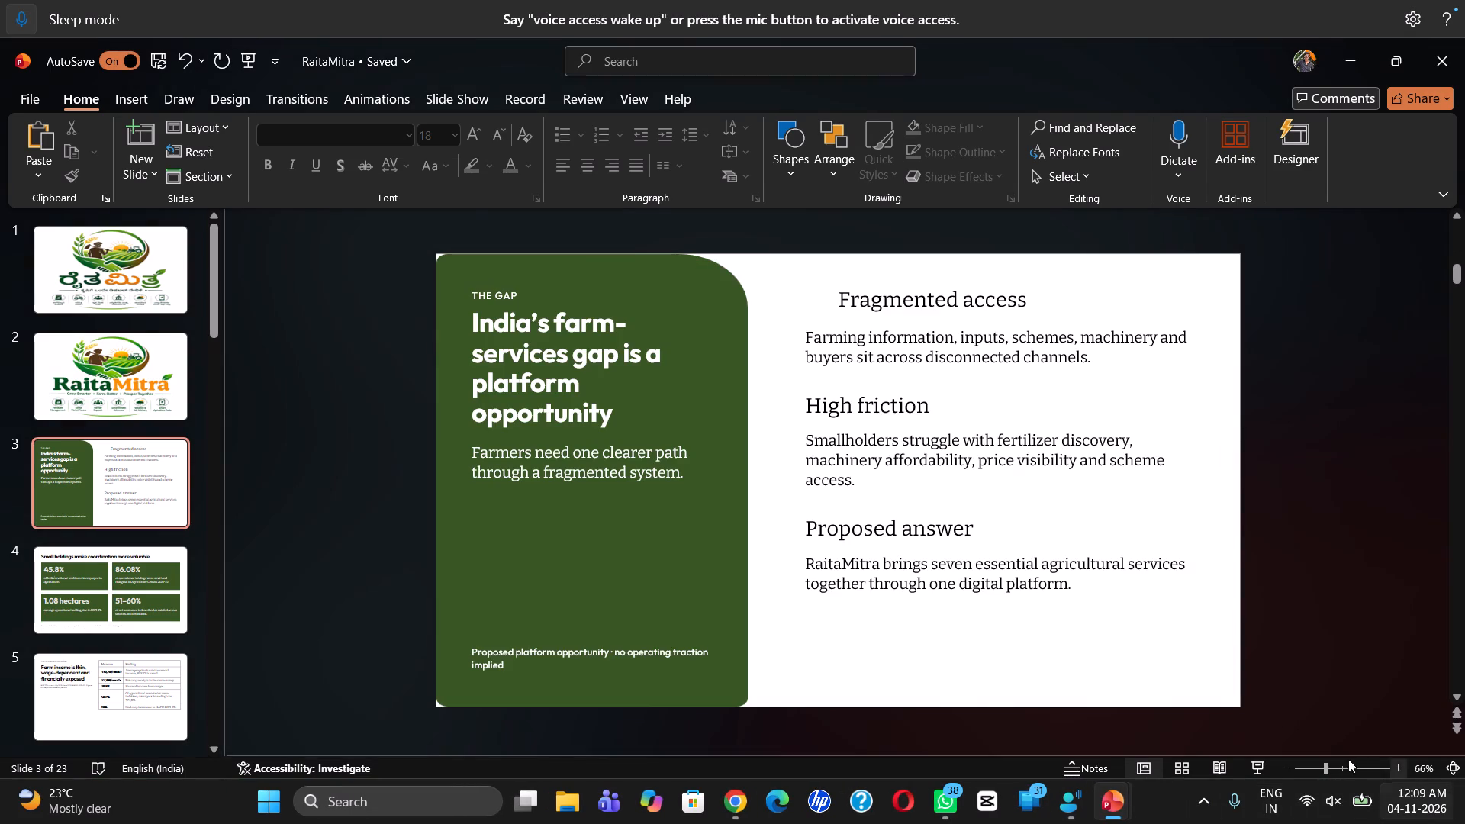
Delete the word "seven" from the Proposed answer paragraph on slide 3.
left_click(970, 565)
key("BackSpace")
key("BackSpace")
key("BackSpace")
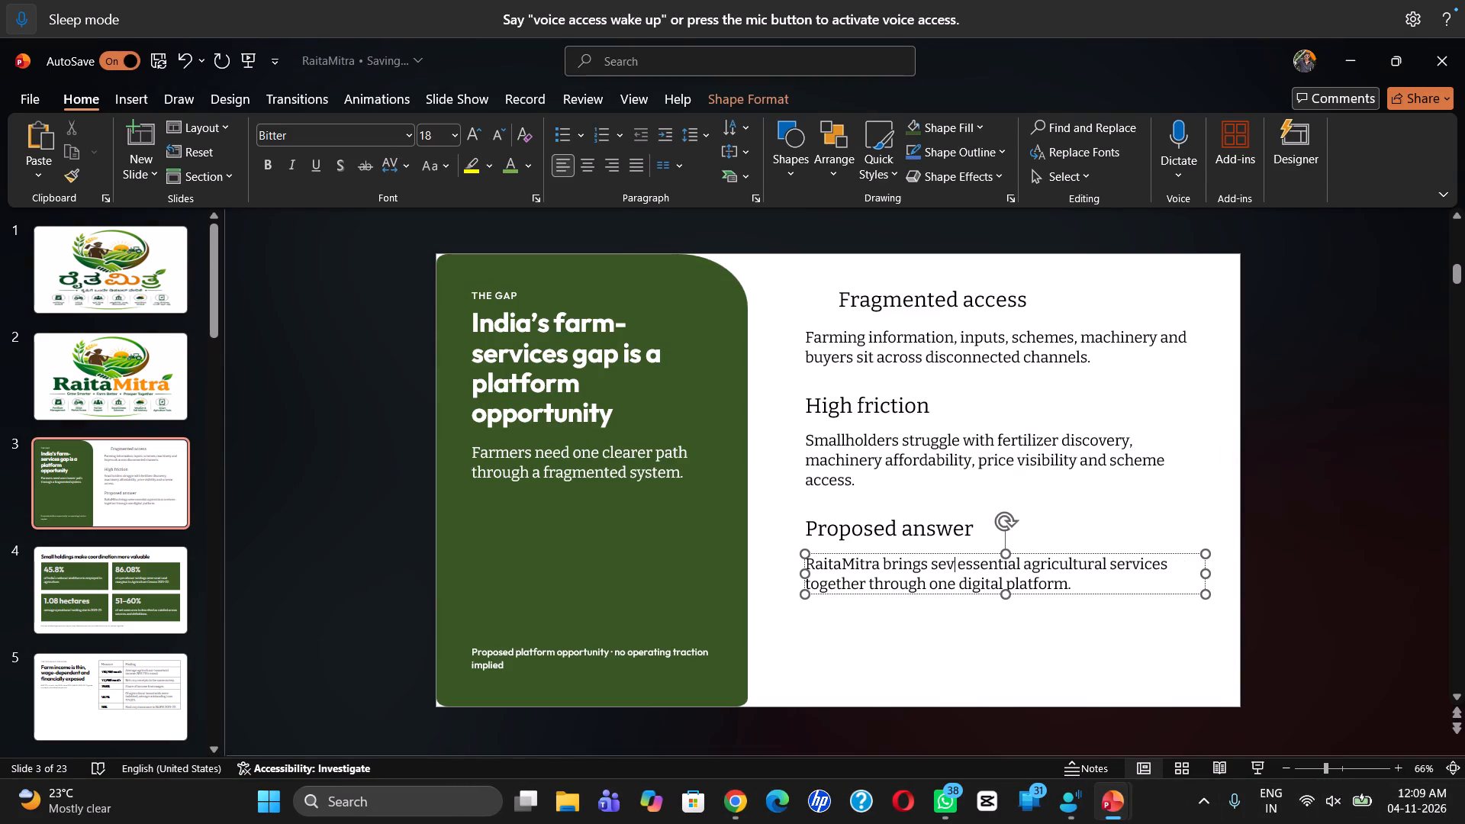
key("BackSpace")
key("BackSpace")
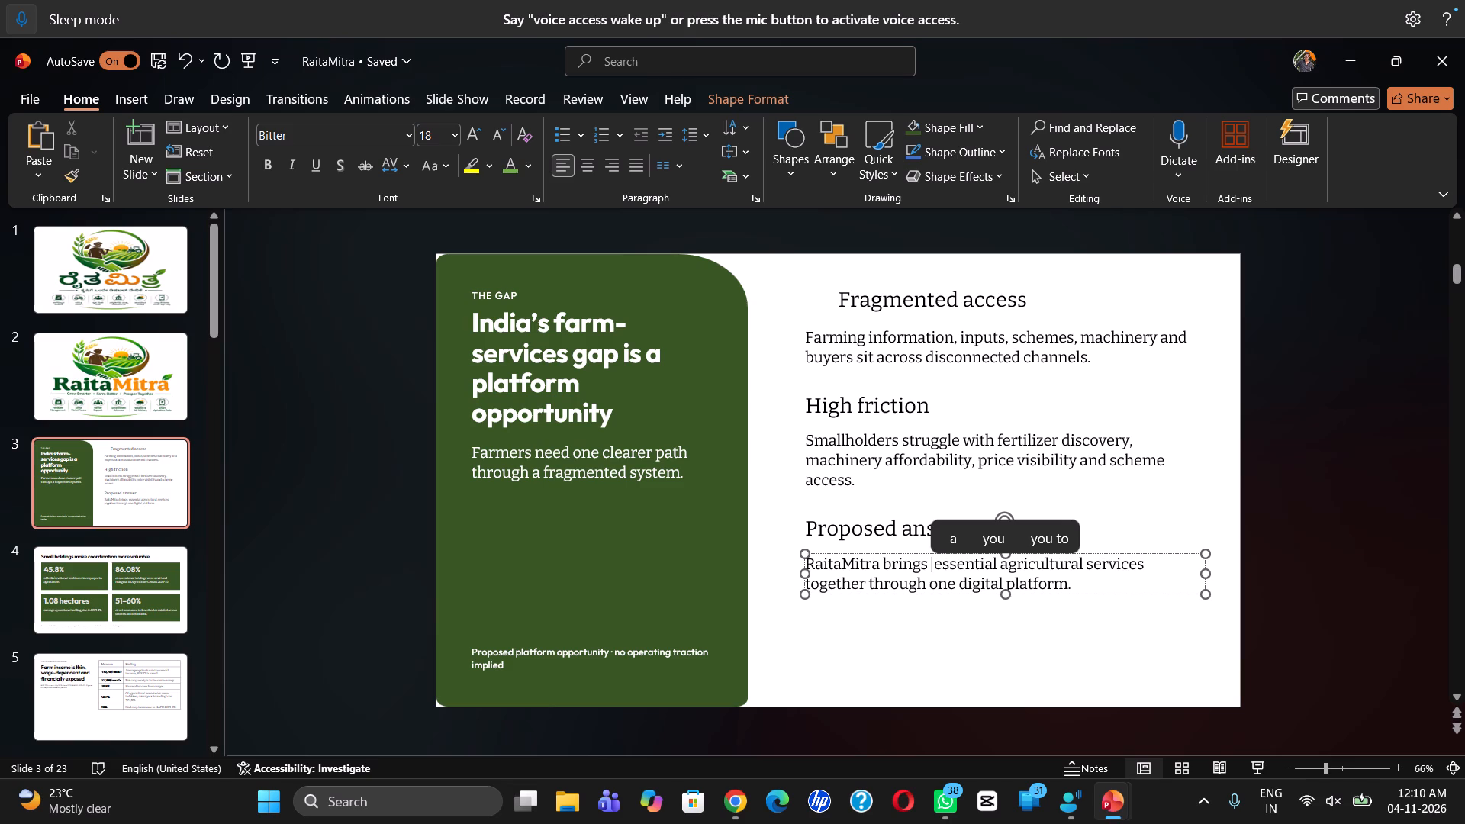
Insert "labour a" after "machinery affordability," in the High friction paragraph on slide 3.
left_click(971, 462)
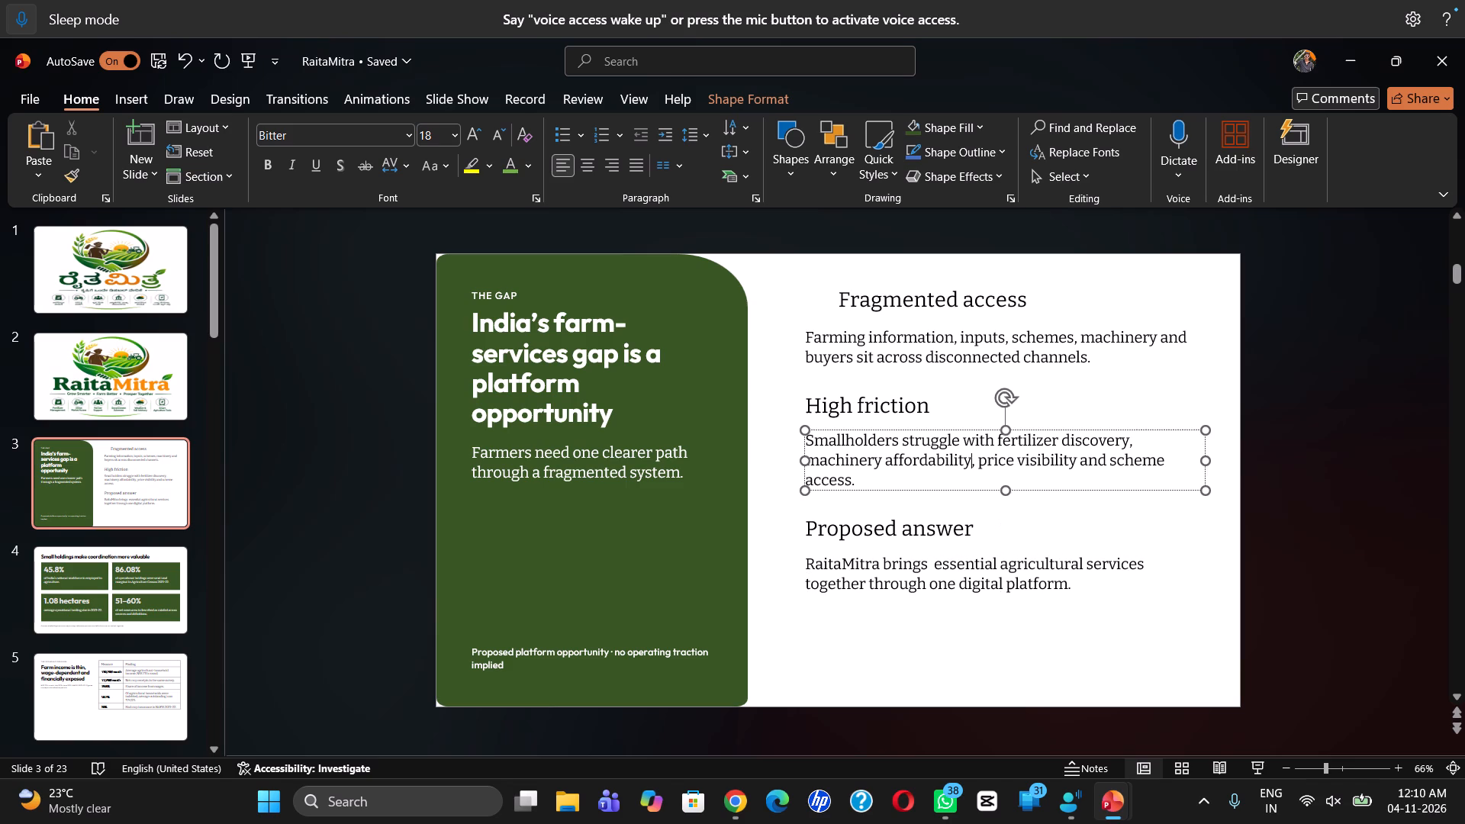
key("Right")
key("l")
type("ab")
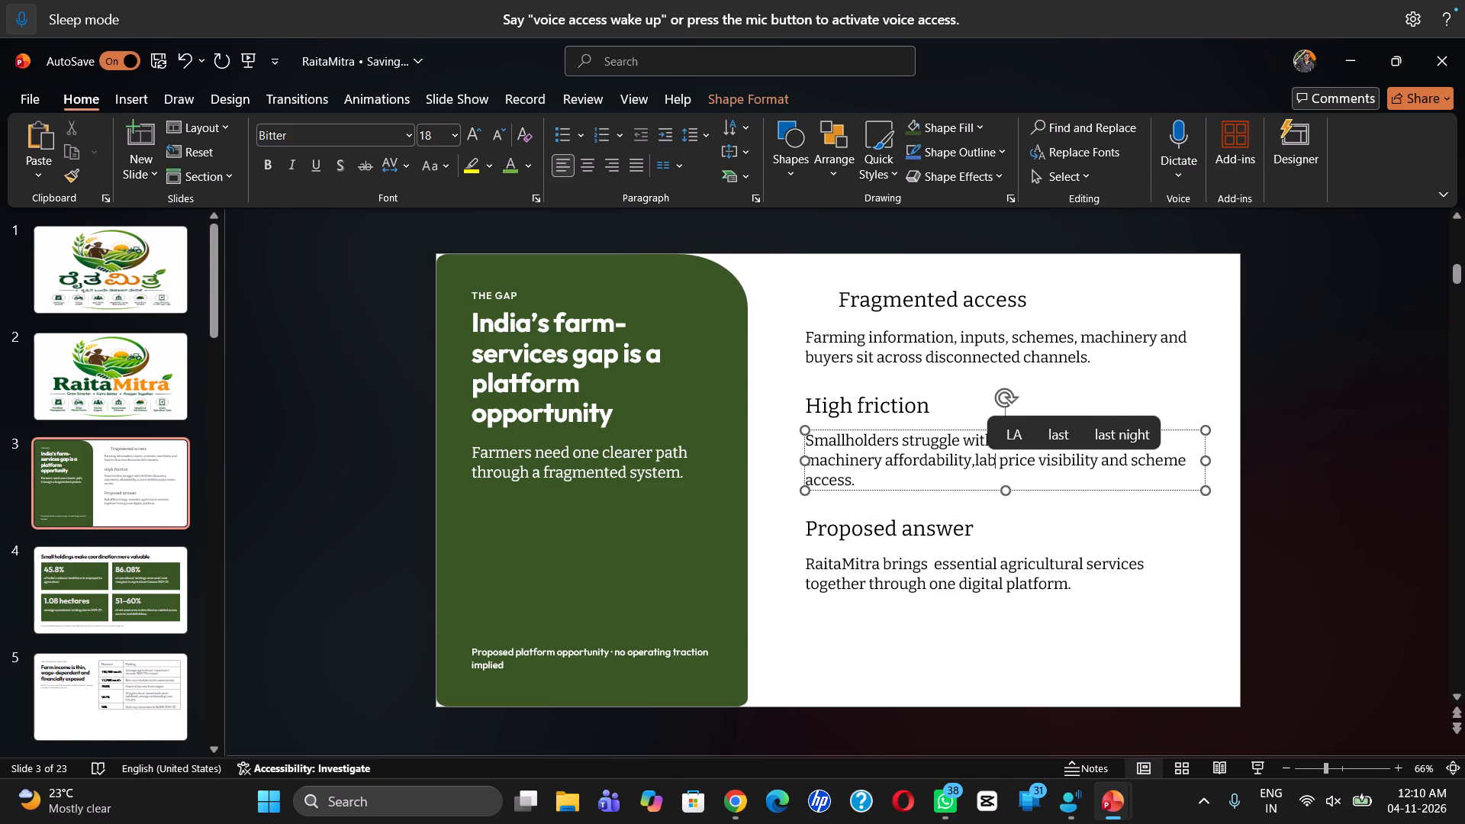
type("our")
key("space")
key("a")
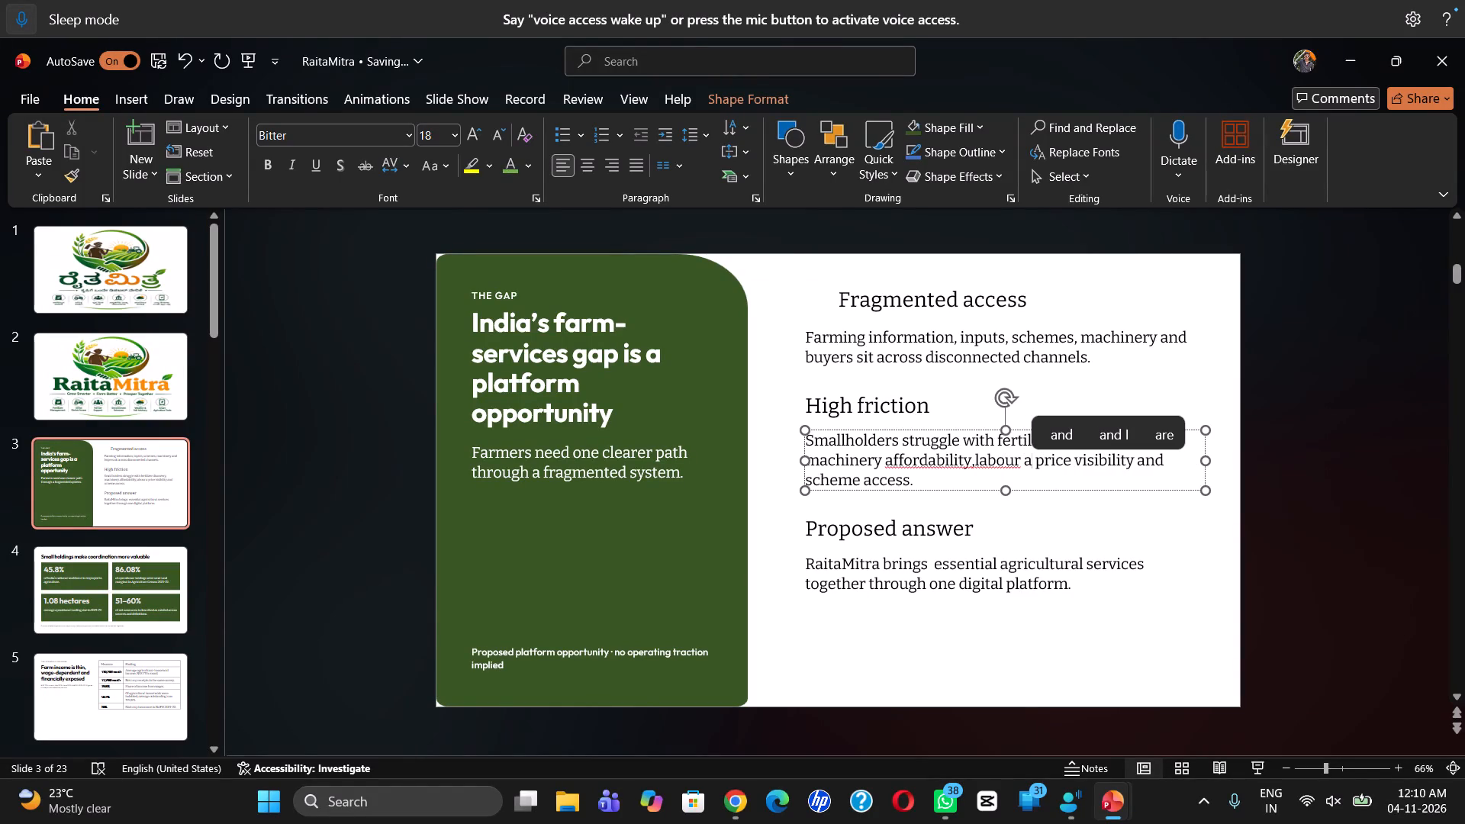
Add a space before and after the comma between "affordability" and "labour" in the High friction paragraph.
key("Left")
key("Left")
key("Left")
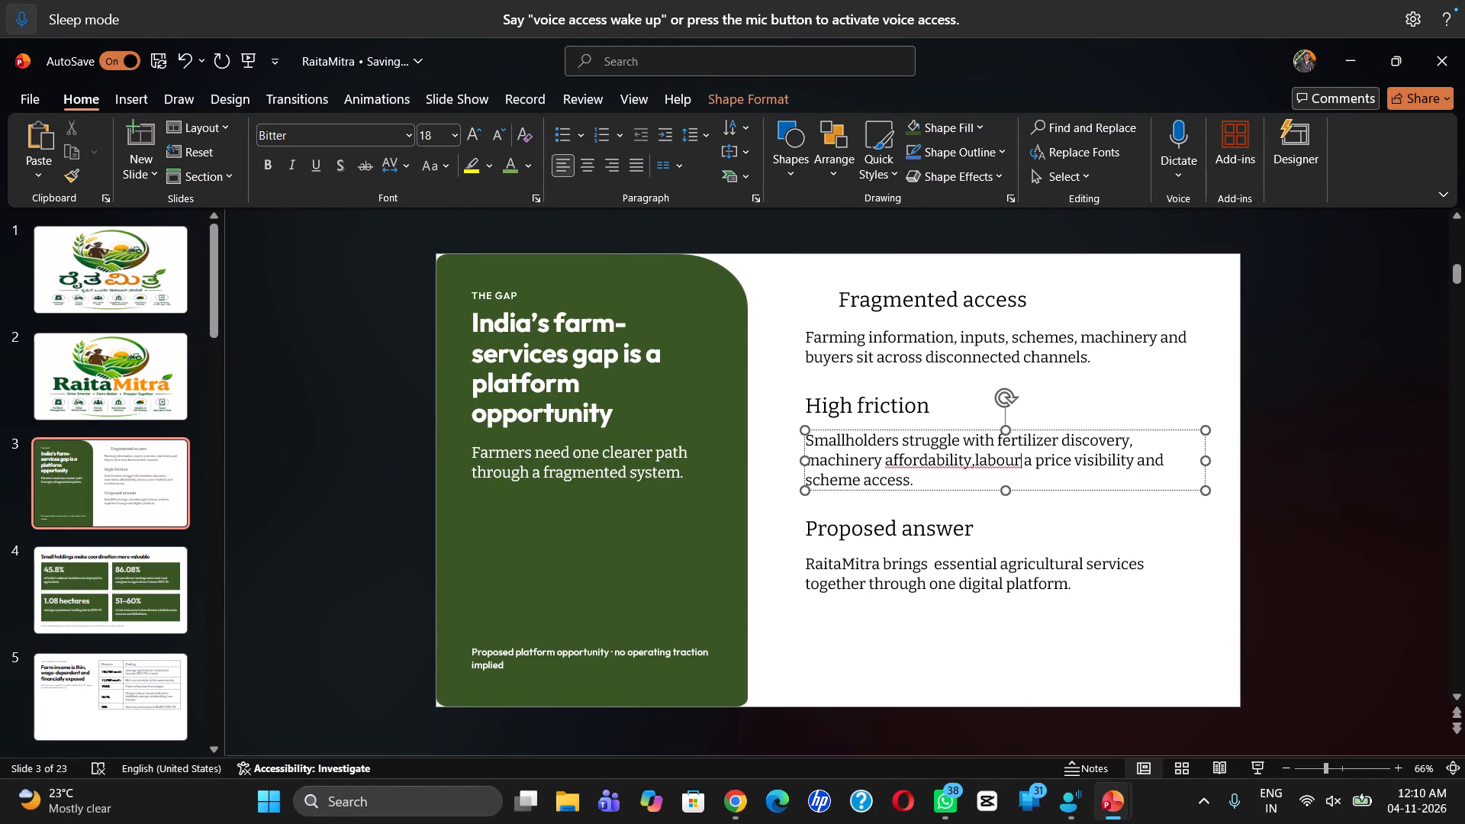
key("Left")
key("Left")
key("Left")
key("Left")
key("Left")
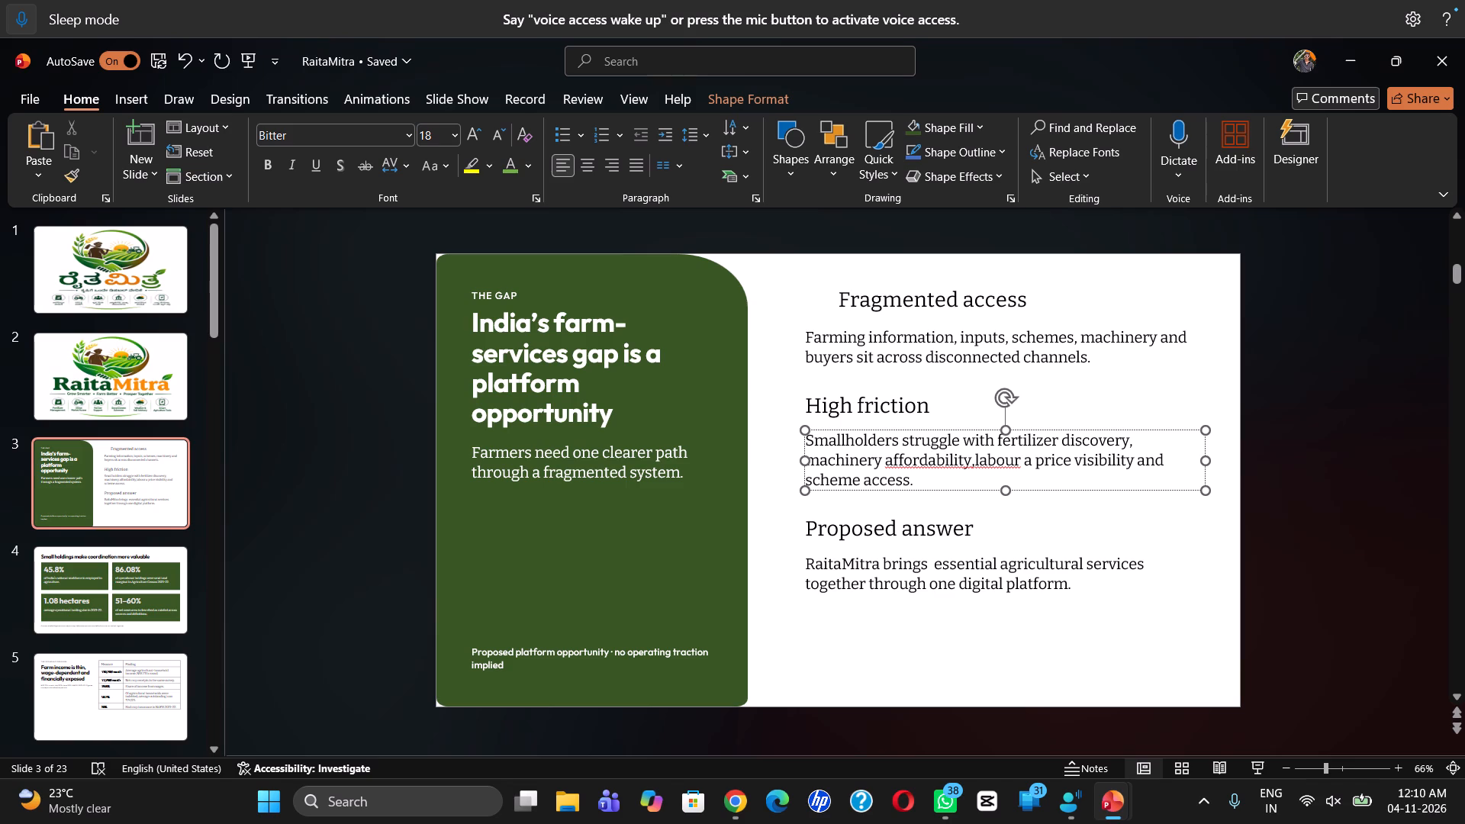
key("space")
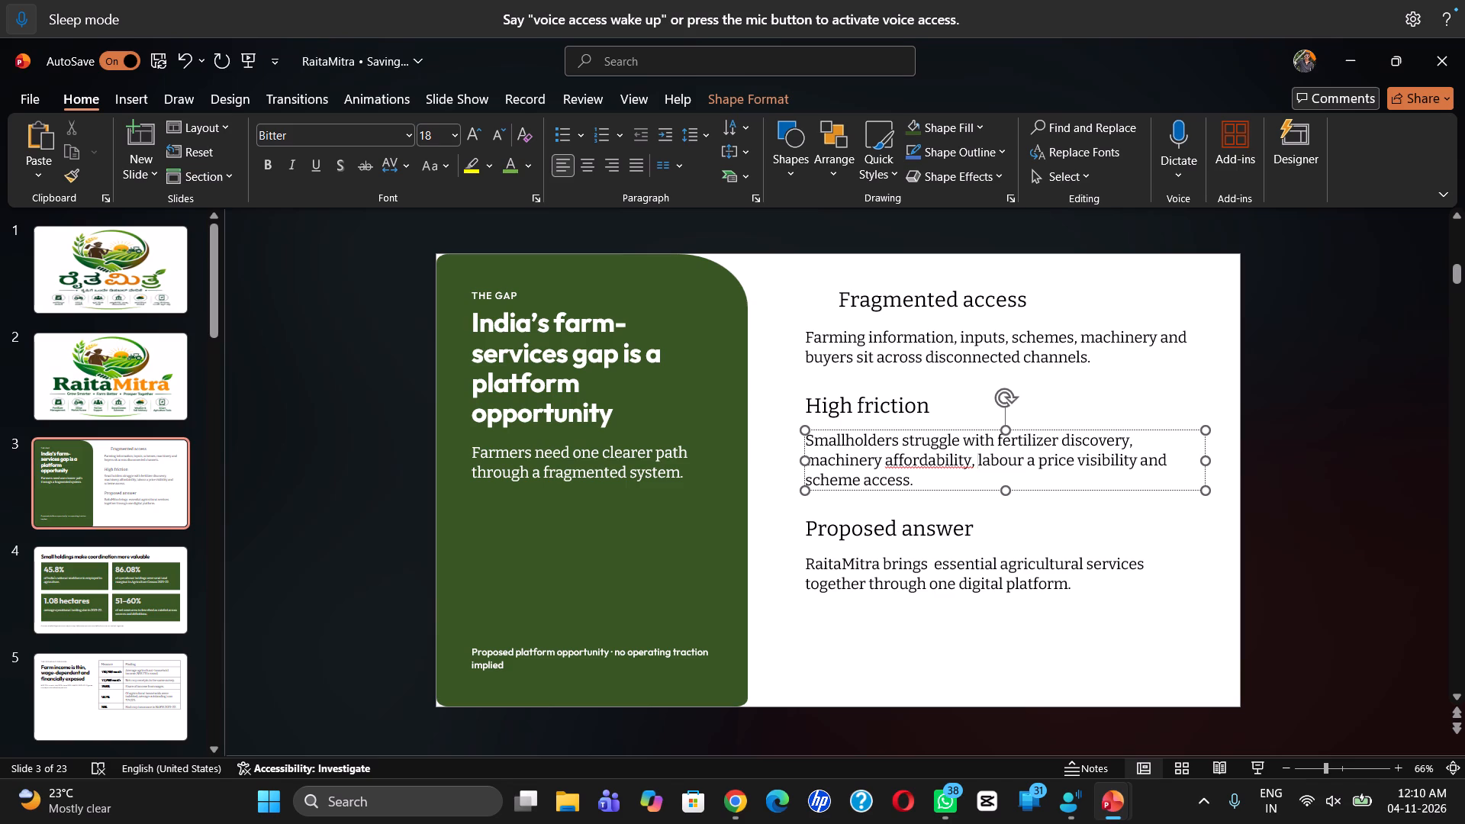
key("Left")
key("Left")
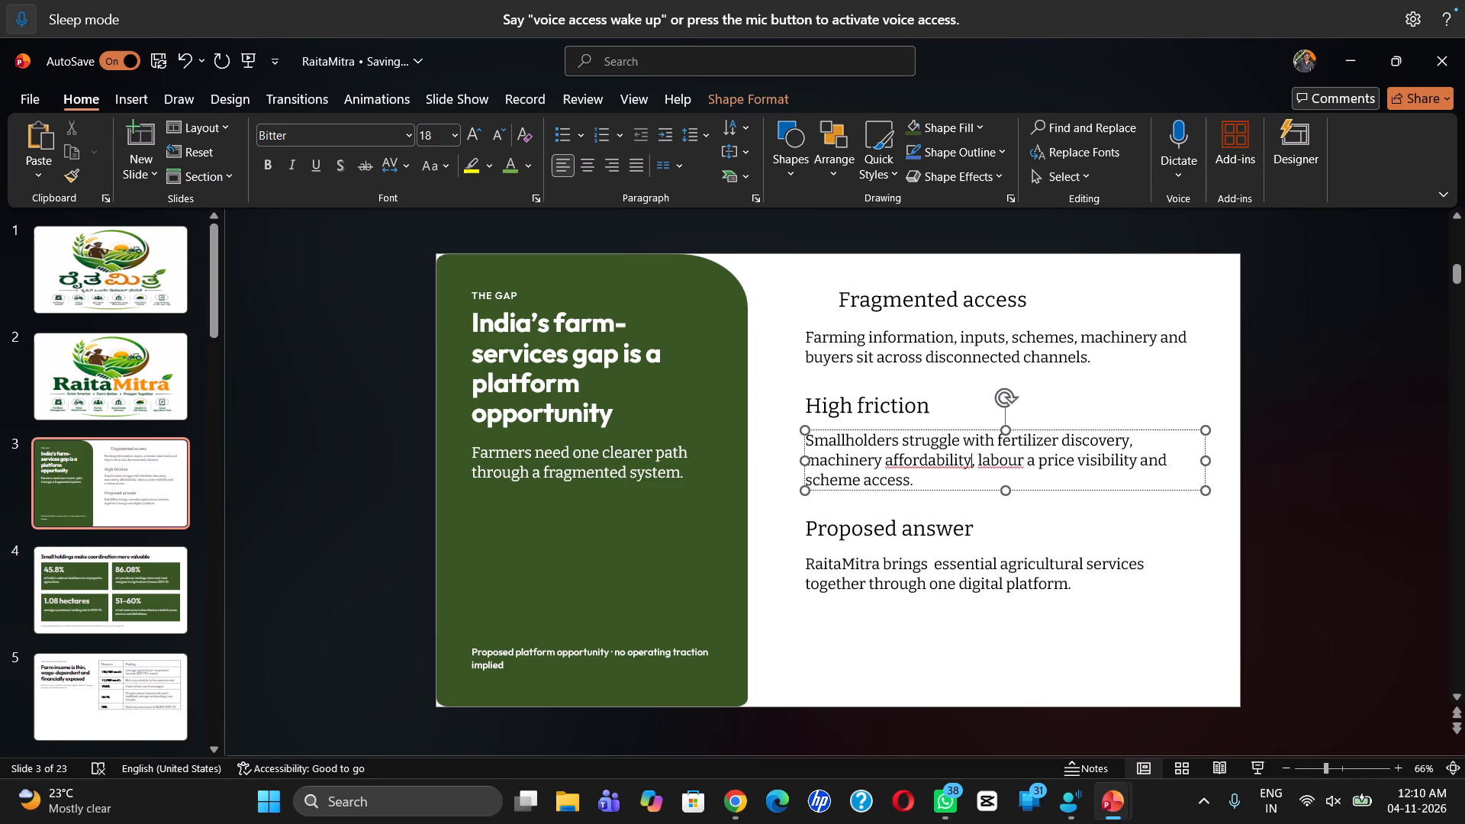
key("space")
Complete the inserted phrase as "labour availability" in the High friction paragraph, followed by a space.
key("Right")
key("Right")
key("Right")
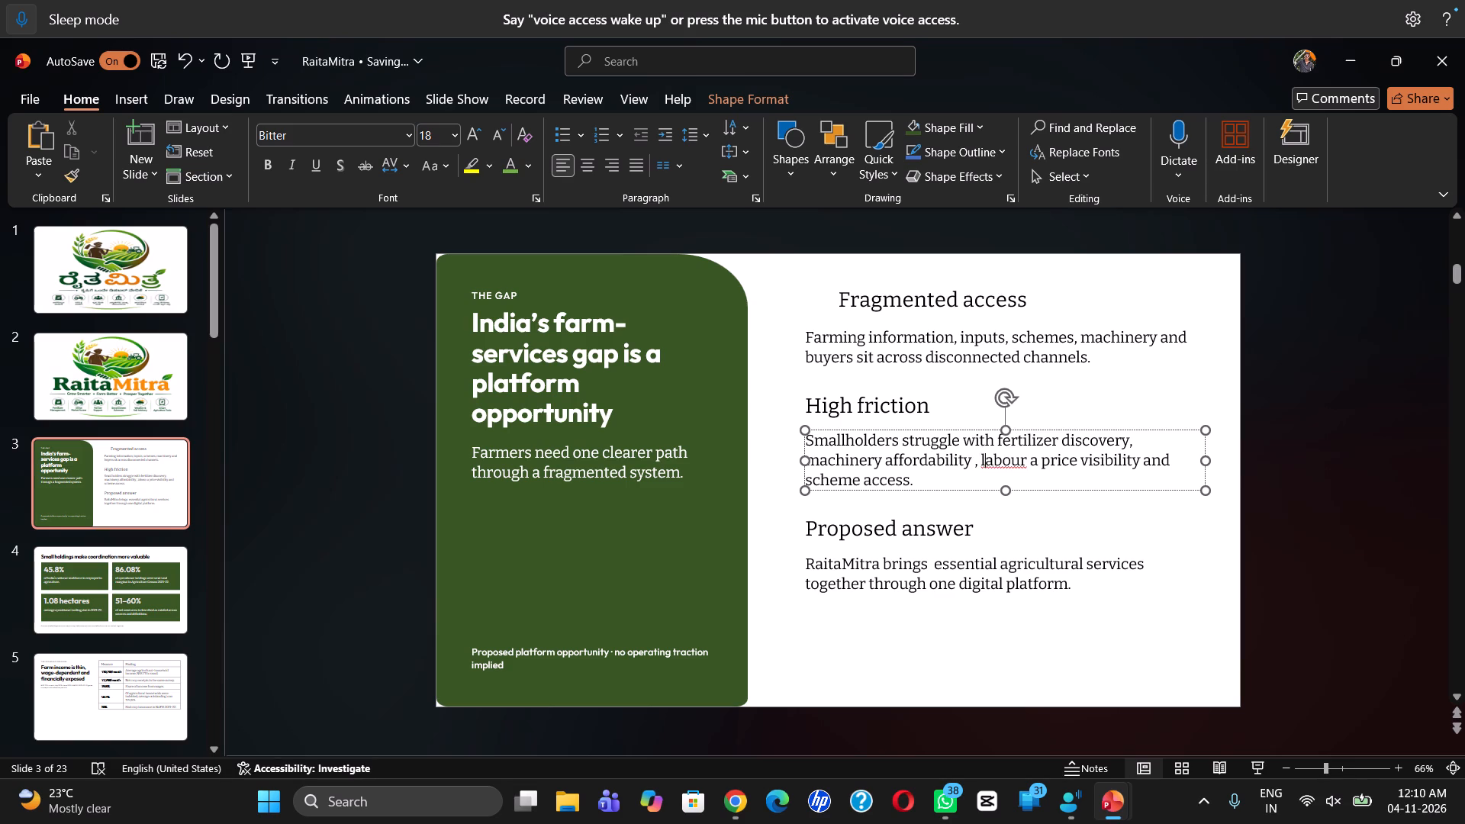
key("Right")
key("Right")
key("Right")
key("Right")
key("Right")
key("Right")
key("Right")
key("v")
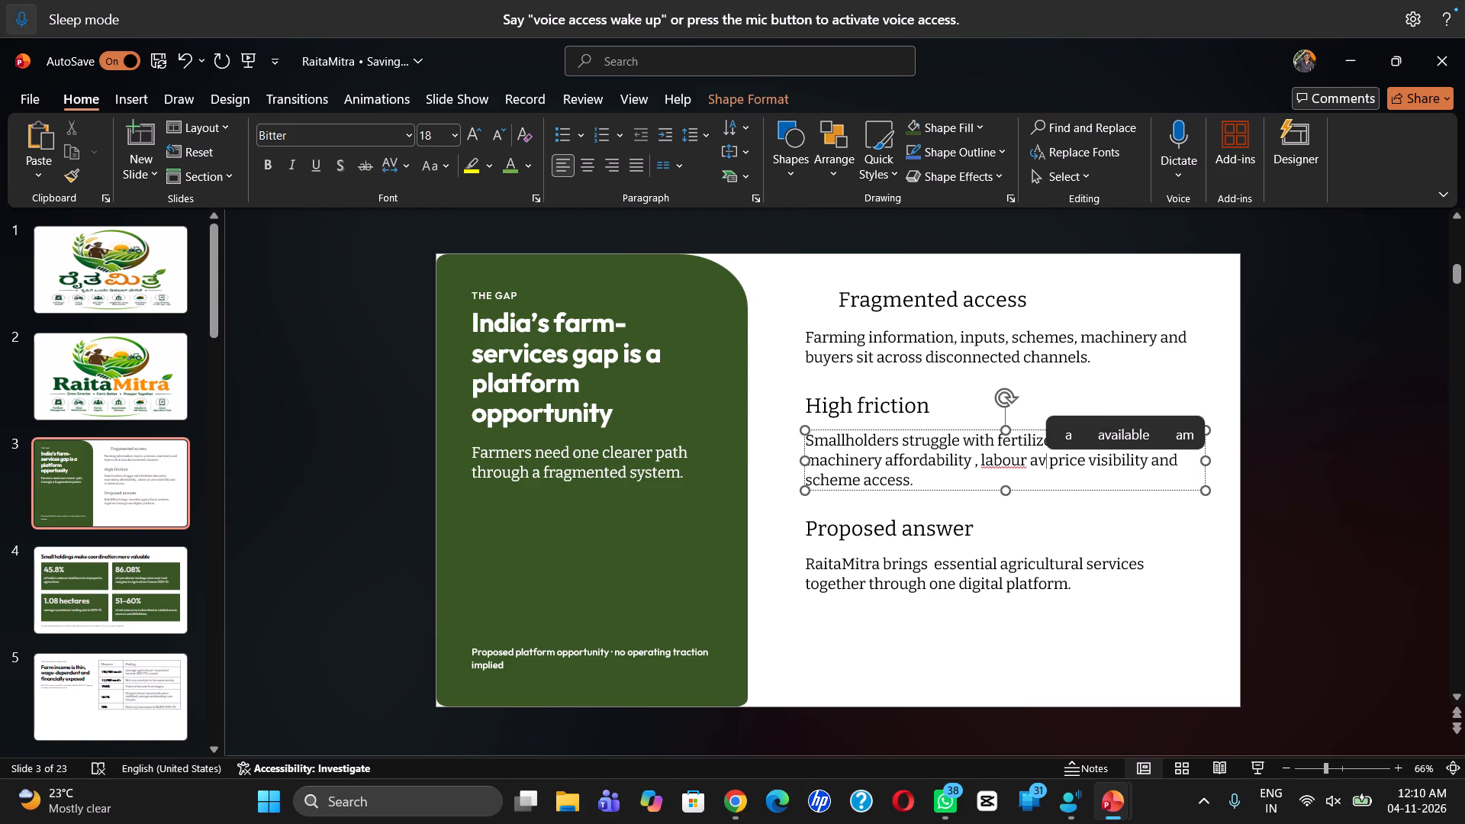
left_click(1113, 430)
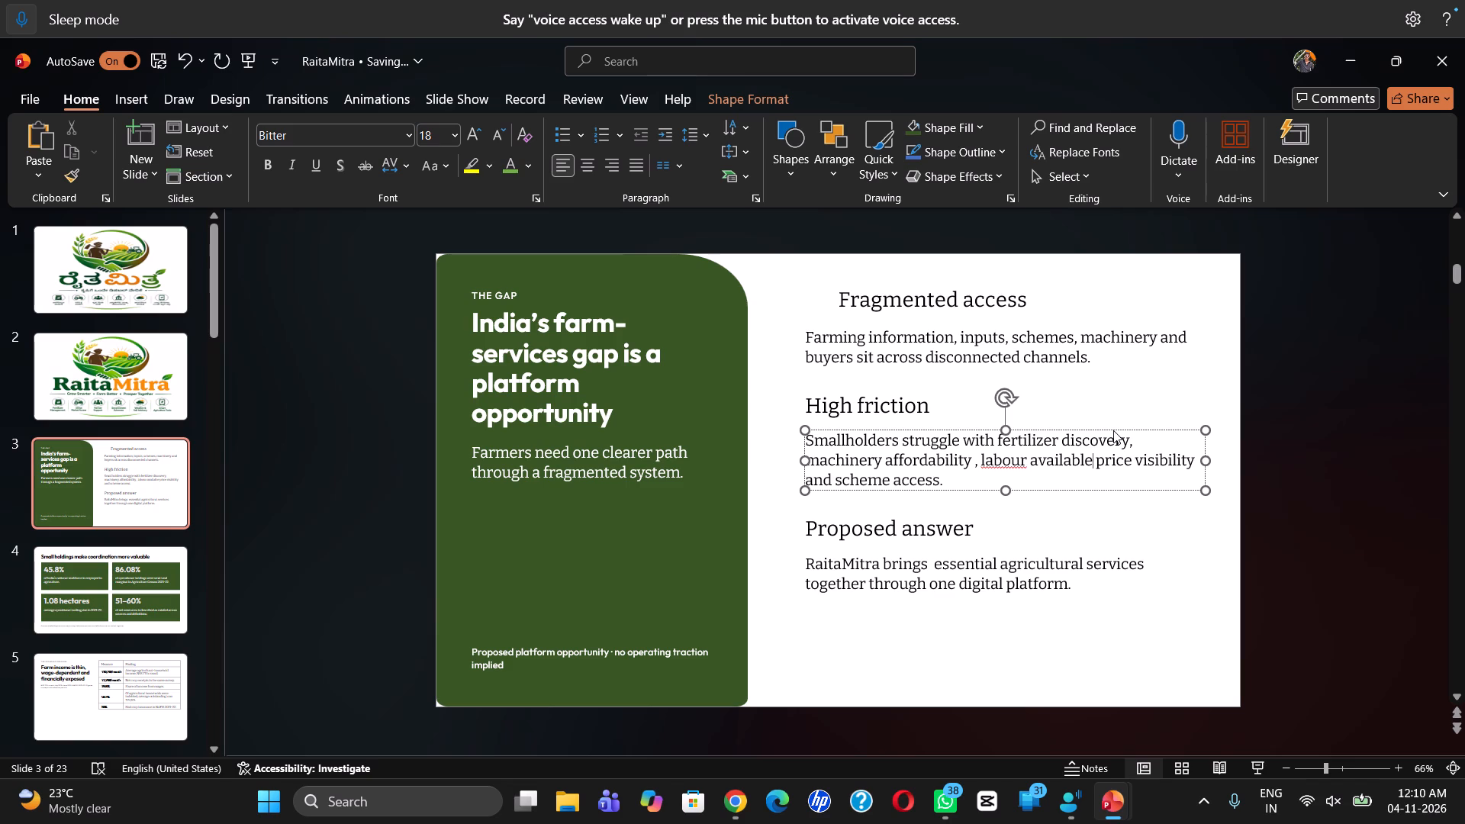
key("BackSpace")
type("tiy")
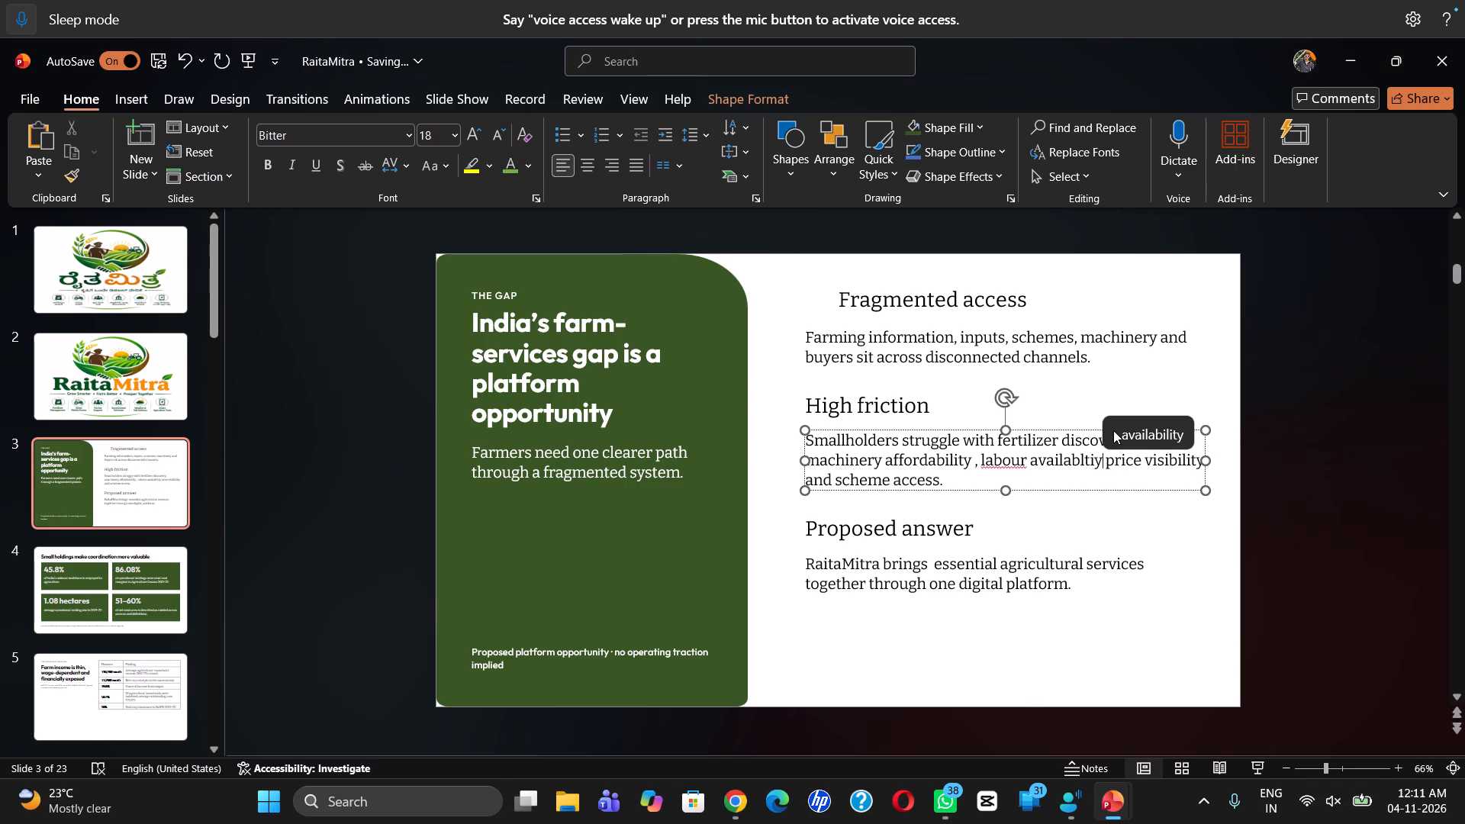
left_click(1148, 429)
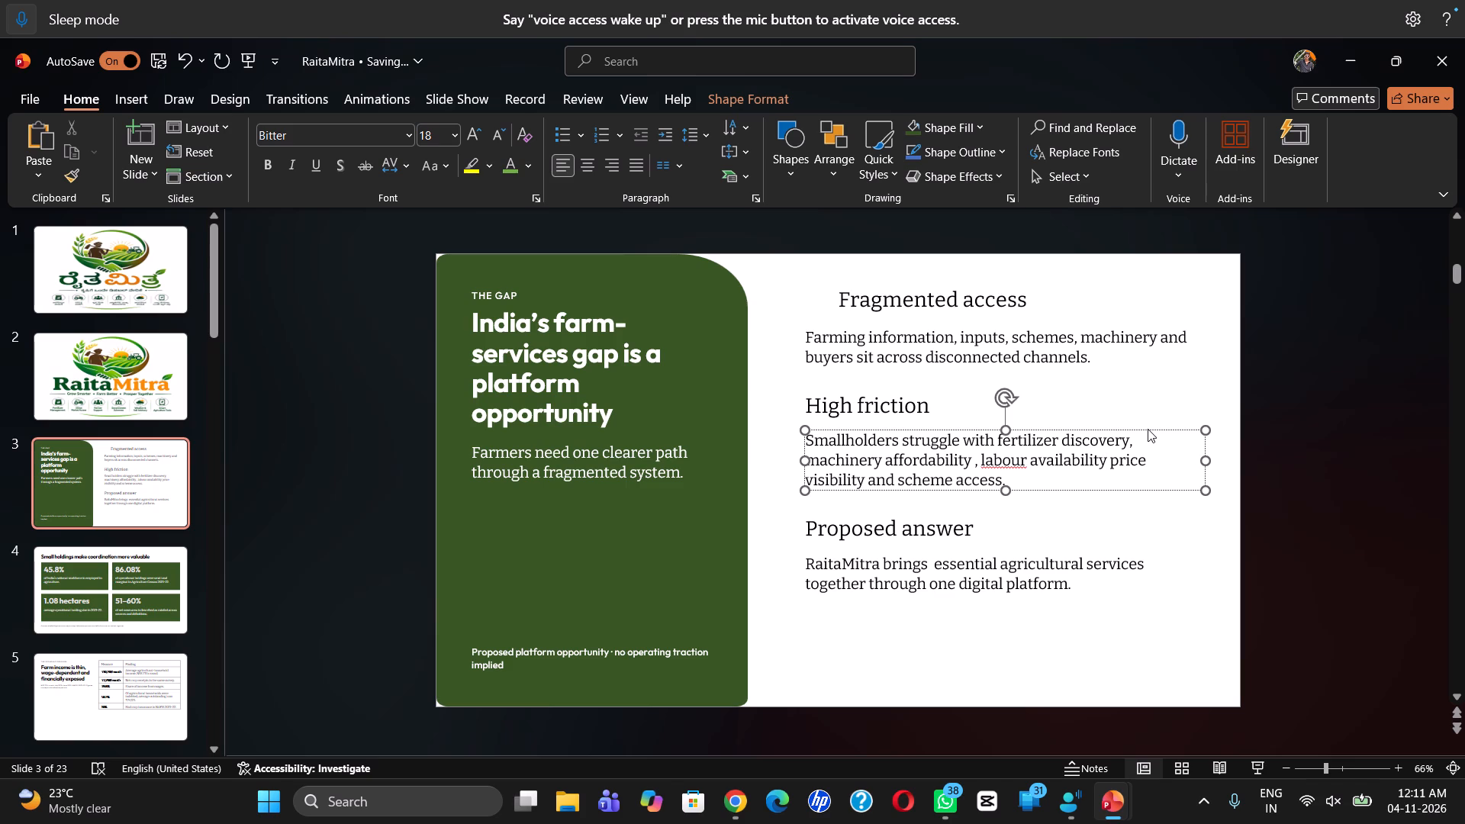
key("space")
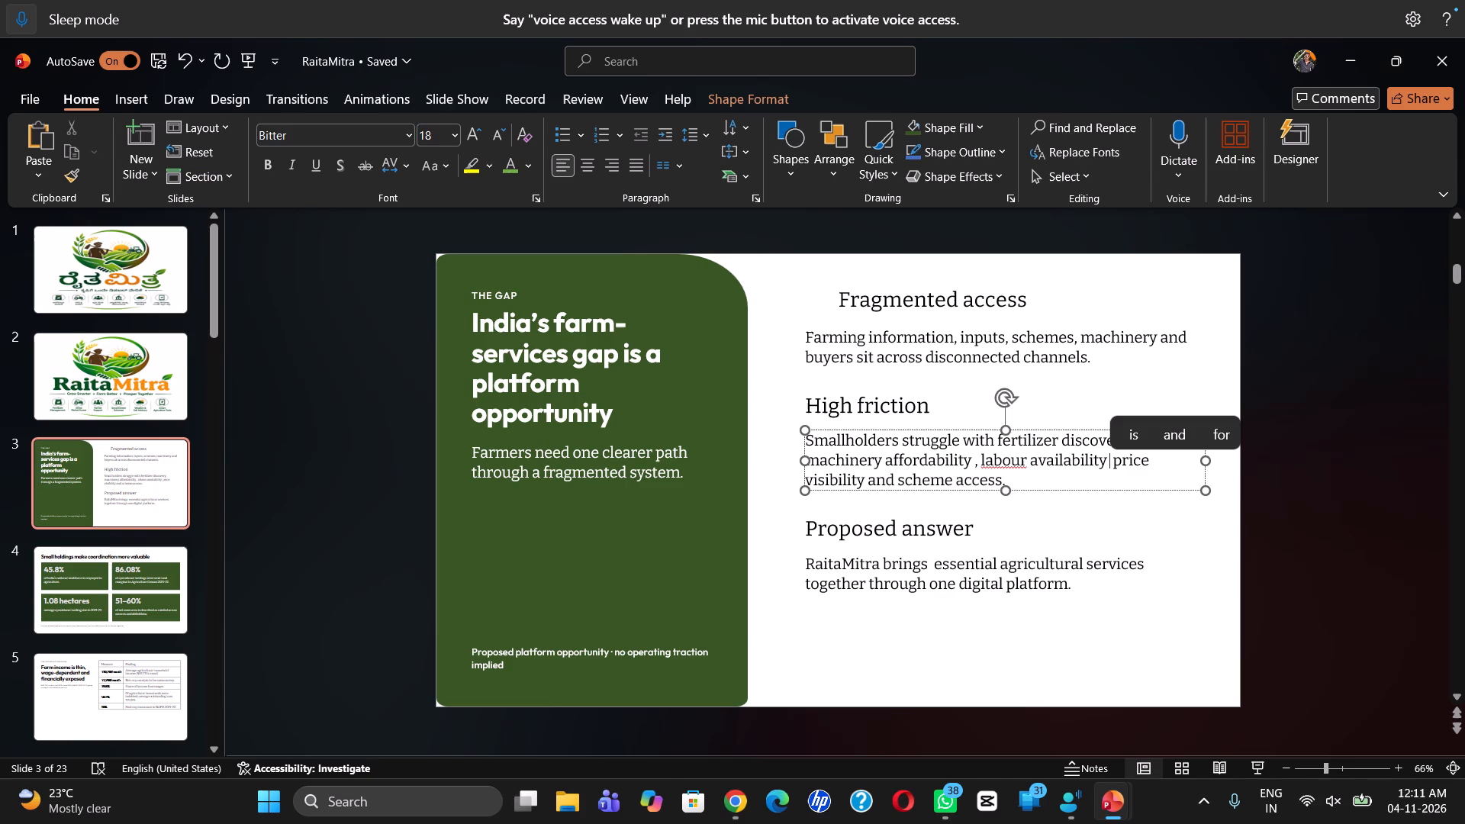
Insert "and cold storage" after "machinery" in the High friction paragraph on slide 3.
left_click(882, 463)
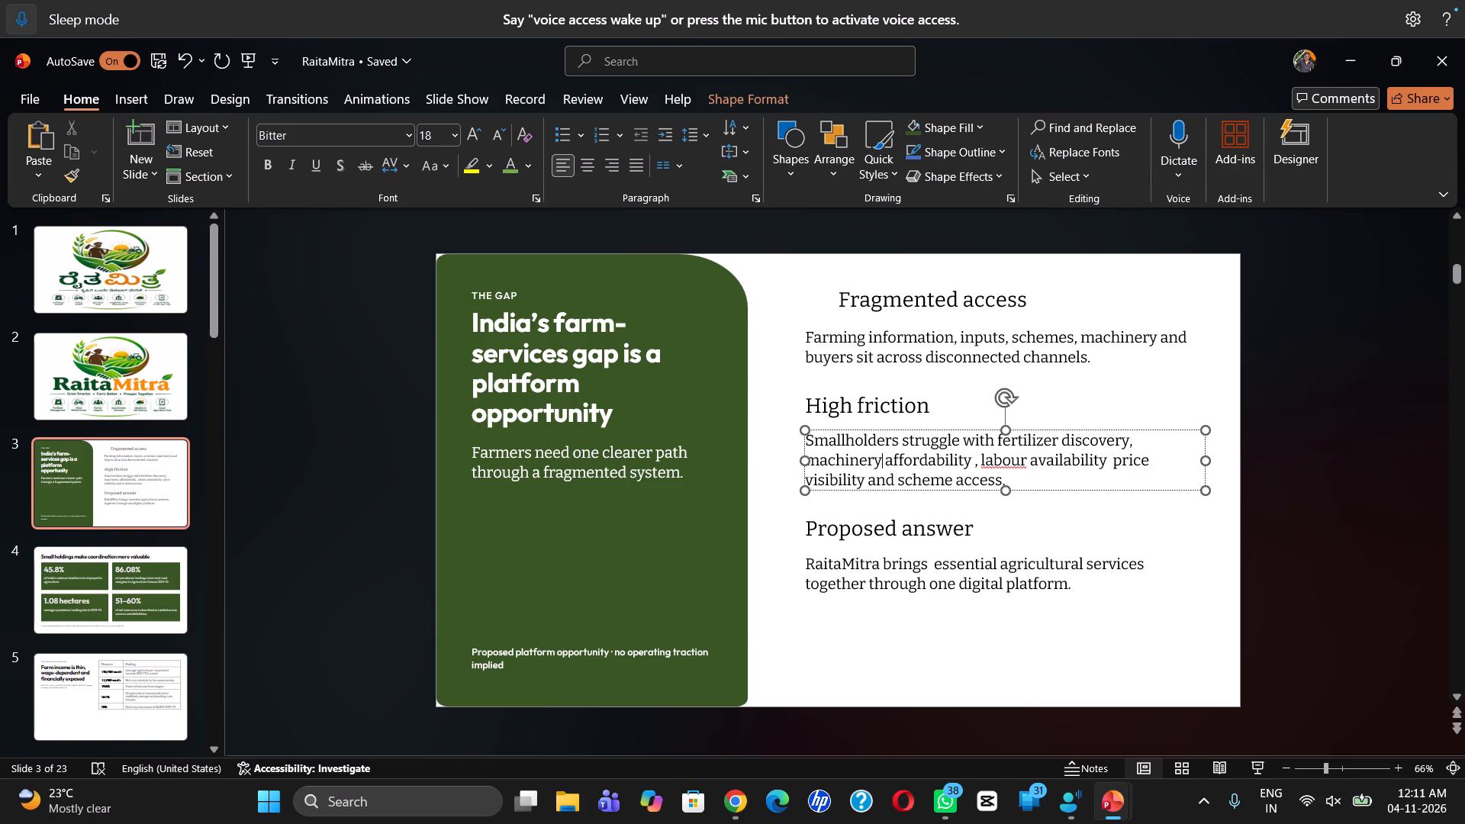
key("space")
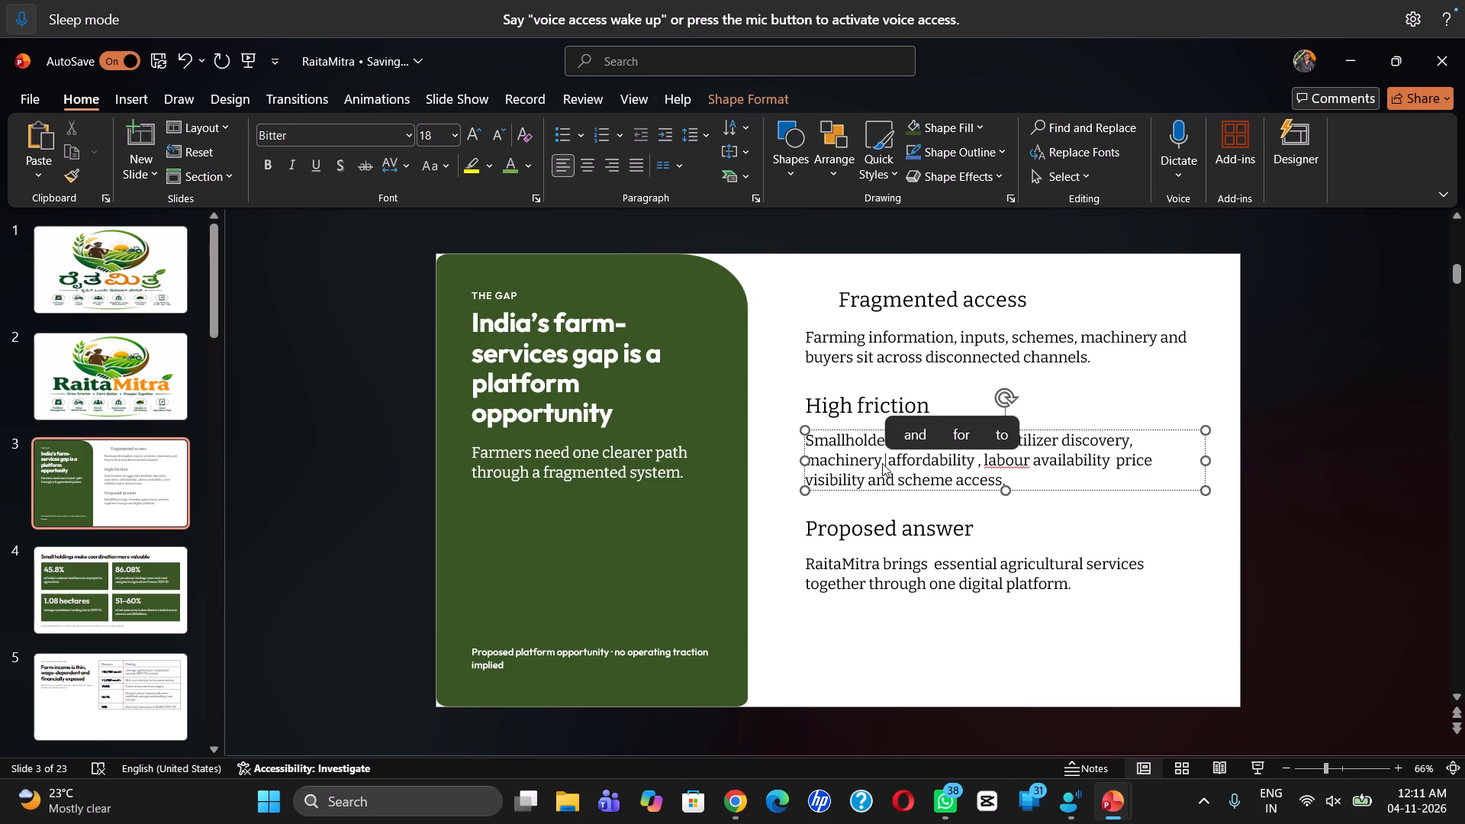
left_click(908, 439)
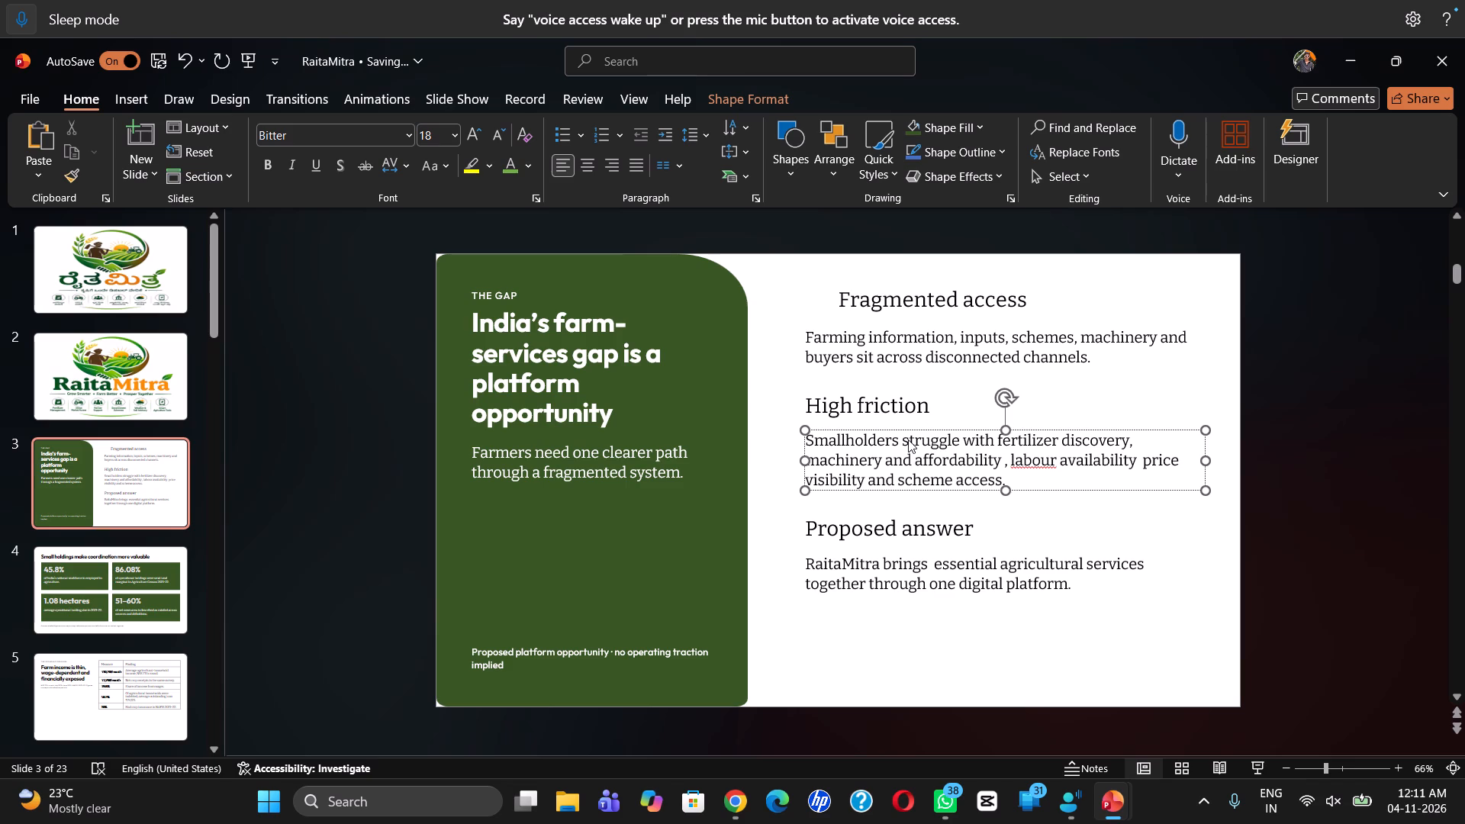
key("space")
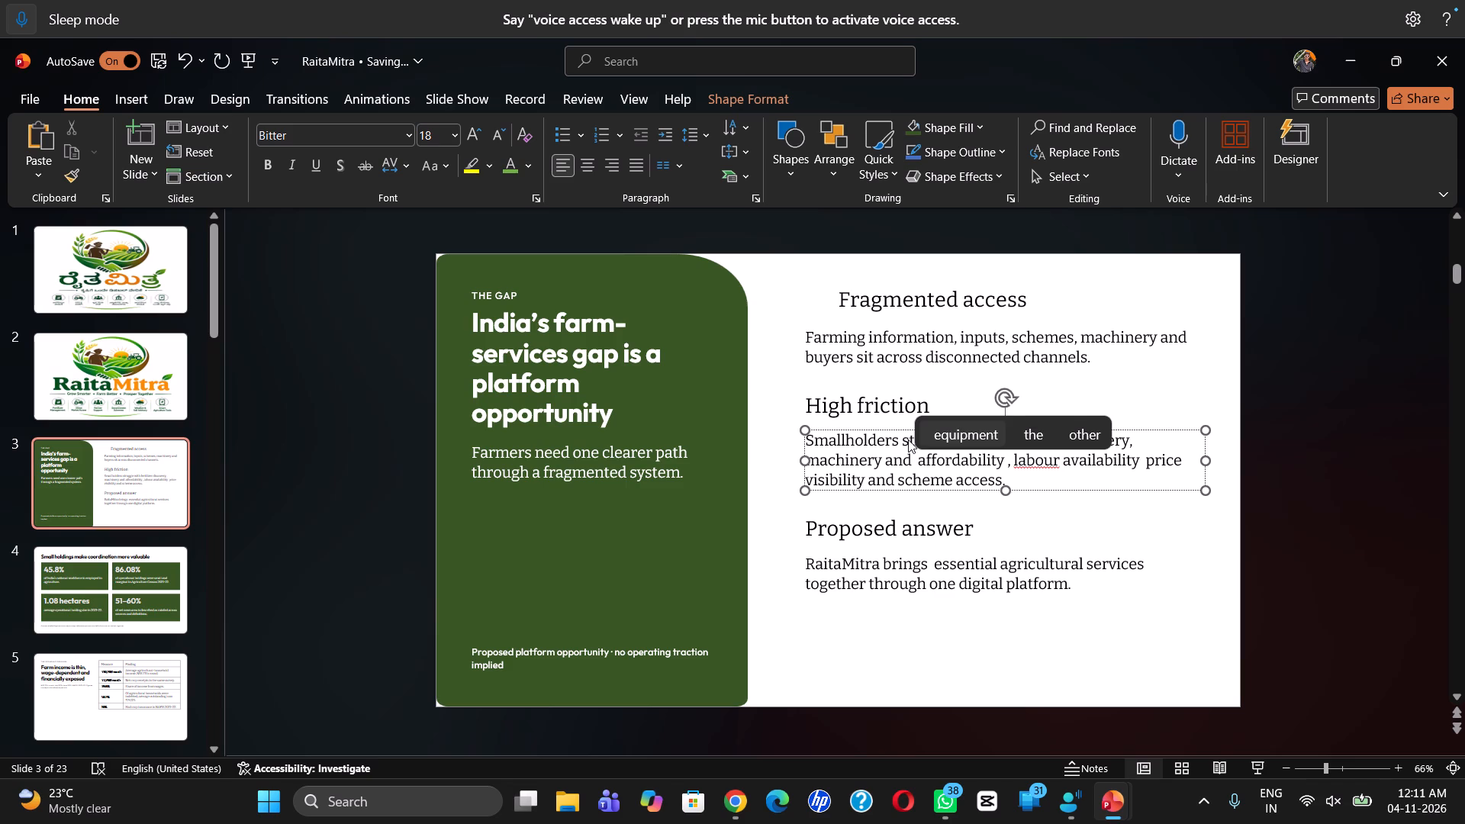
type("cold")
key("space")
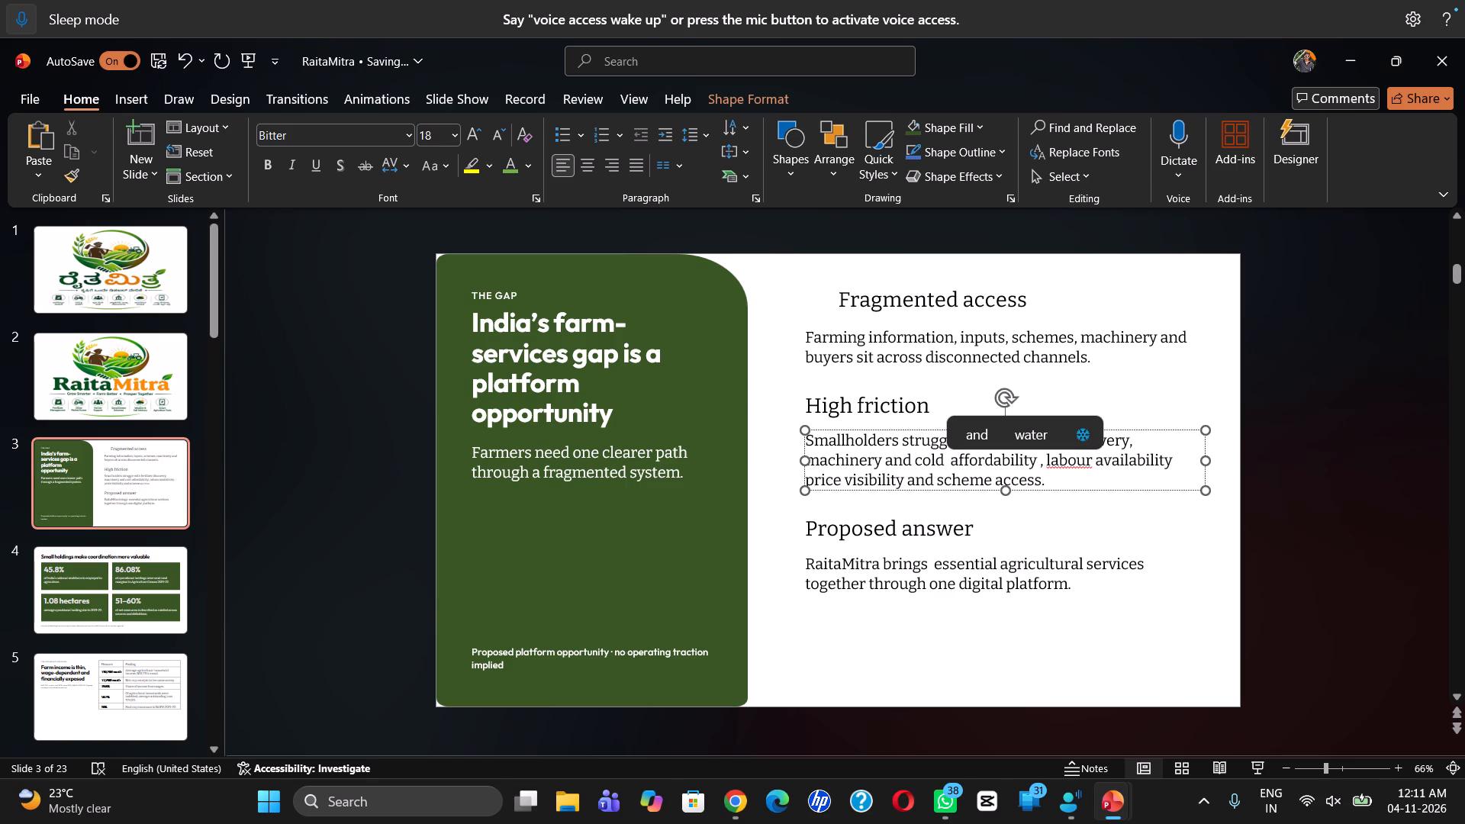
key("s")
type("torage")
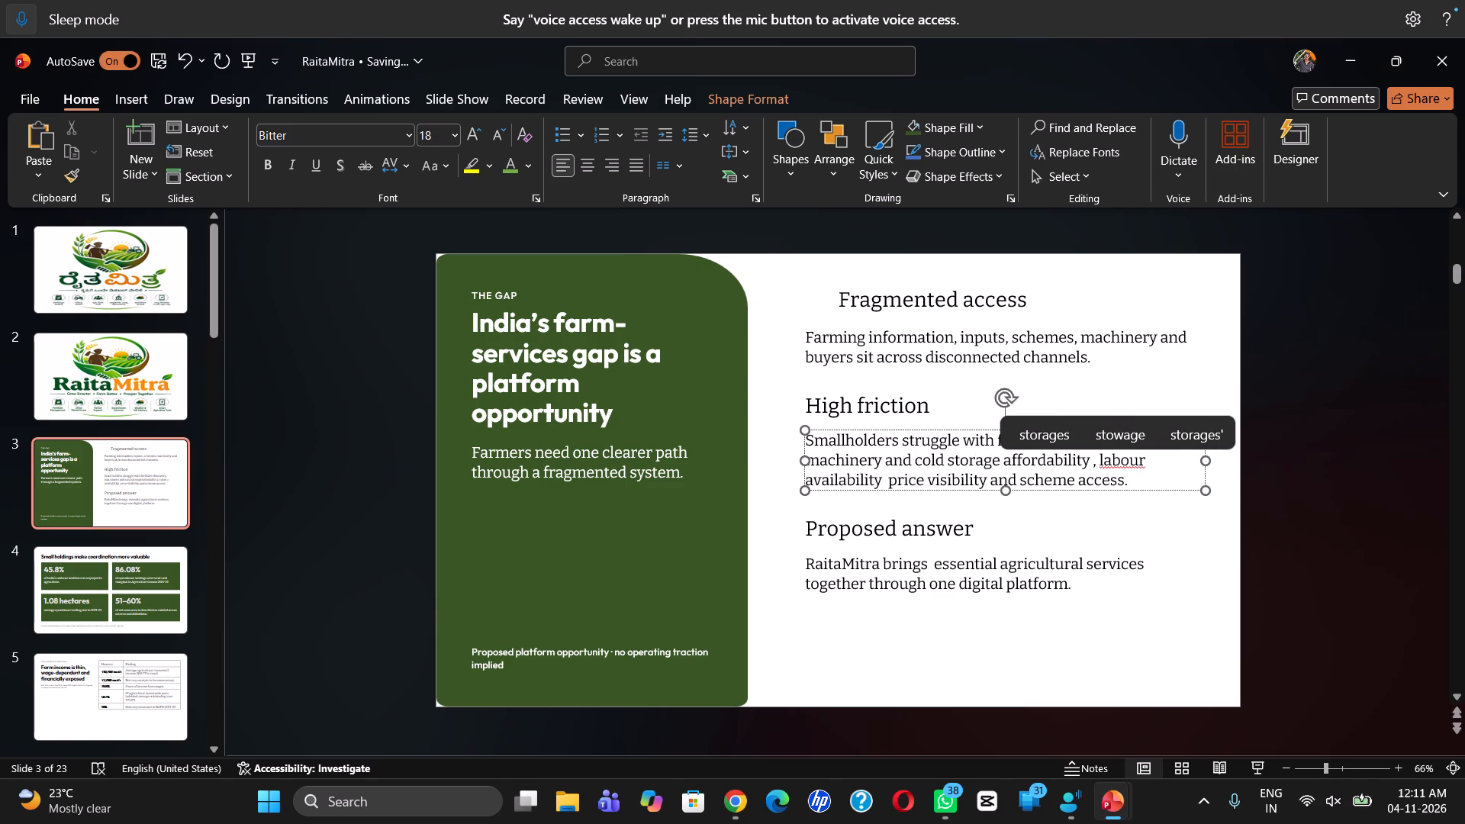
Change "cold storage" to "cold storages" in the High friction paragraph on slide 3.
left_click_drag(908, 439, 956, 458)
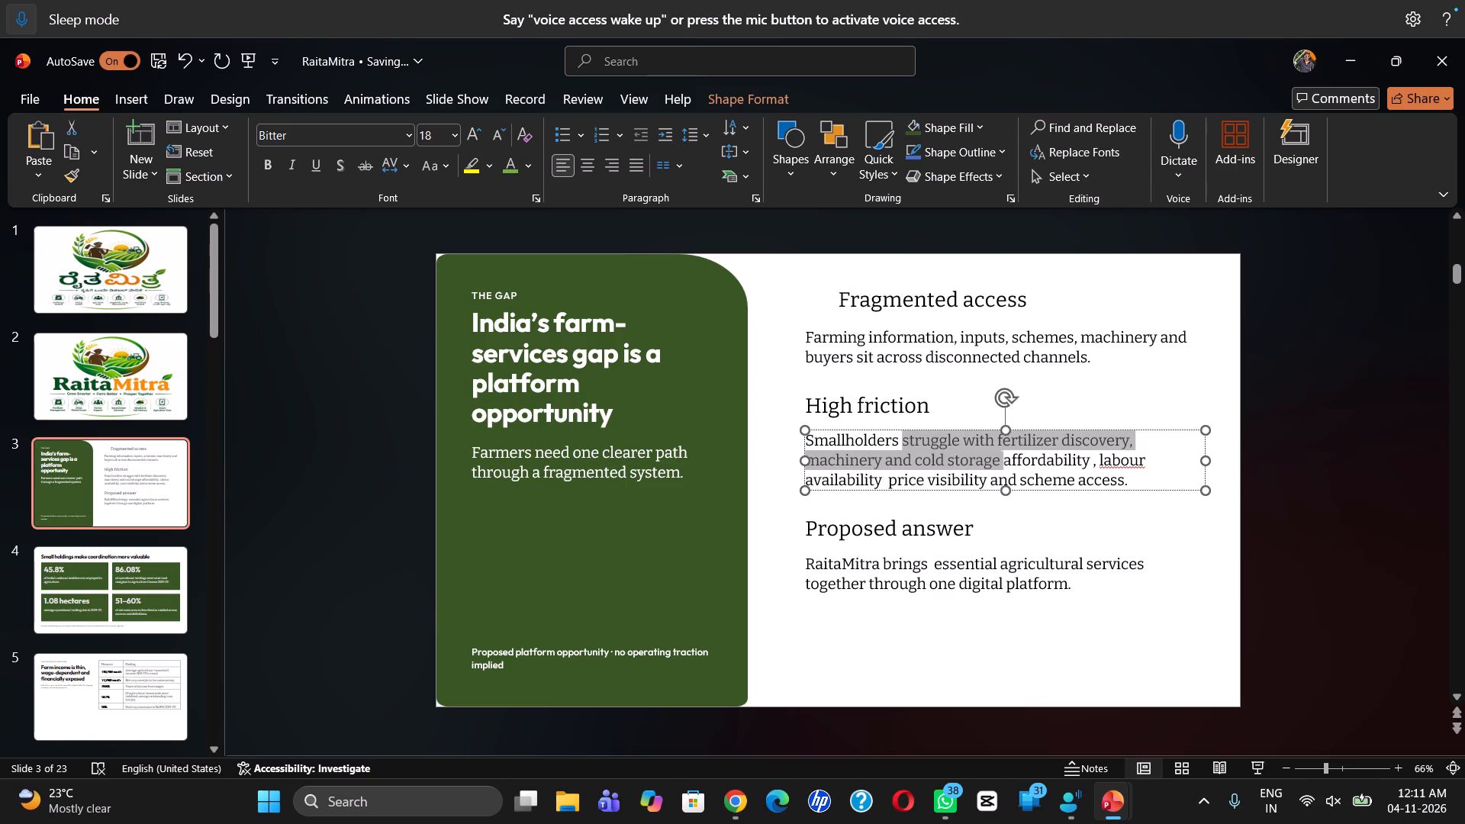
left_click_drag(956, 458, 955, 458)
left_click(961, 459)
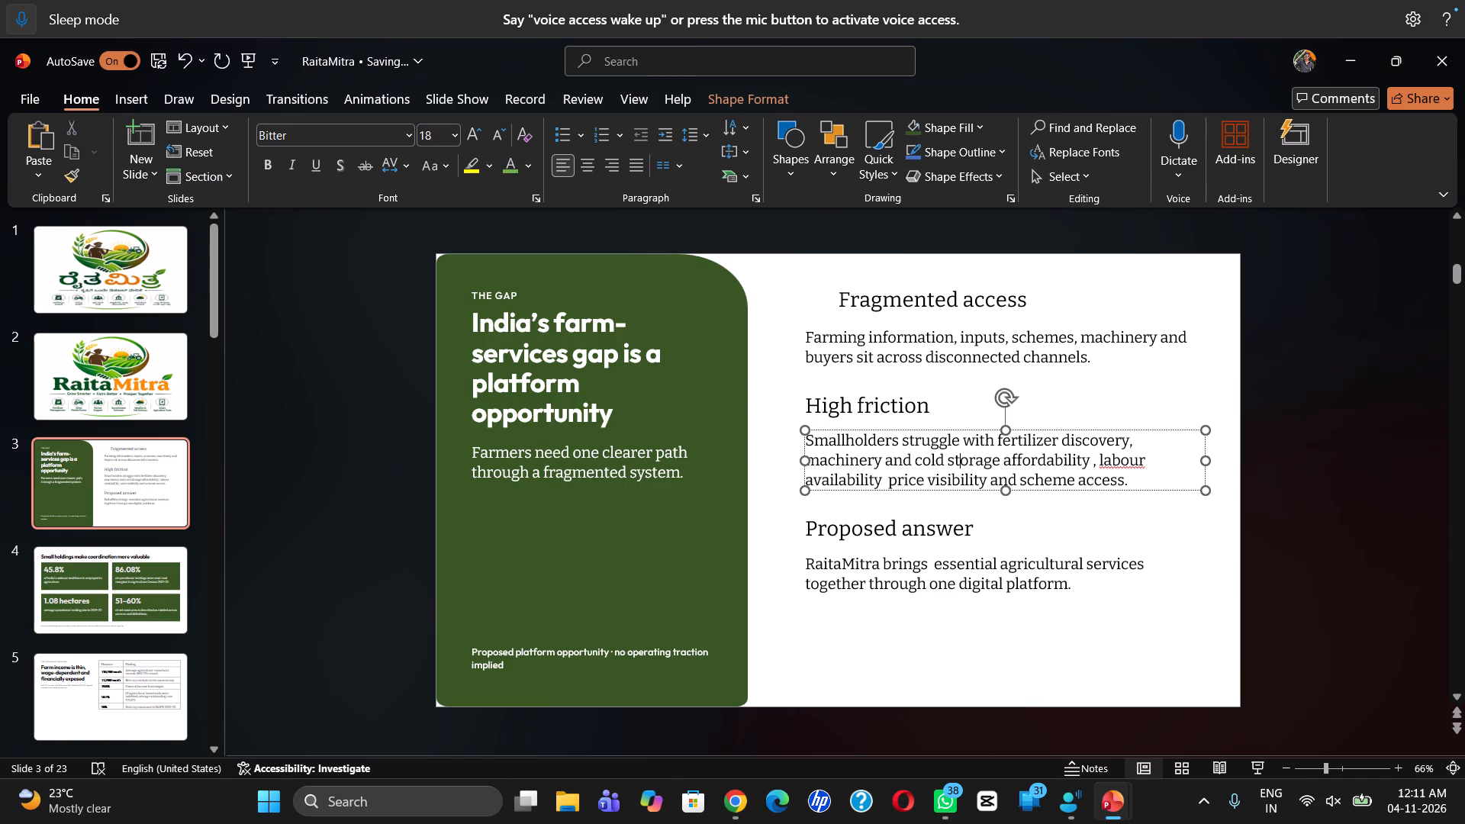
left_click(996, 461)
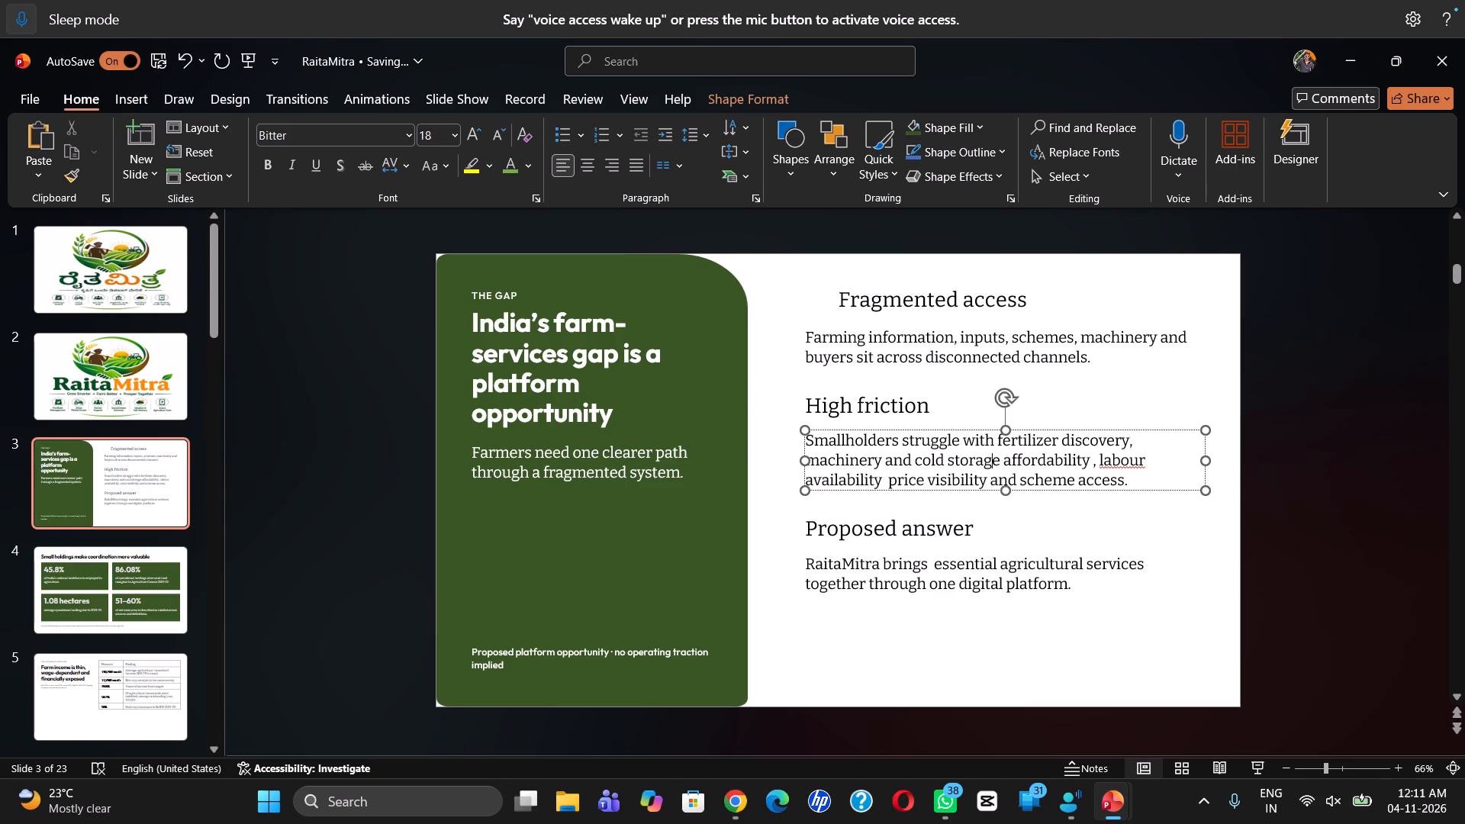
left_click(996, 461)
key("Right")
key("s")
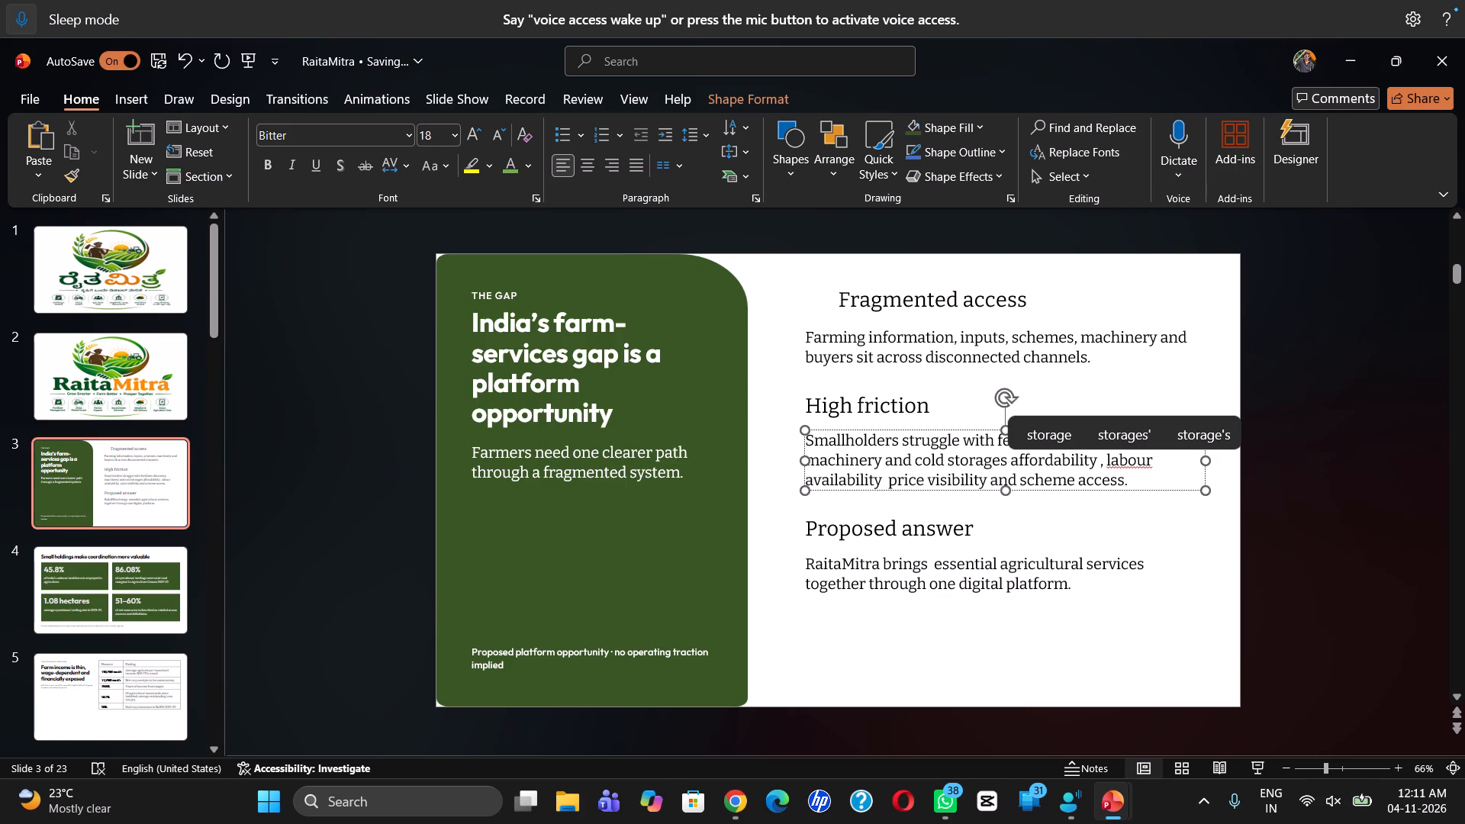
left_click(1093, 517)
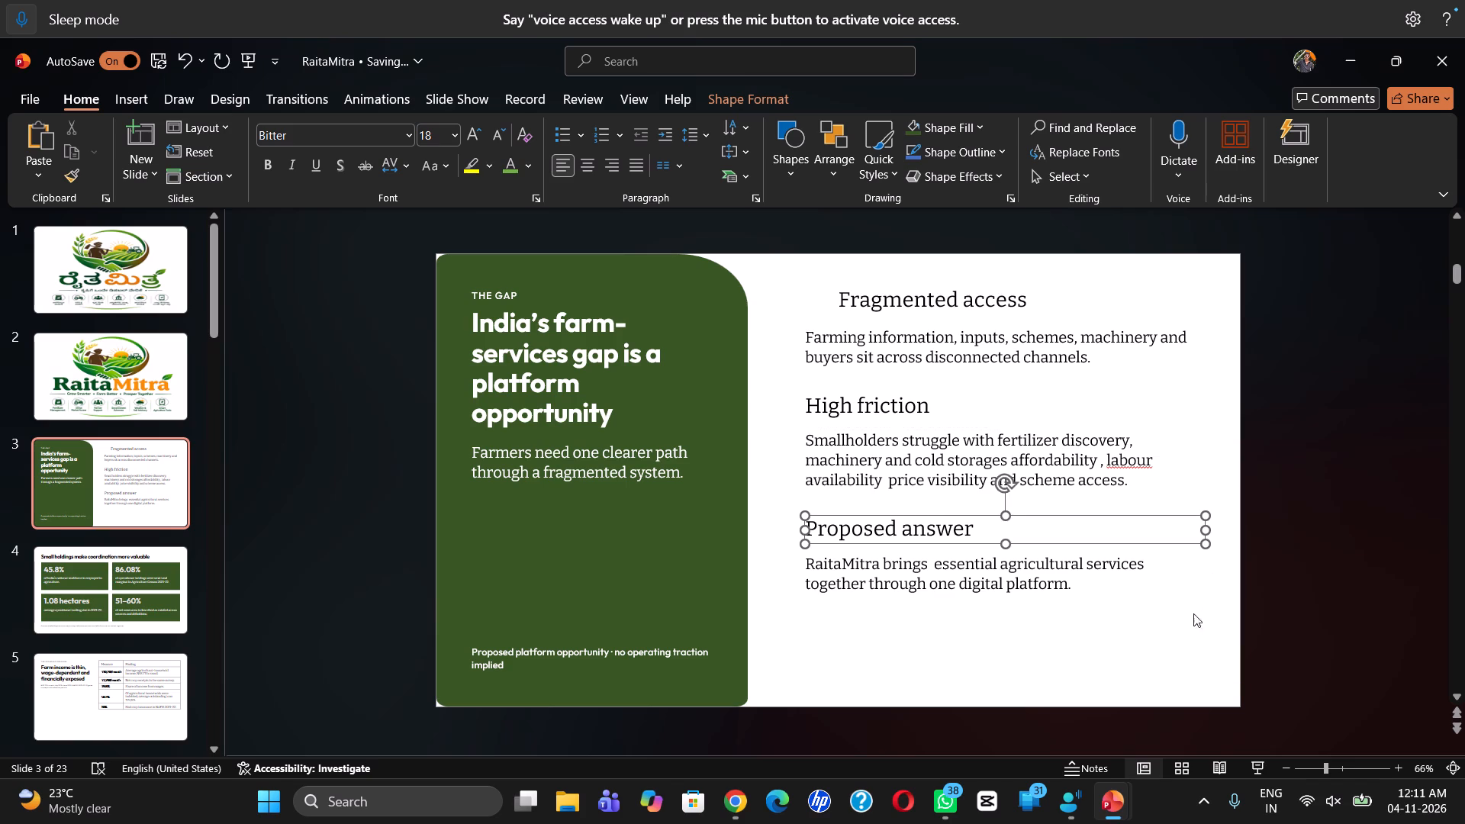
left_click(1176, 618)
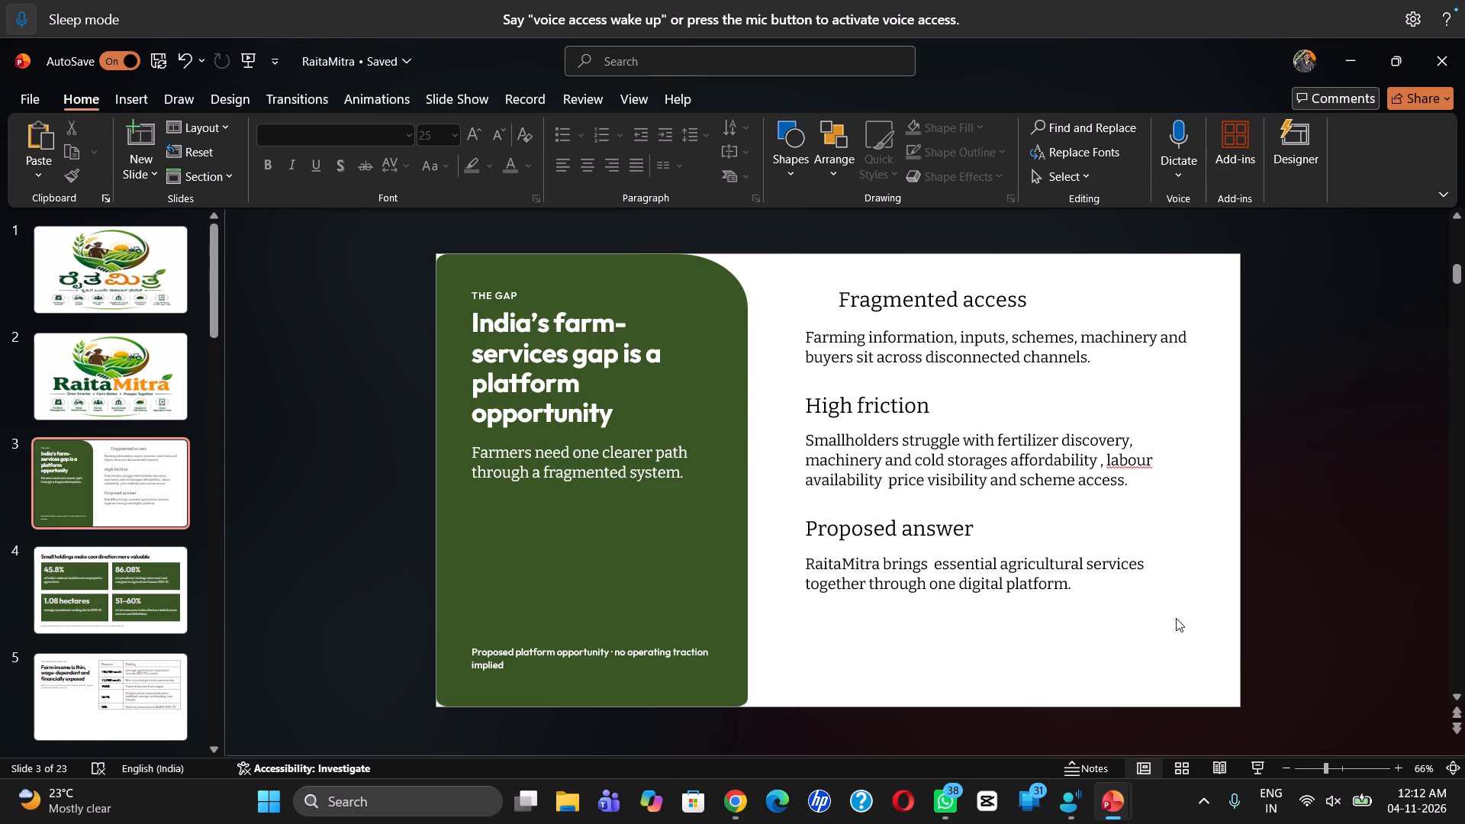
Look through the slides after slide 3, up to the root causes slide 7.
key("Down")
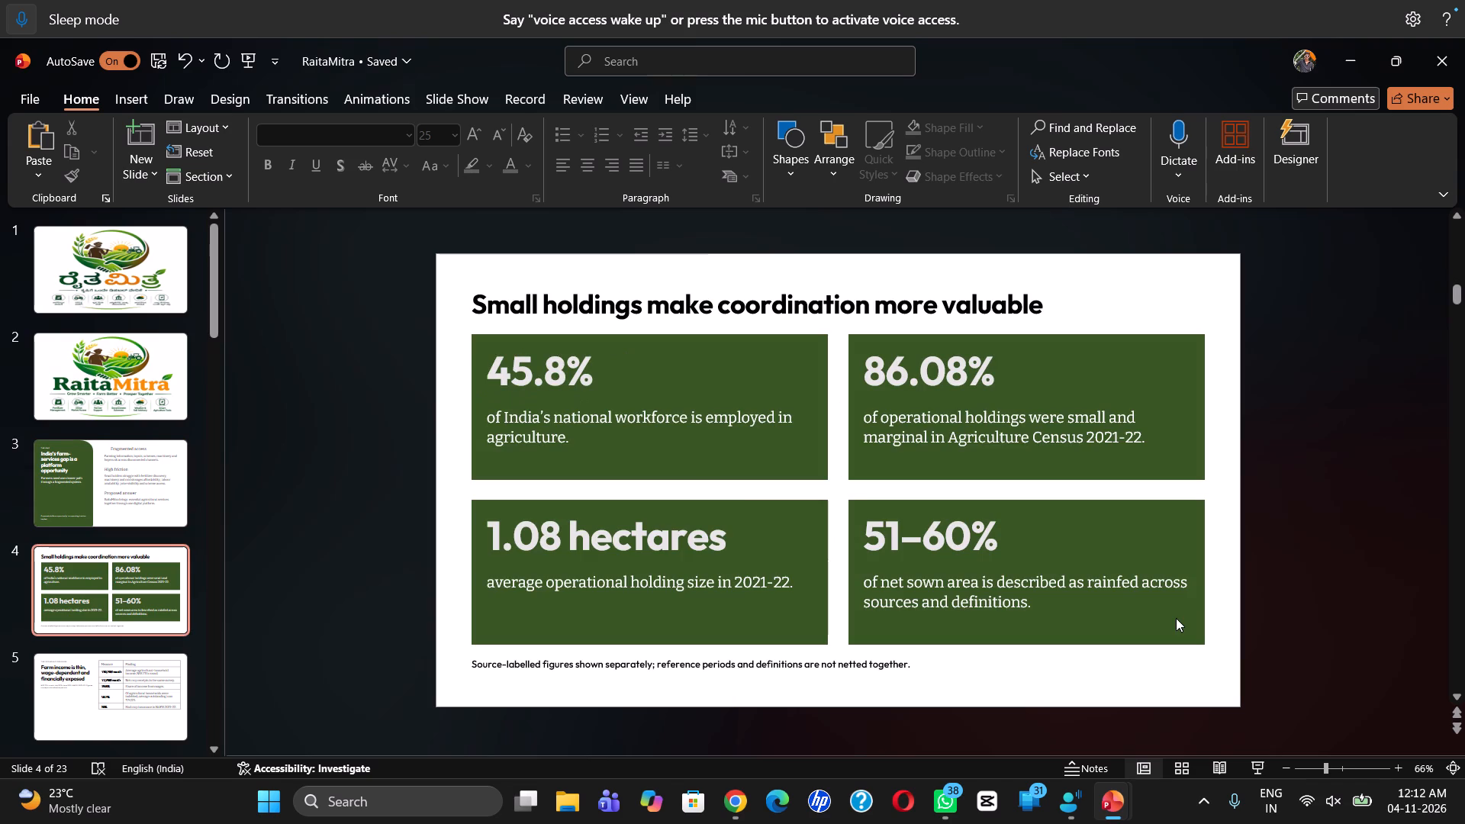
key("Down")
key("Down")
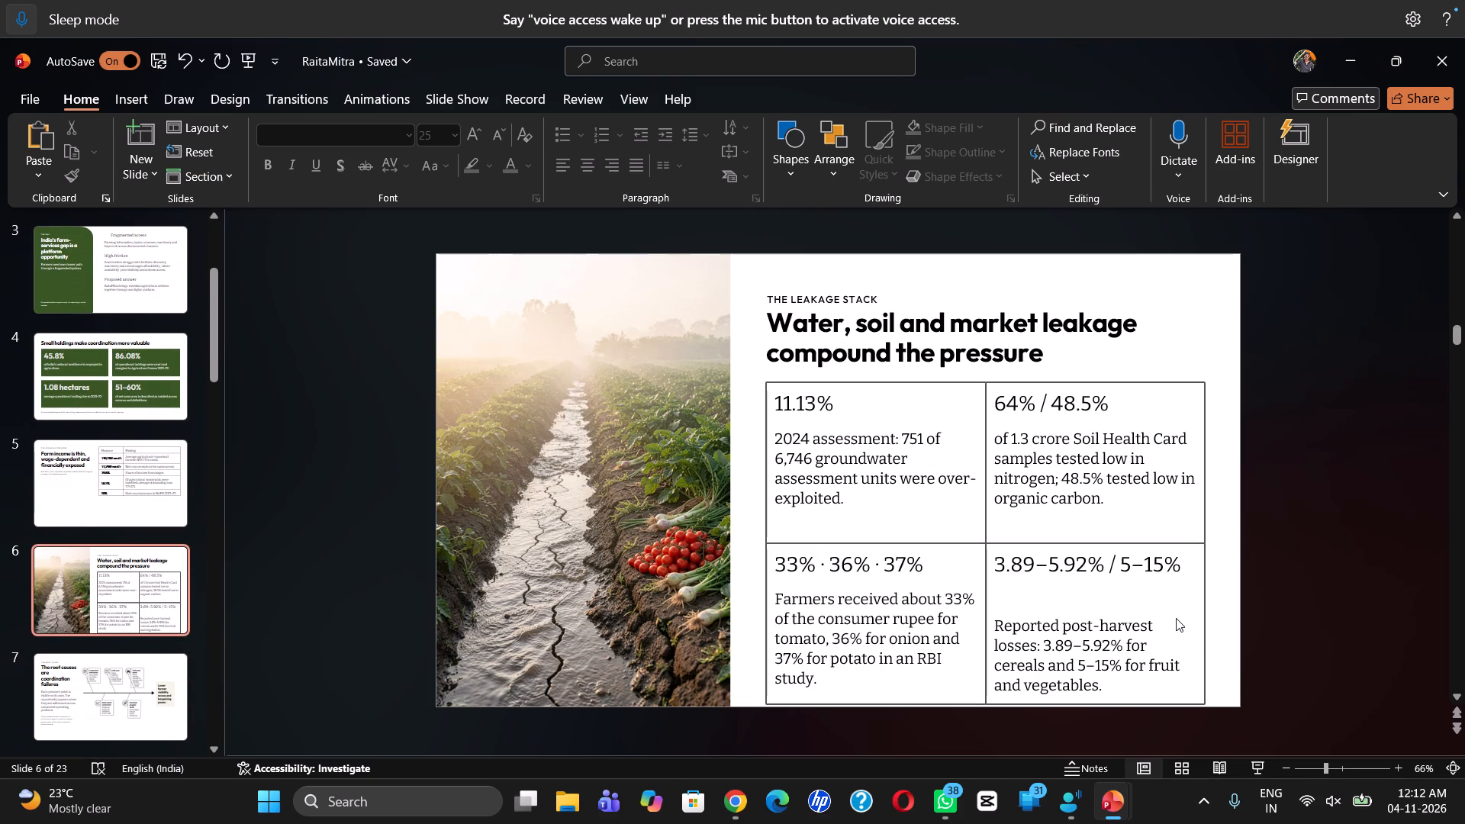
key("Down")
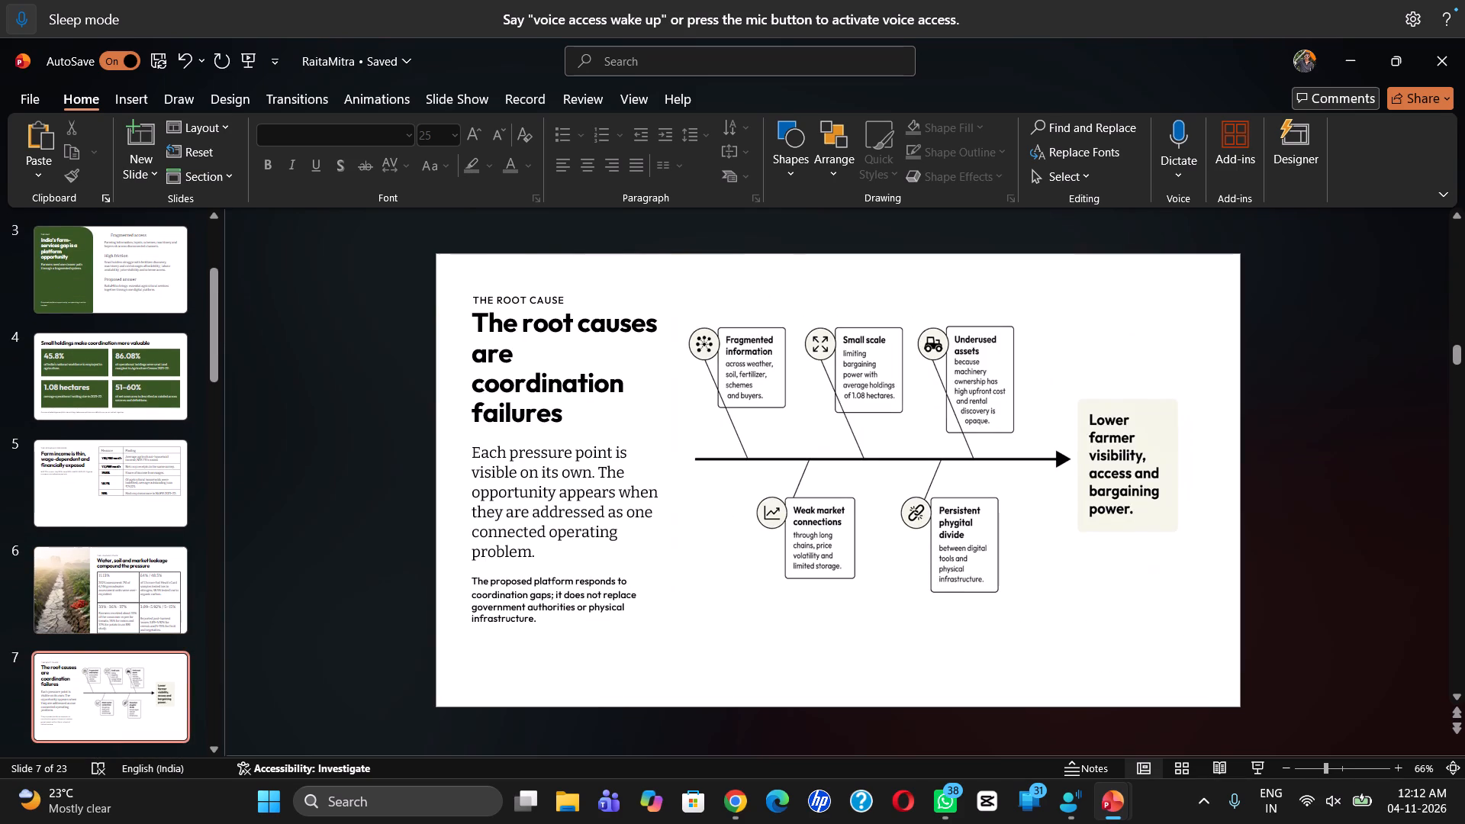
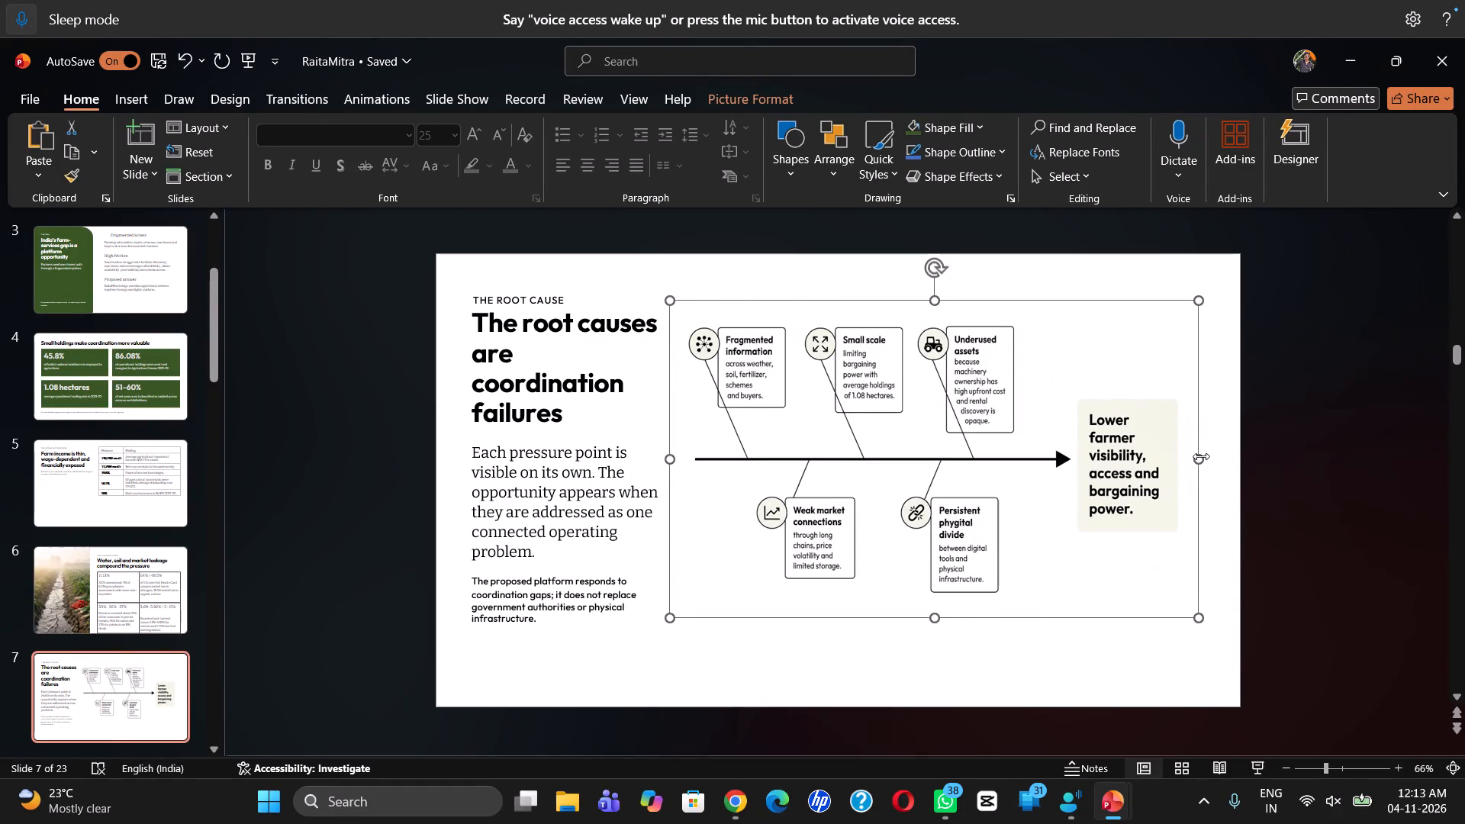
Enlarge the root-cause diagram on slide 7, widening it to the slide's right edge and stretching it slightly upward and further downward.
left_click_drag(1201, 456, 1235, 458)
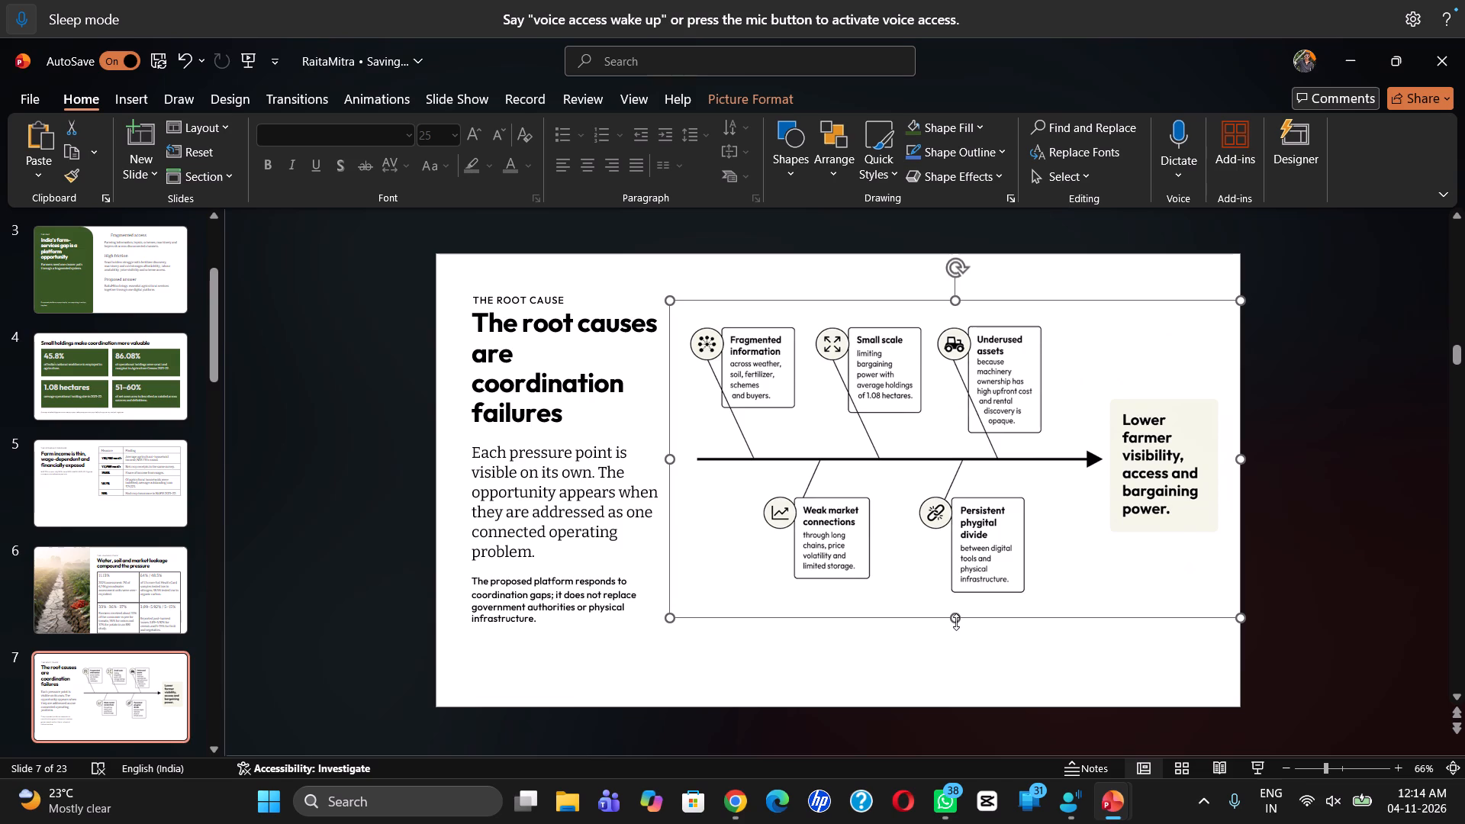
left_click_drag(956, 622, 965, 676)
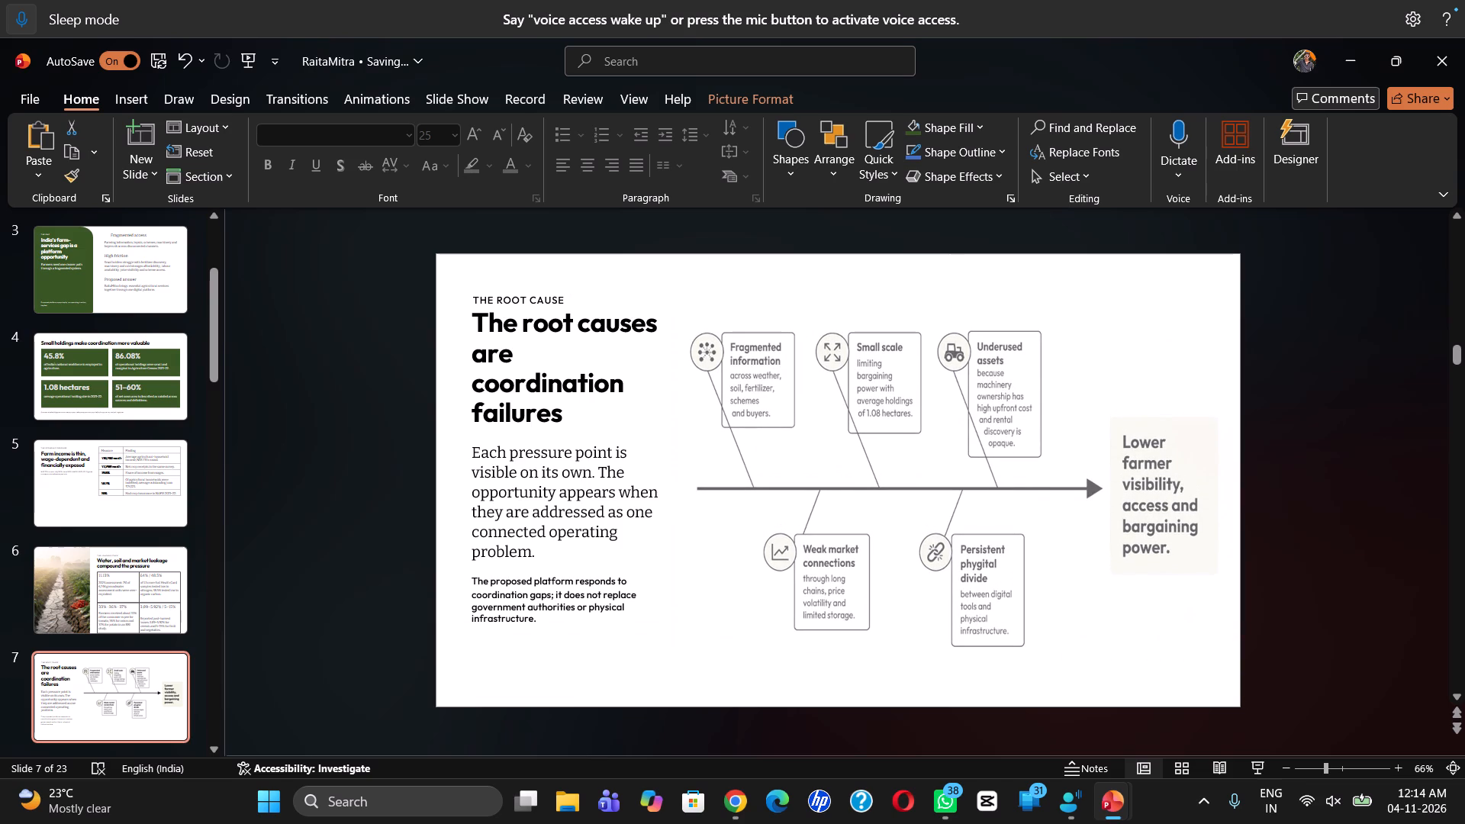
left_click_drag(965, 676, 966, 679)
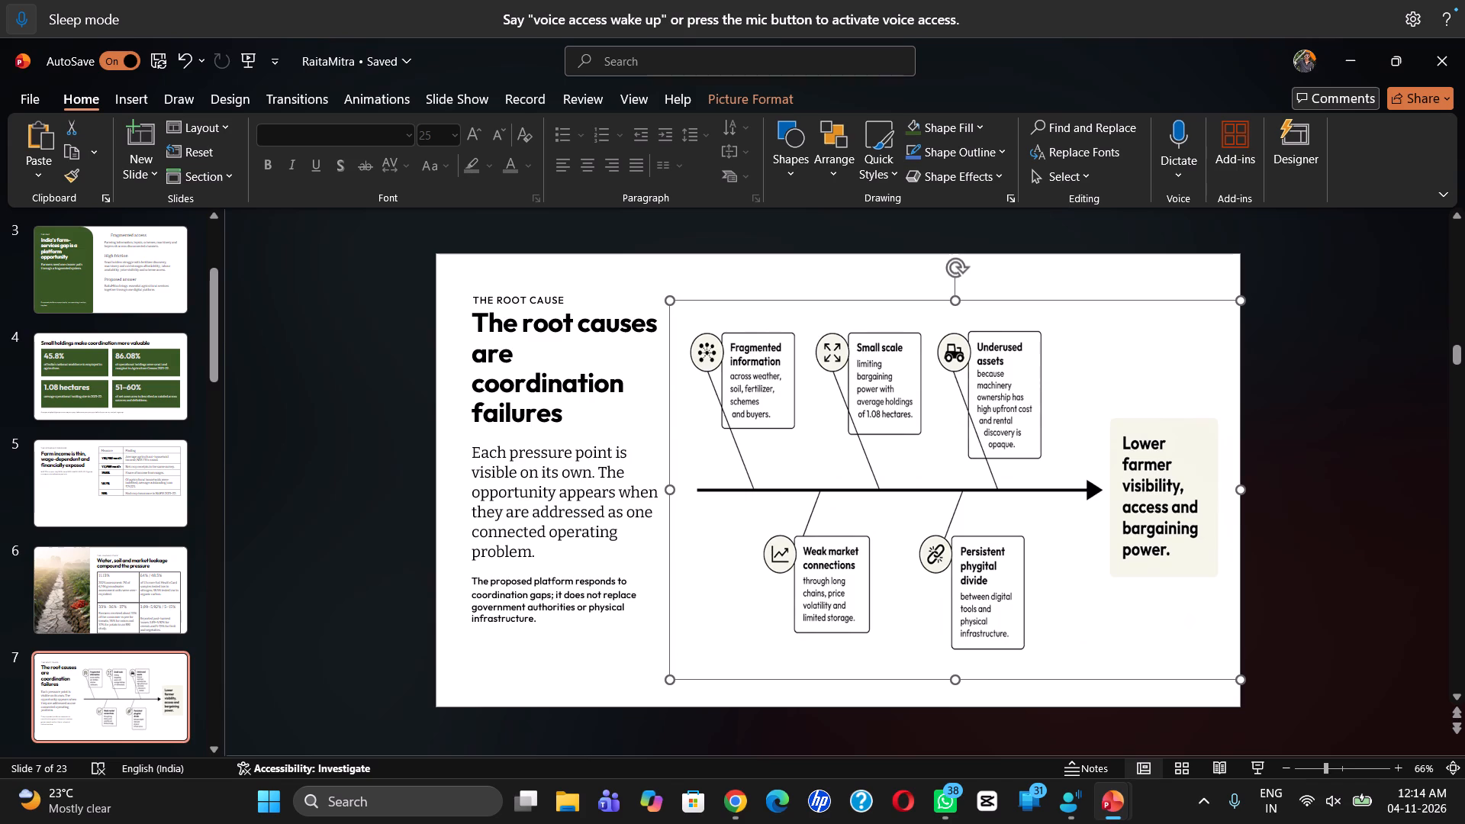
left_click_drag(955, 304, 953, 291)
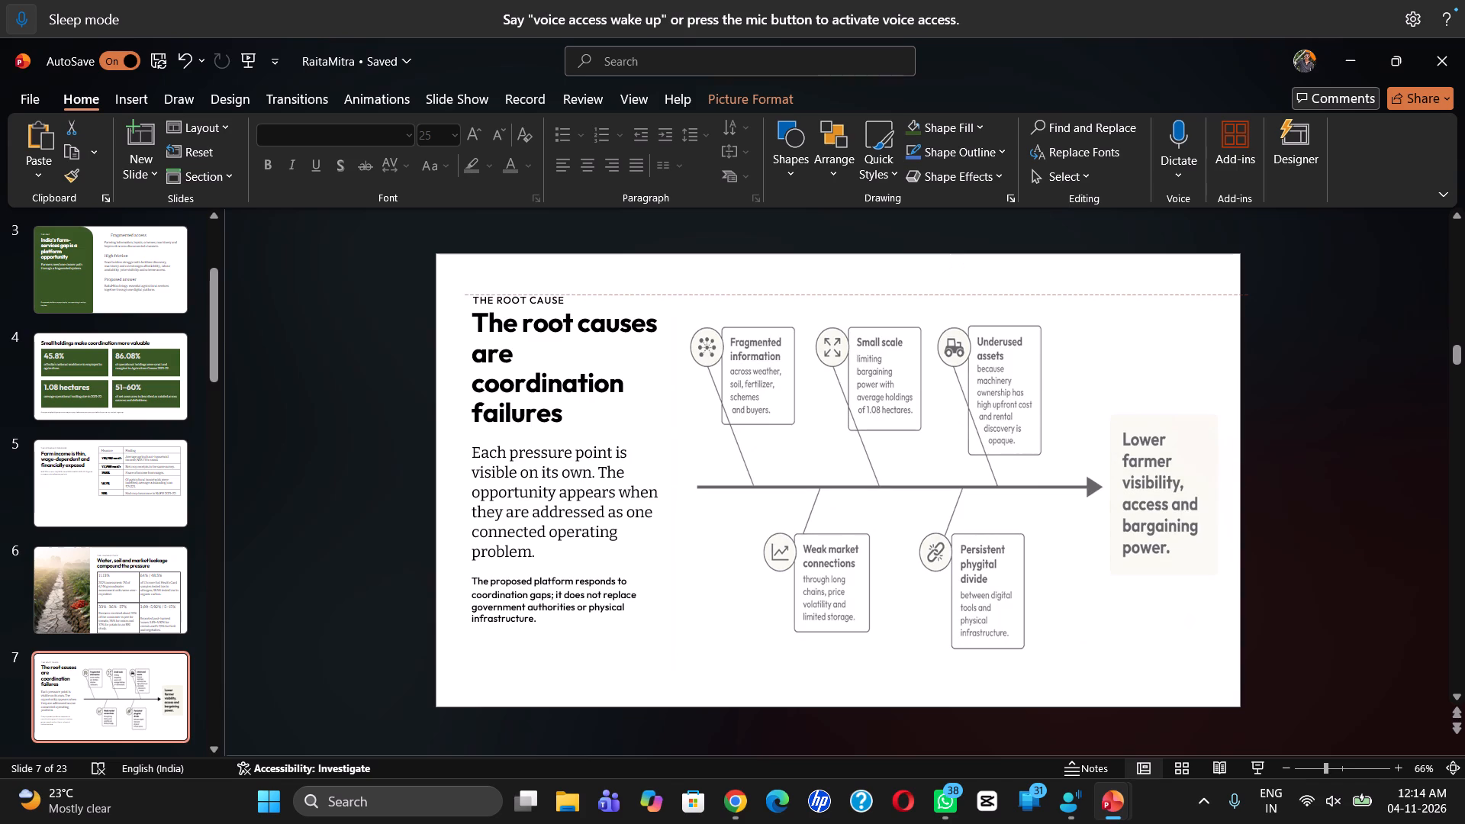
left_click_drag(953, 291, 954, 291)
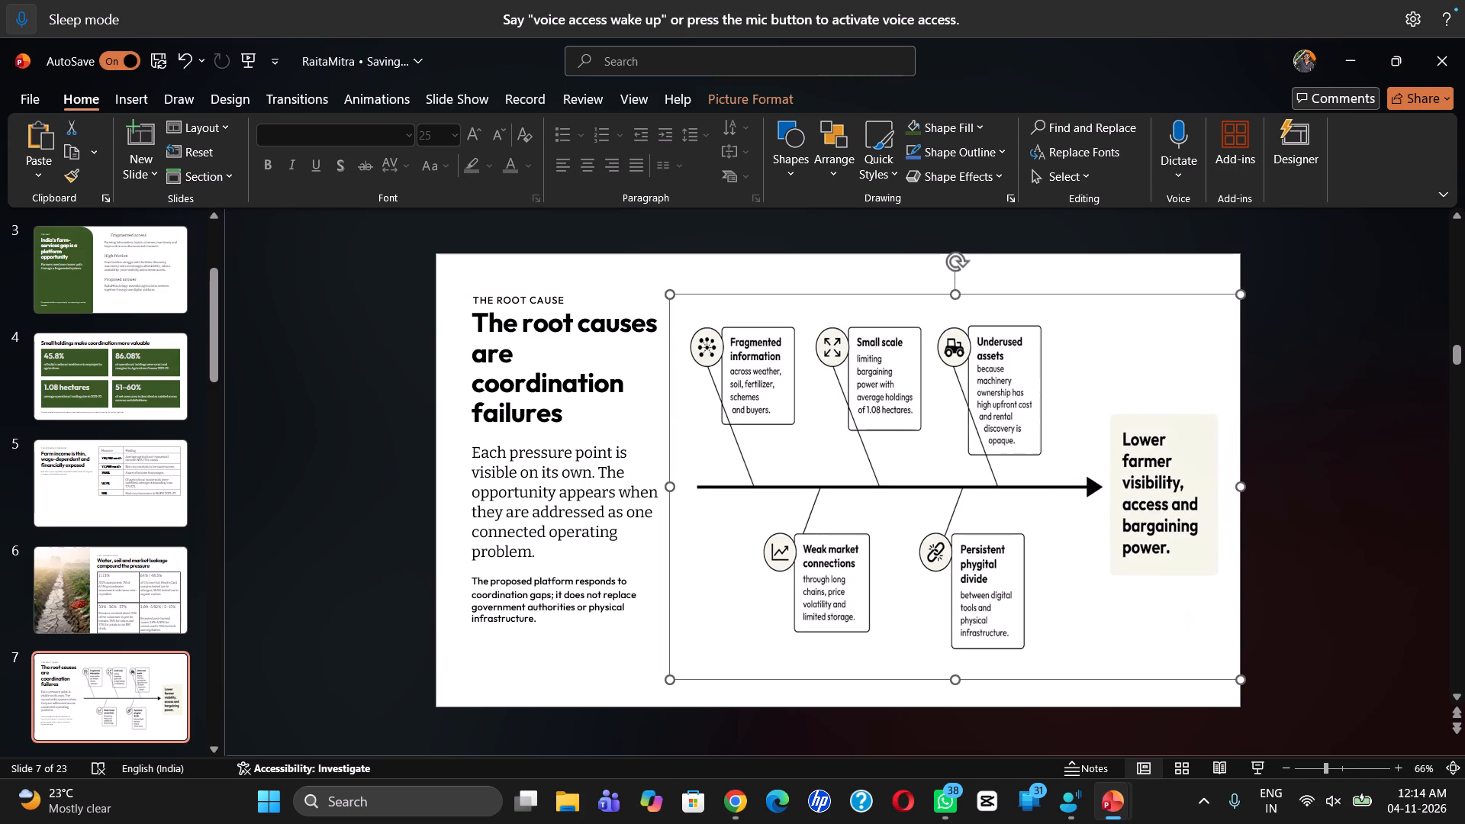
left_click(1087, 617)
left_click(1389, 587)
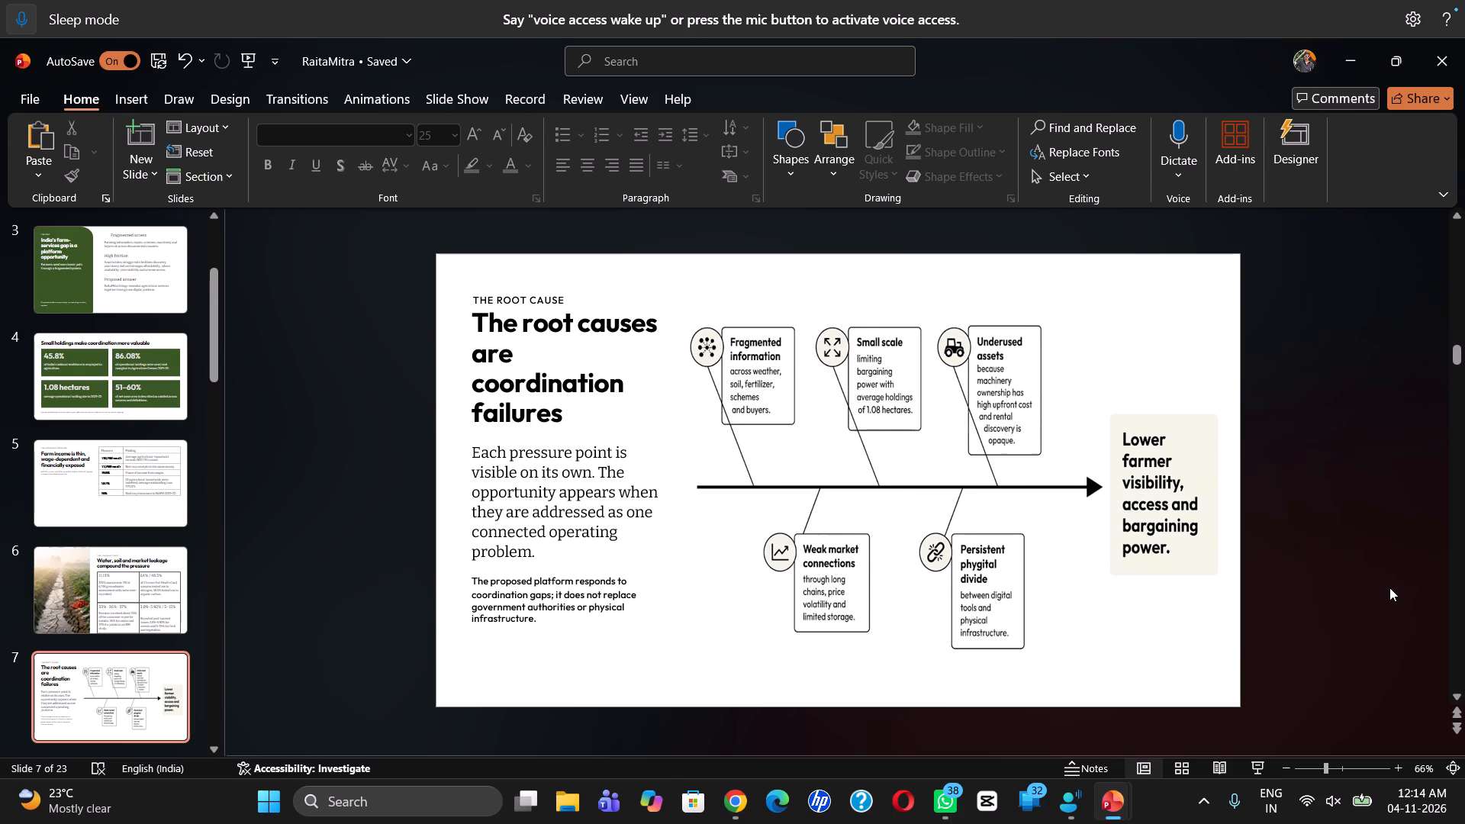
type("xd")
Replace "seven" with "several" in the slide 8 title about the services RaitaMitra connects.
key("Right")
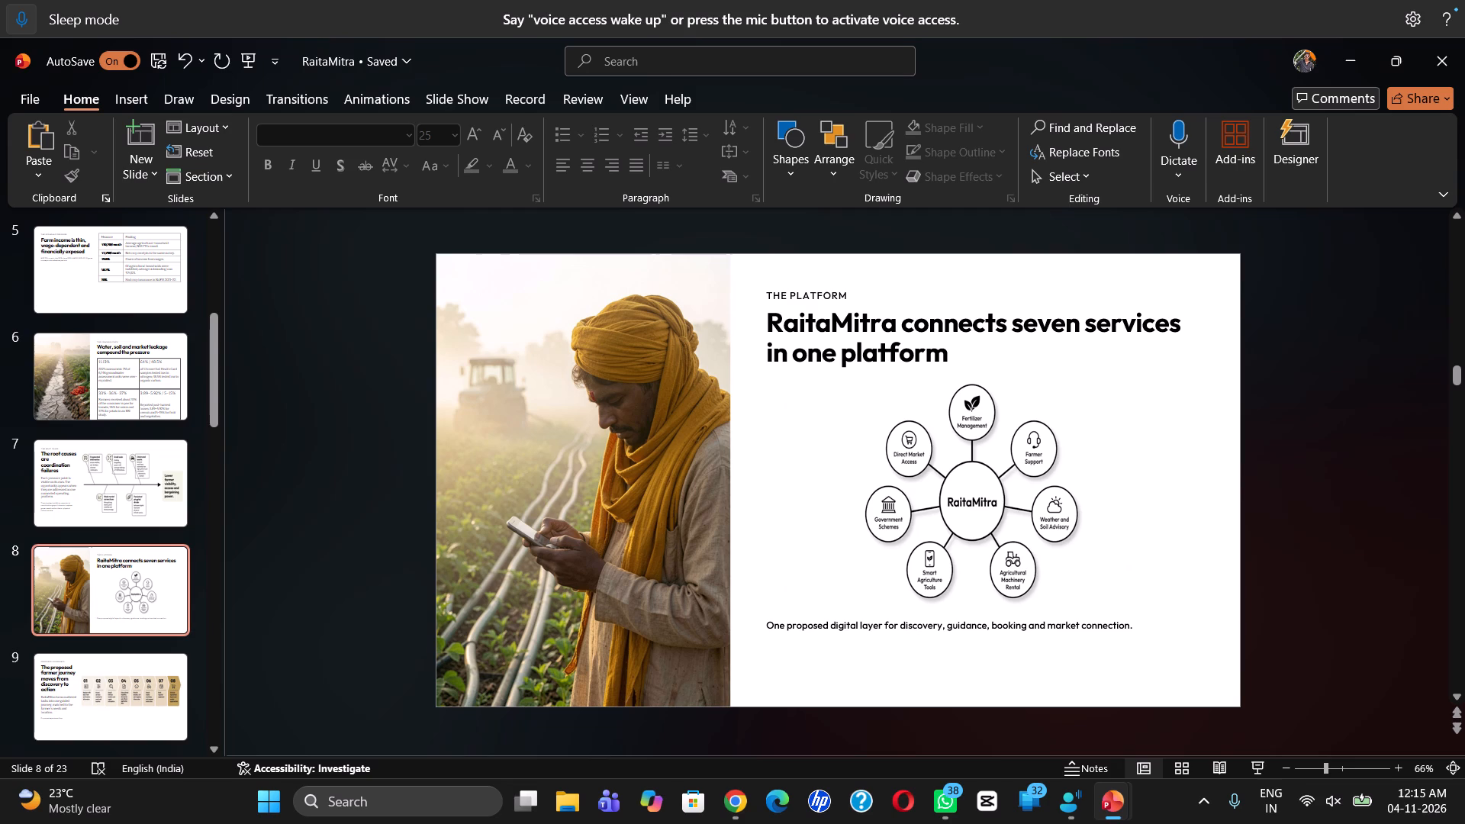
left_click(1077, 323)
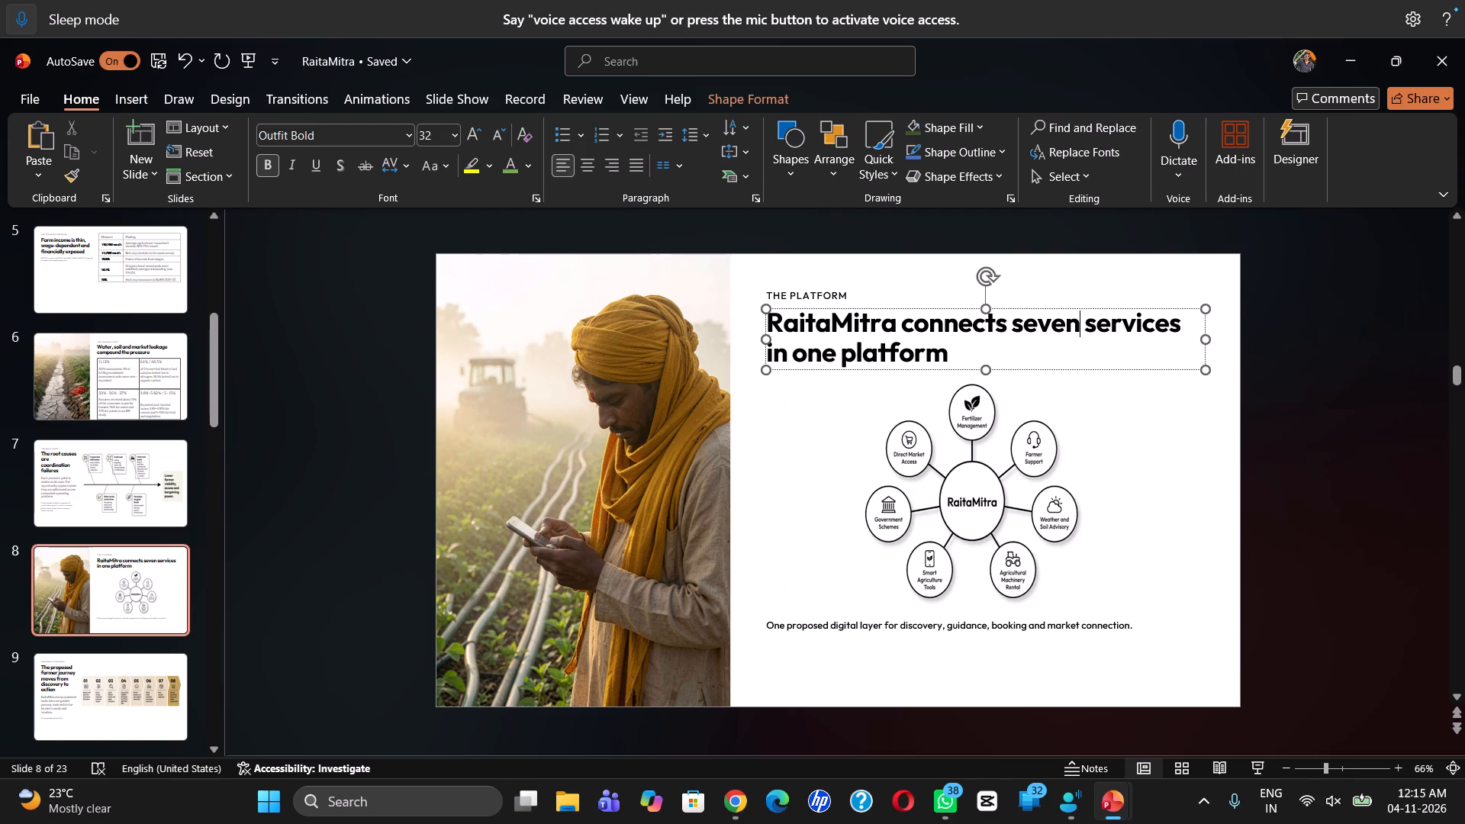
key("BackSpace")
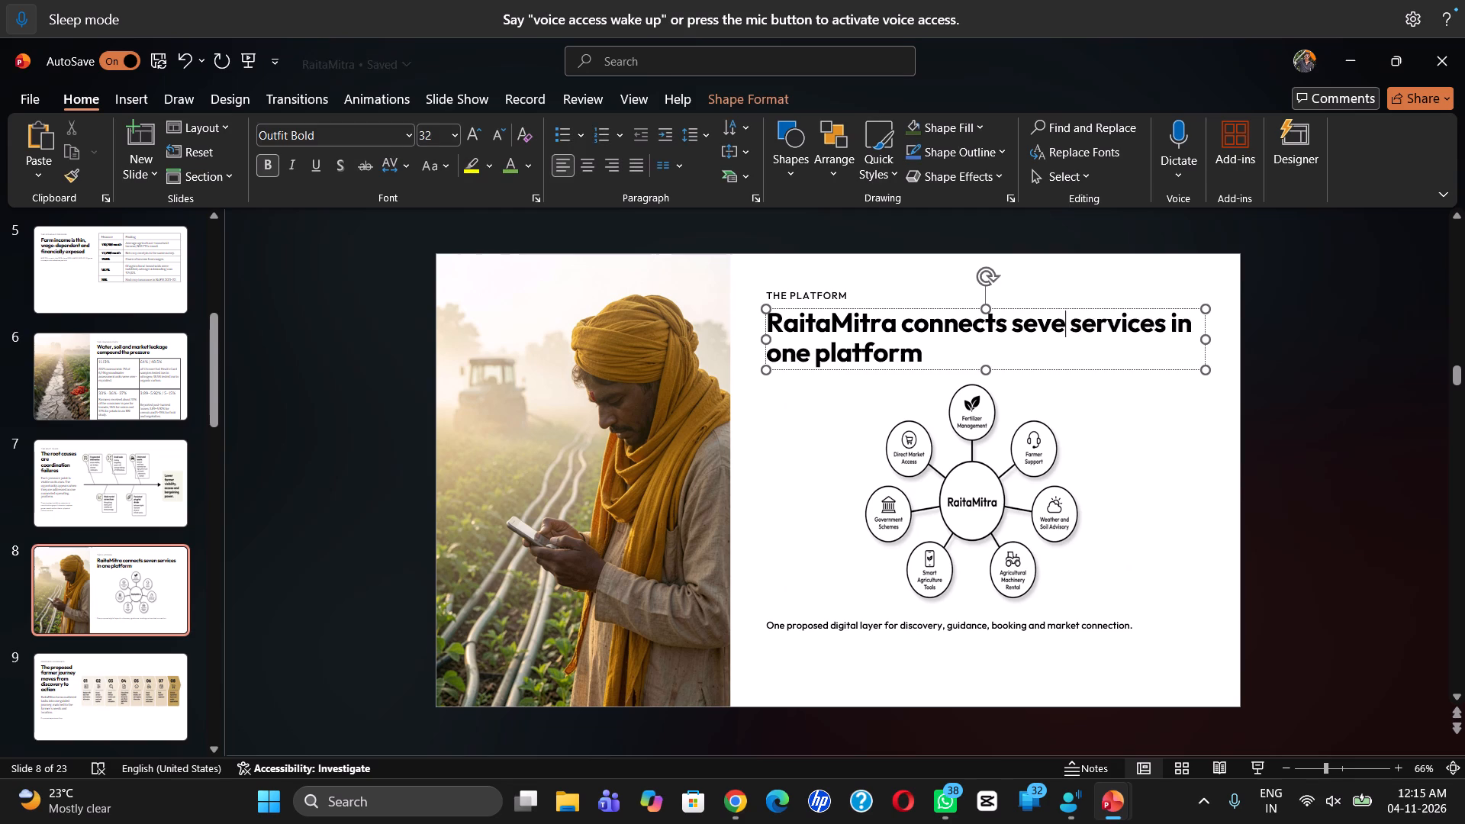
key("BackSpace")
key("BackSpace")
key("BackSpace")
key("BackSpace")
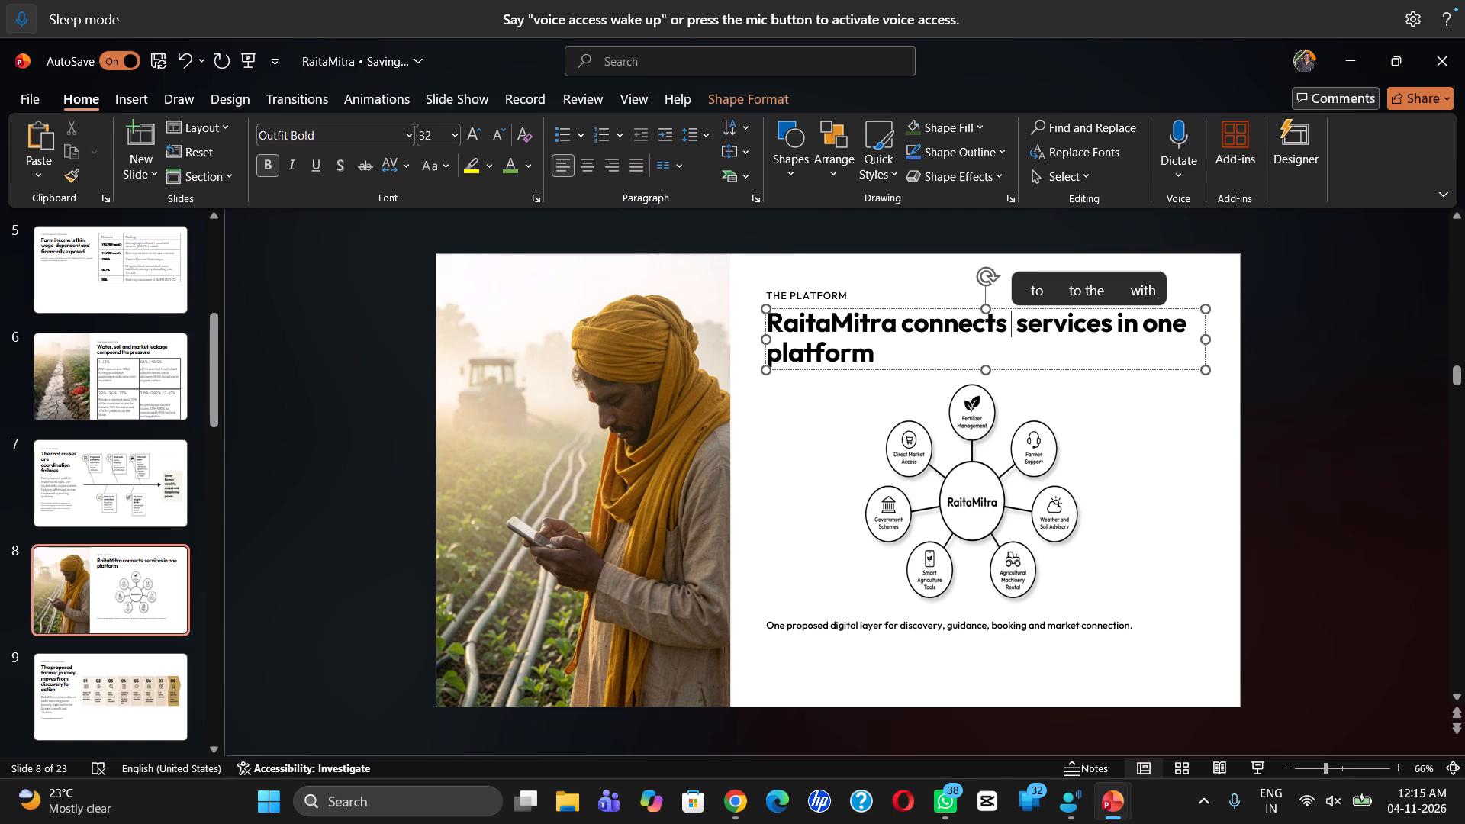
key("s")
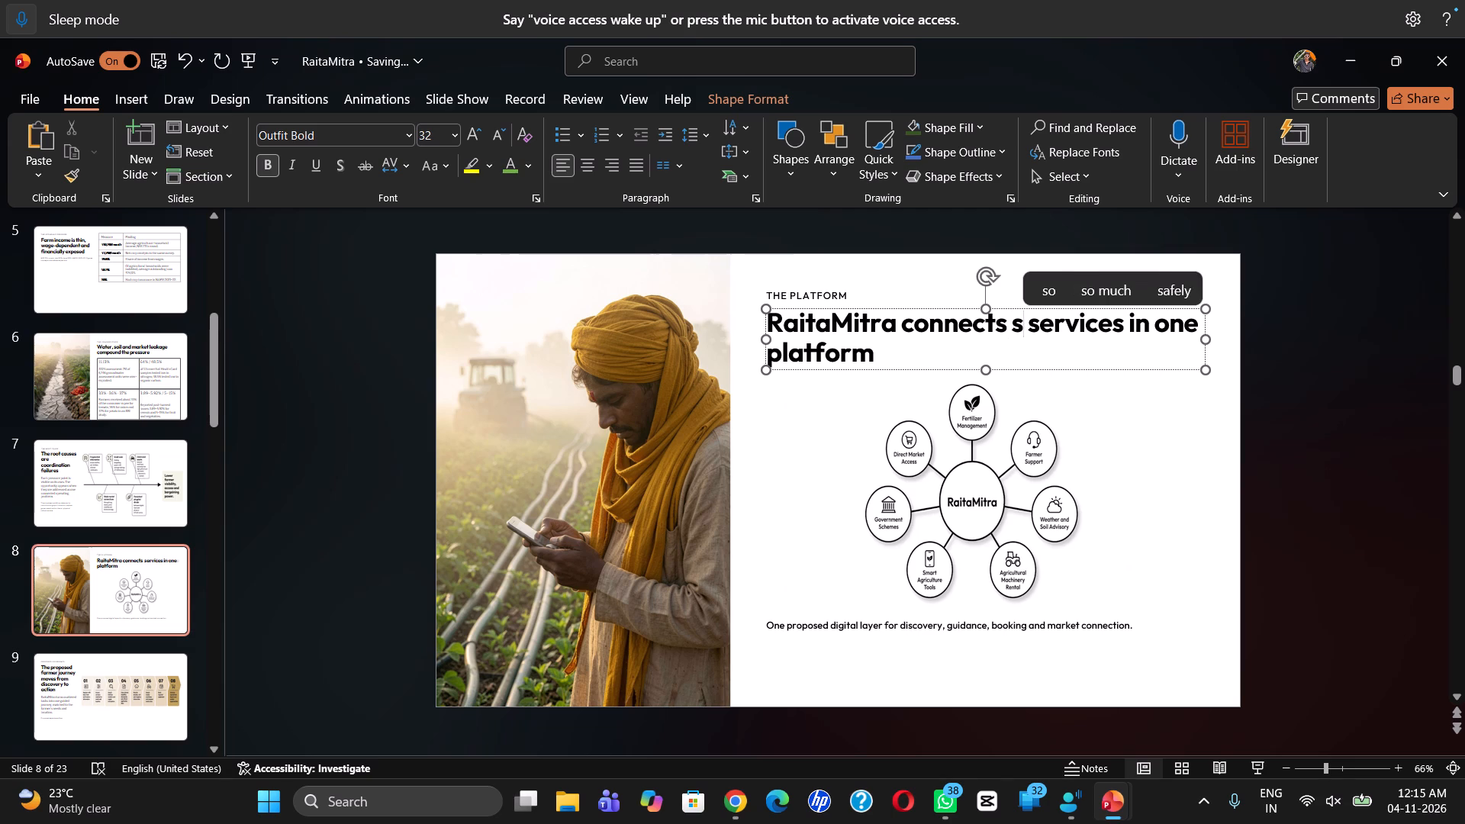
key("e")
type("veral")
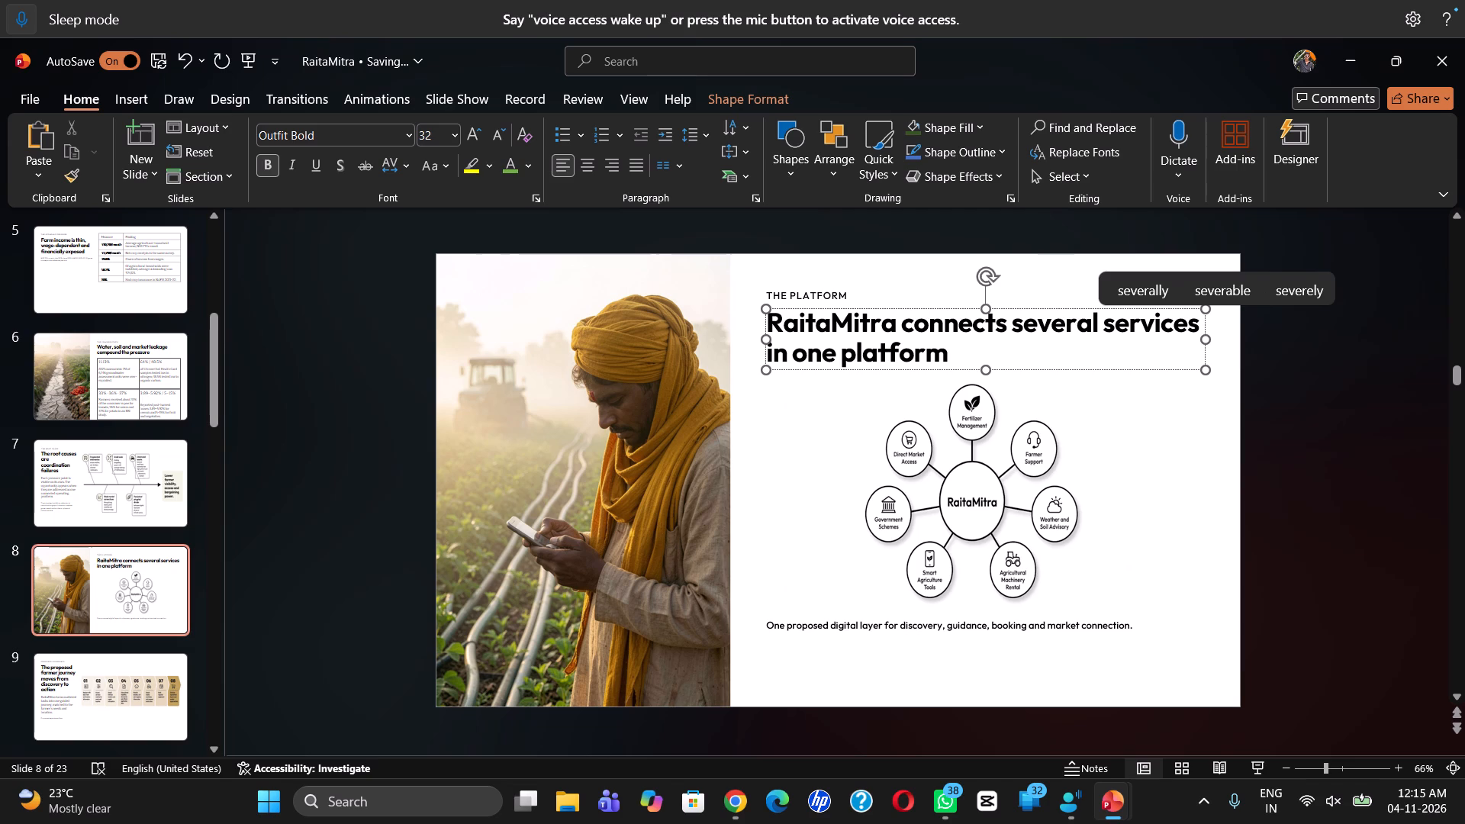
Widen the RaitaMitra services diagram on slide 8 towards the slide's right edge.
left_click(1136, 443)
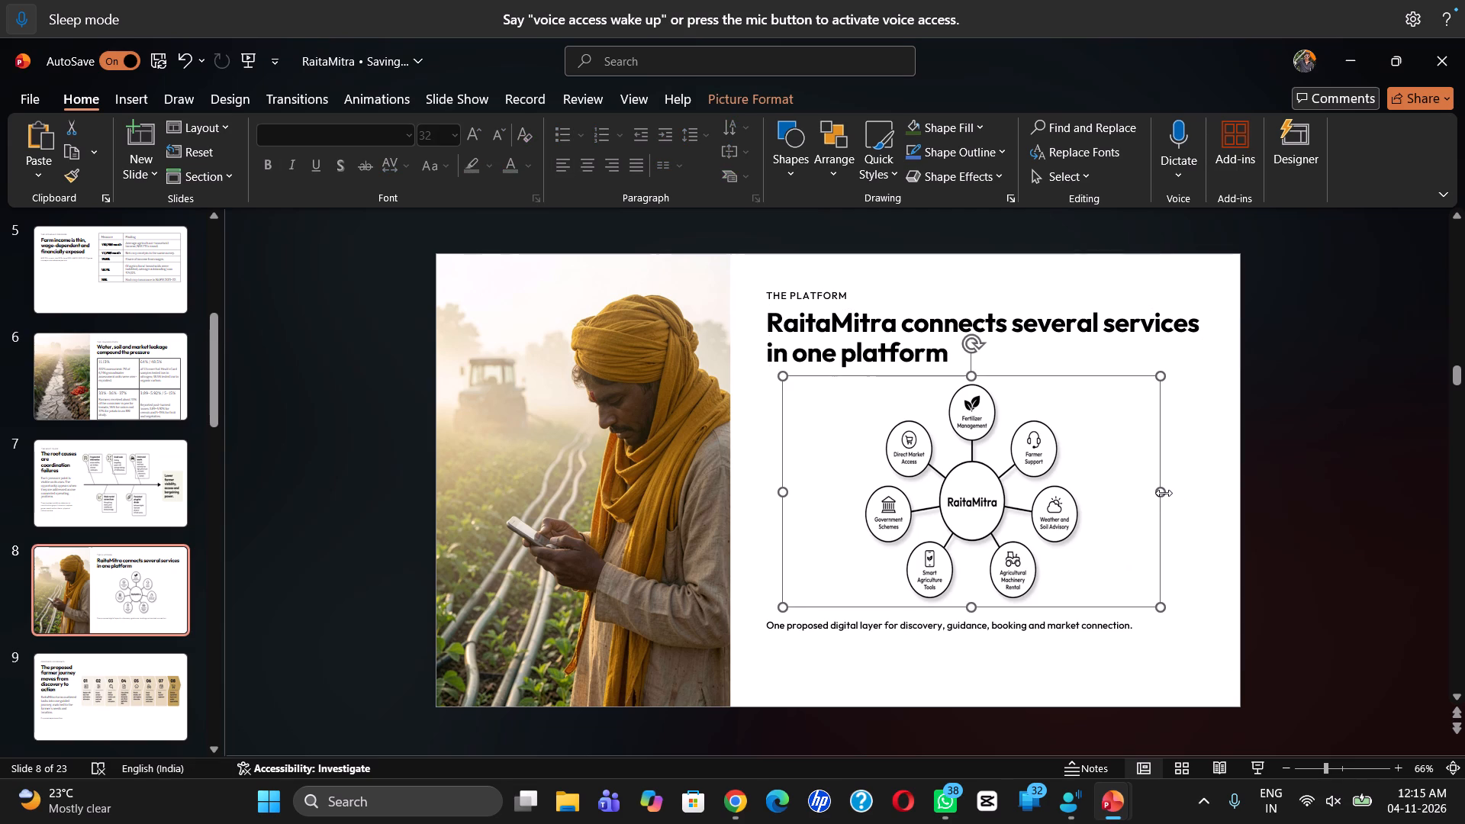
left_click_drag(1163, 492, 1219, 491)
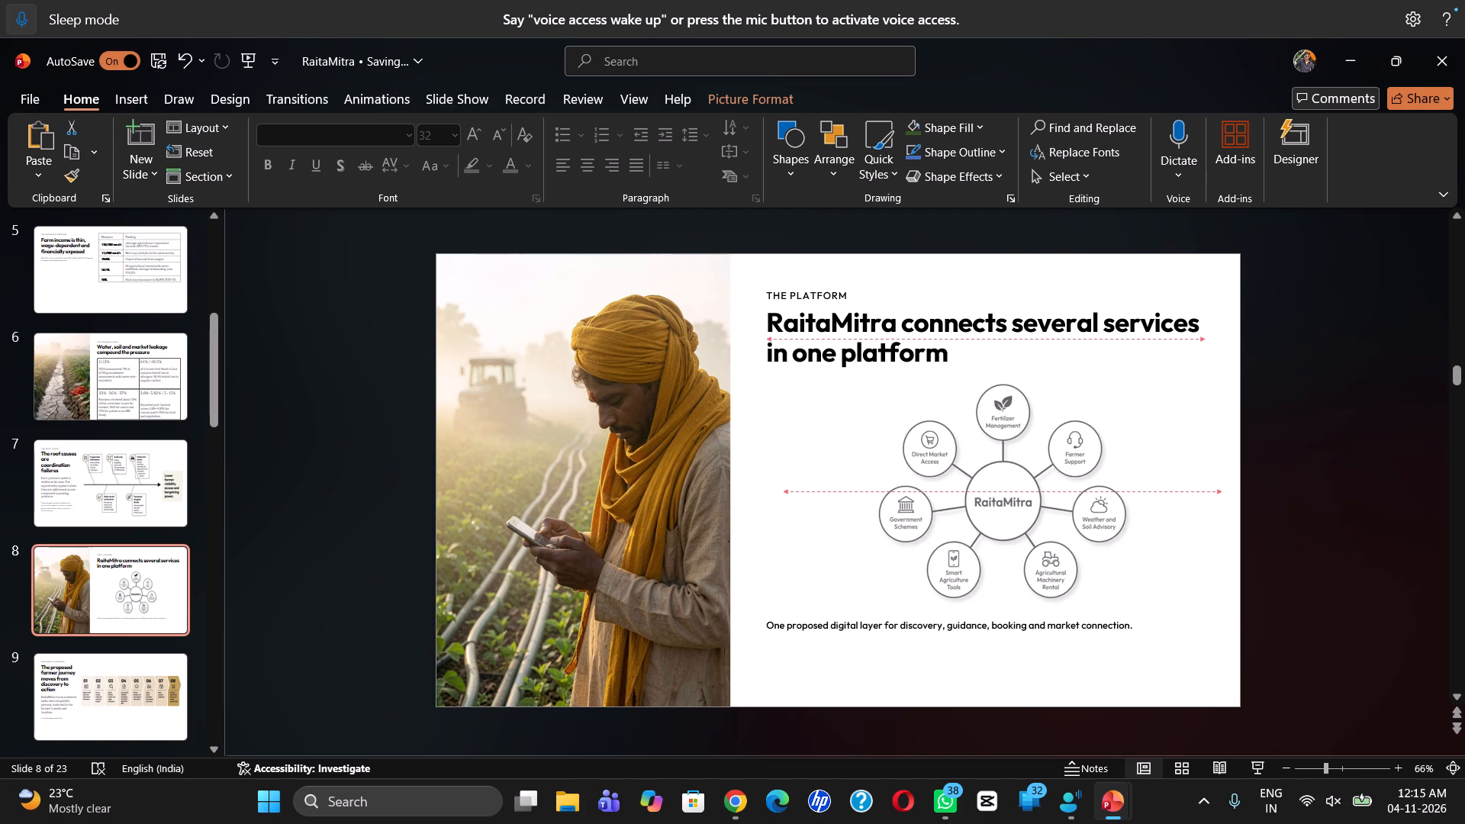
left_click_drag(1219, 491, 1220, 491)
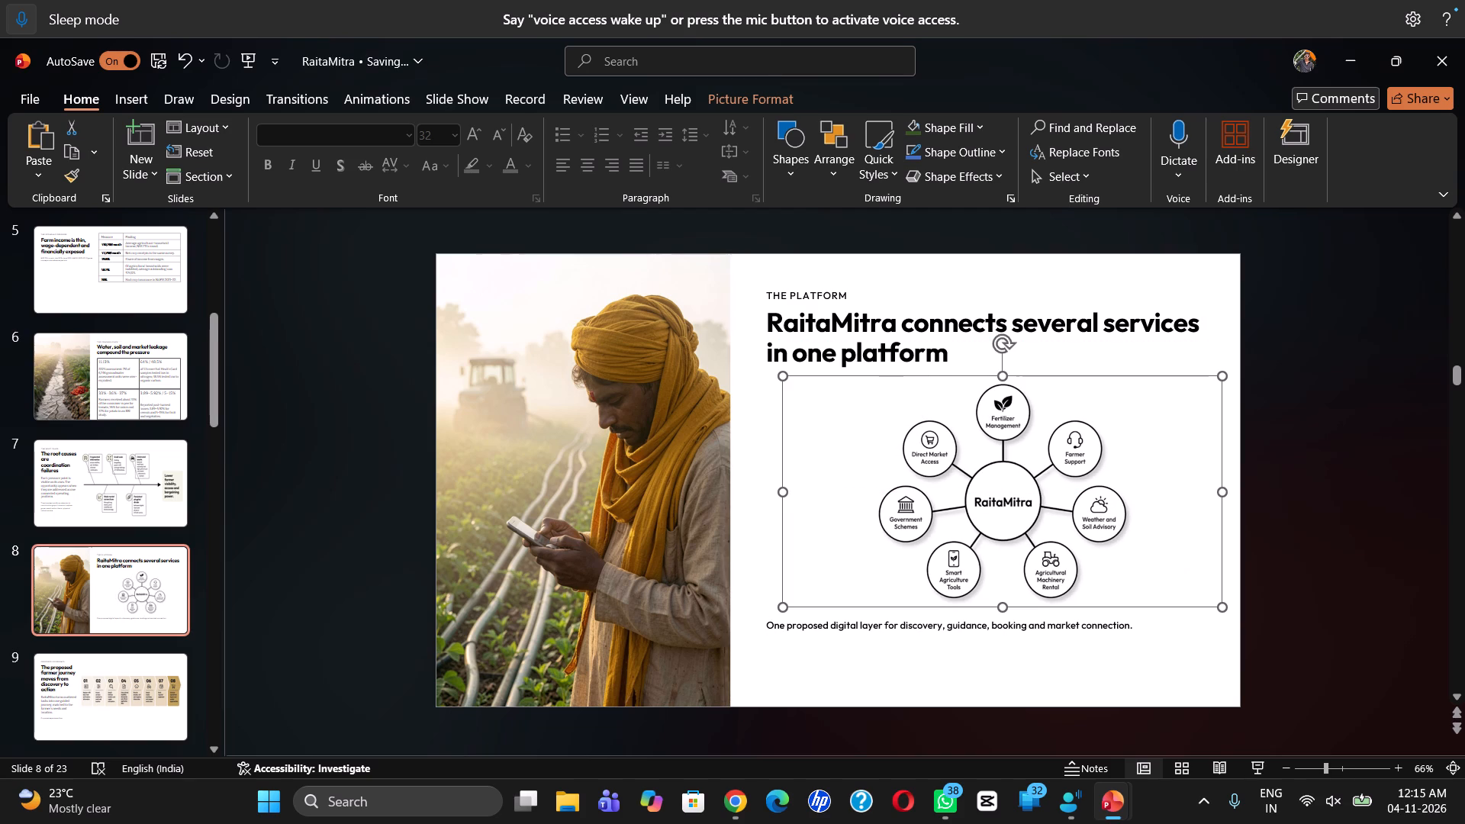
left_click(1002, 608)
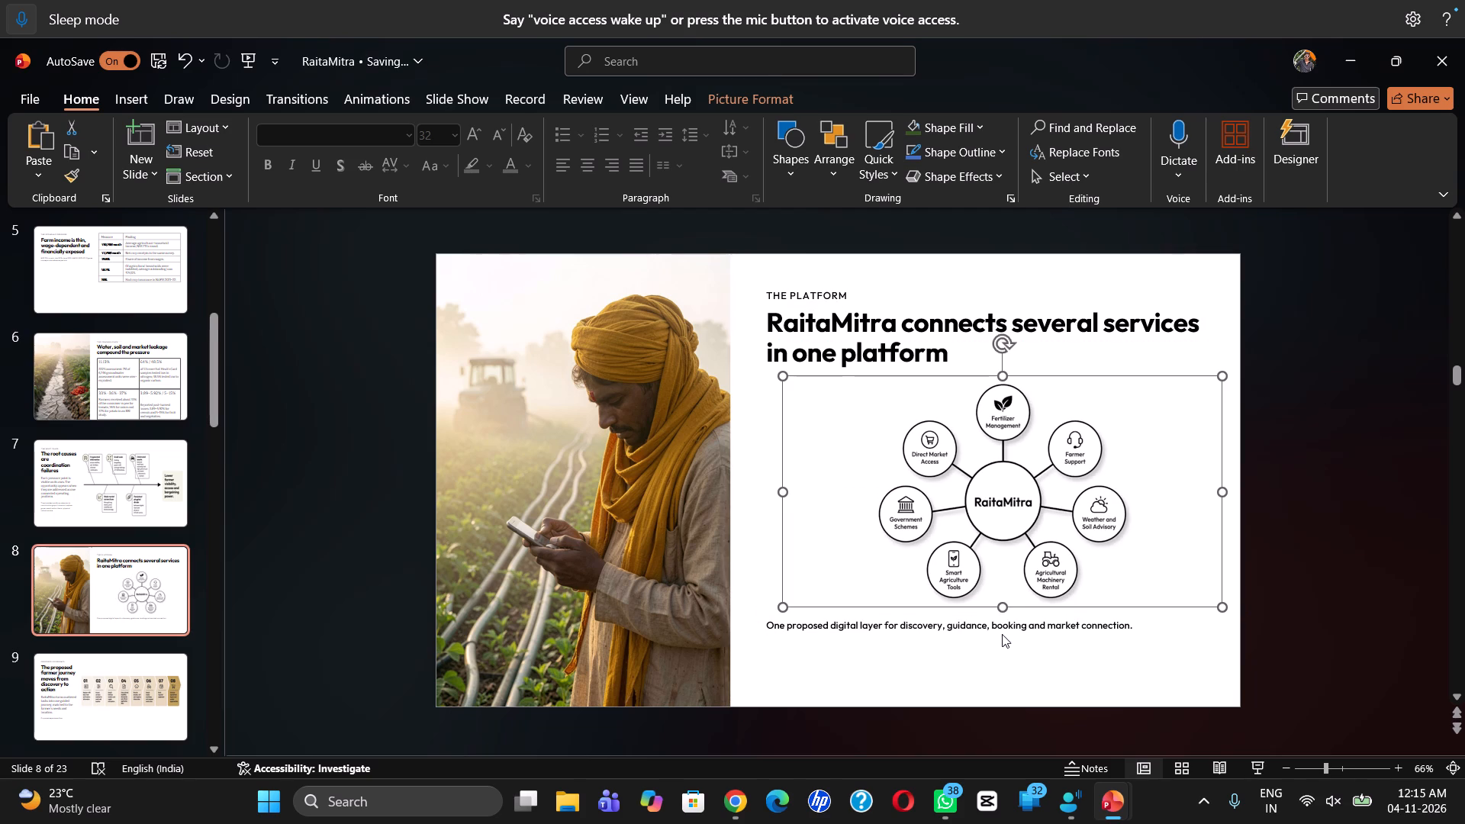
Shift the "One proposed digital layer" caption's text box down towards the bottom of slide 8 by resizing its lower and upper edges.
left_click(1002, 626)
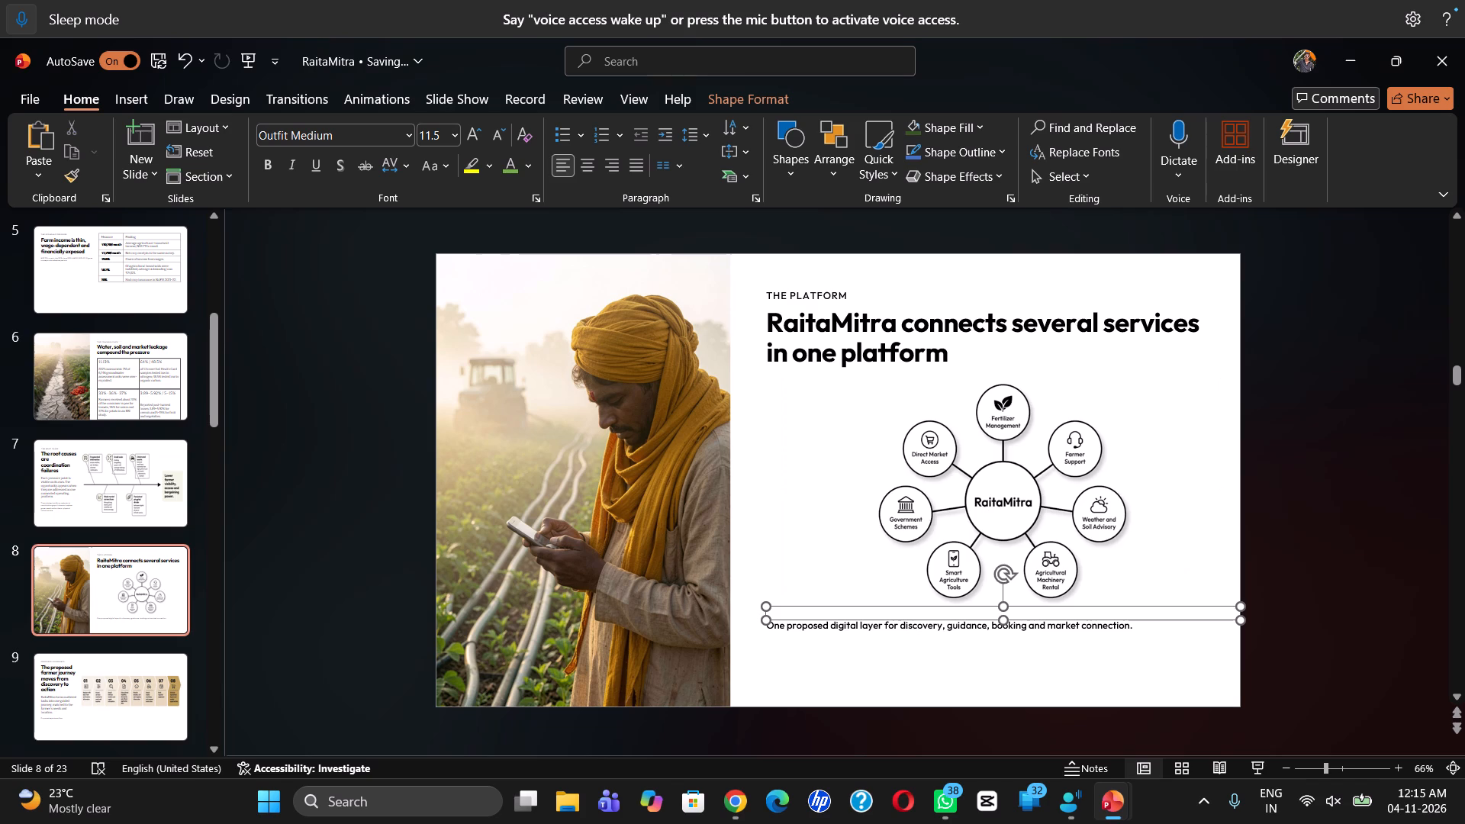
left_click(1083, 626)
left_click_drag(1000, 621, 1000, 659)
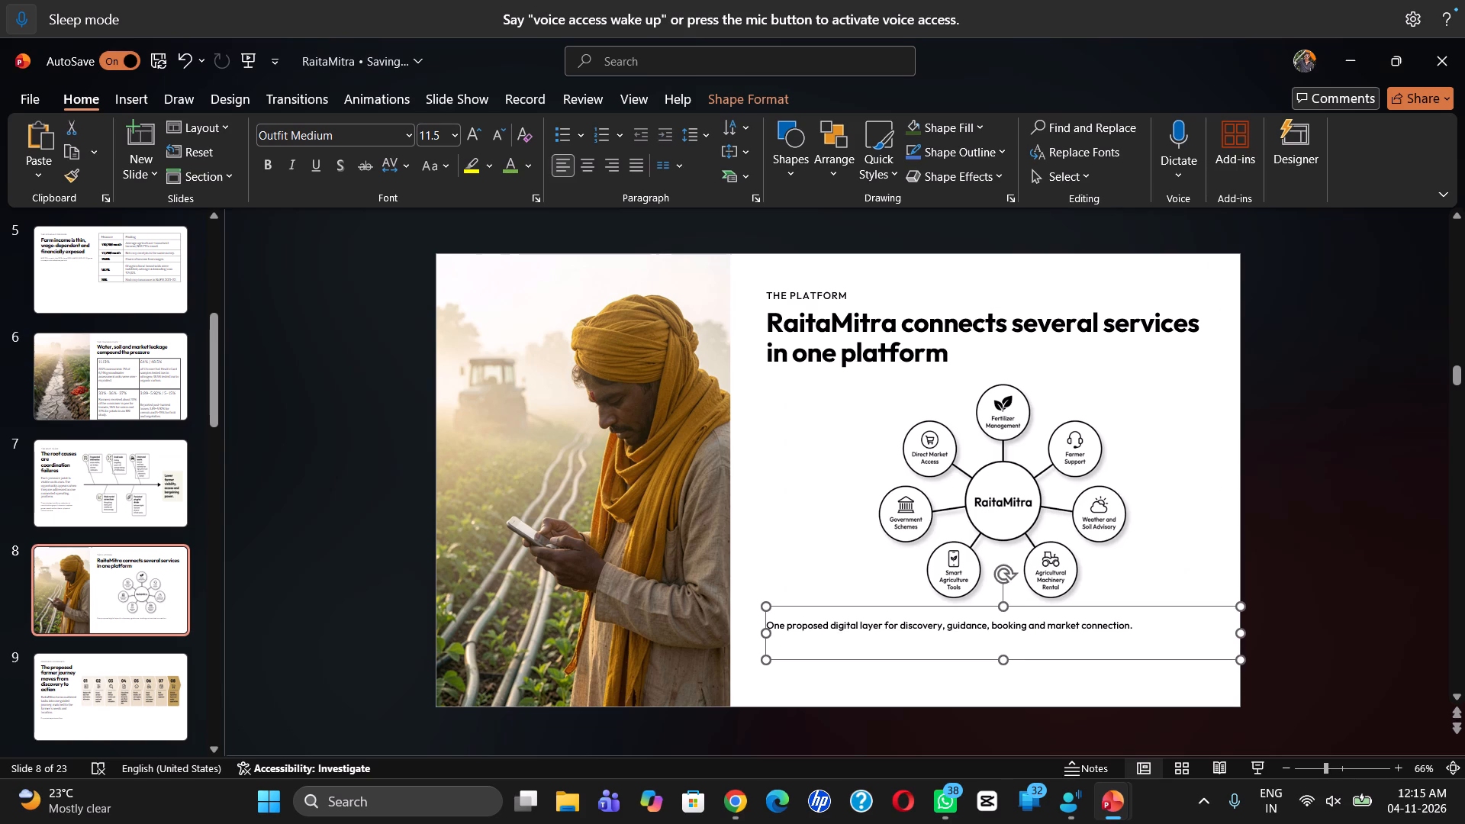
left_click_drag(1003, 609, 1002, 629)
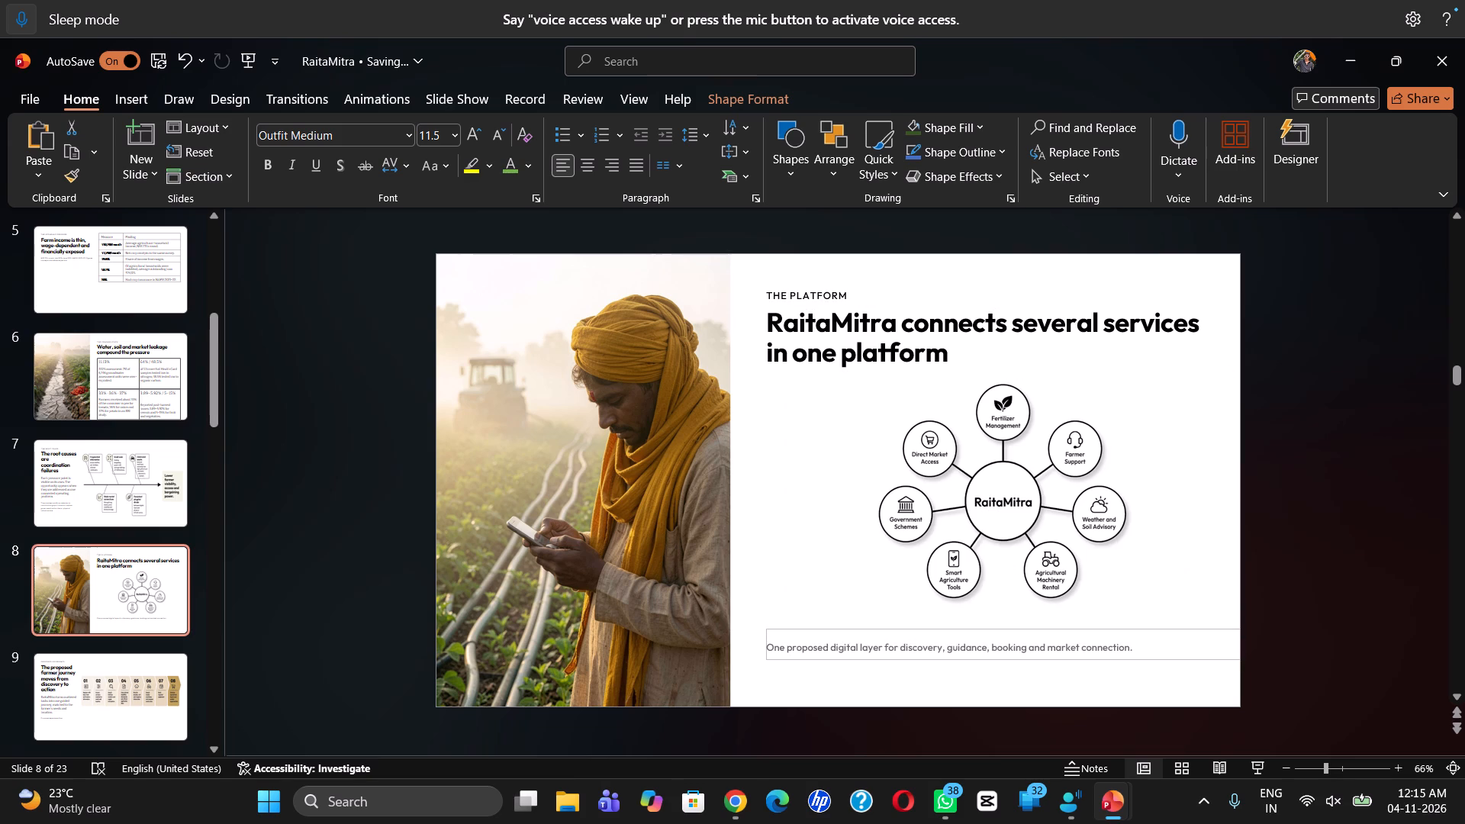
left_click_drag(1002, 629, 1001, 638)
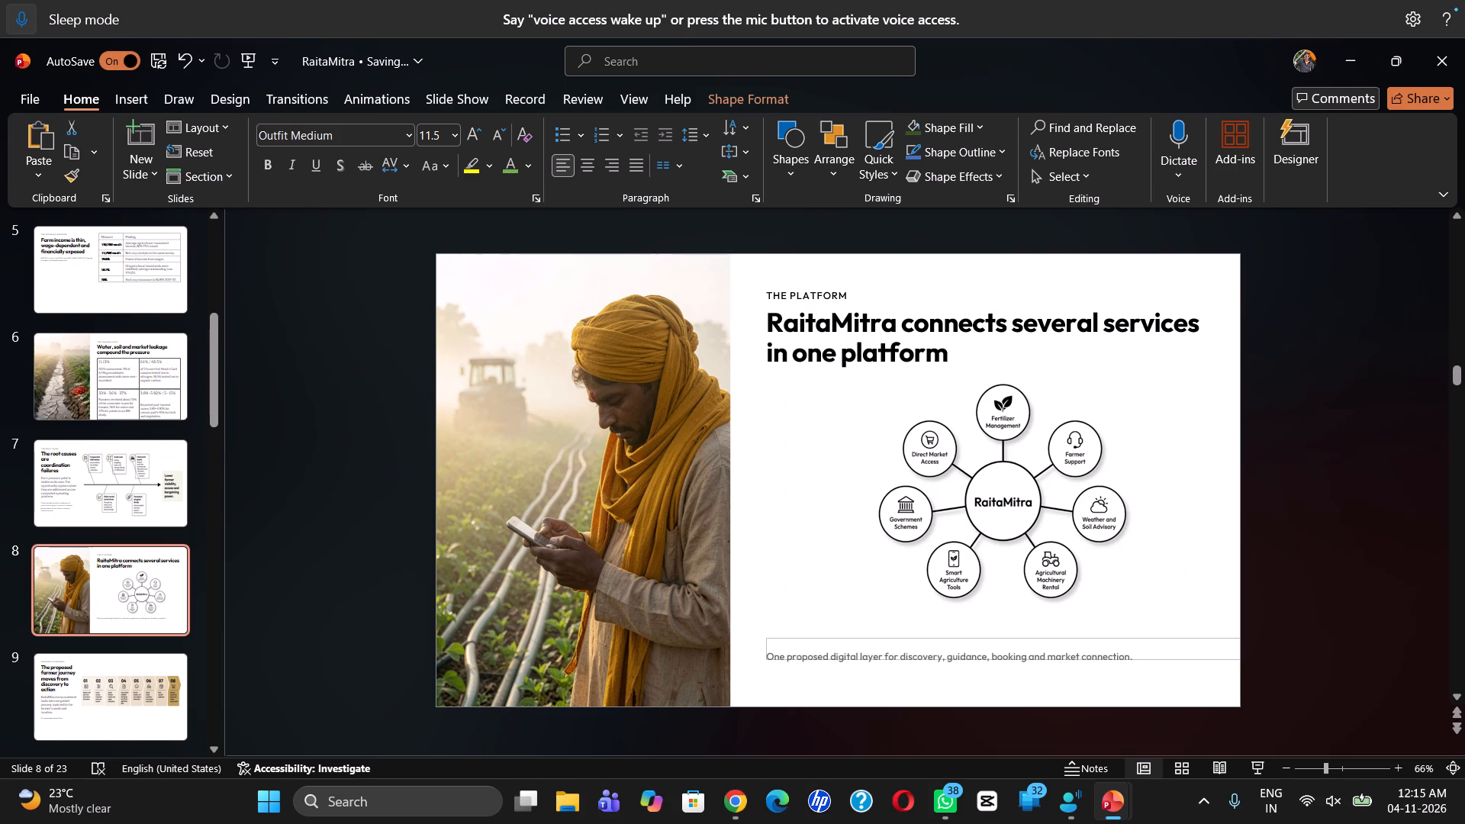
left_click_drag(1001, 638, 1001, 629)
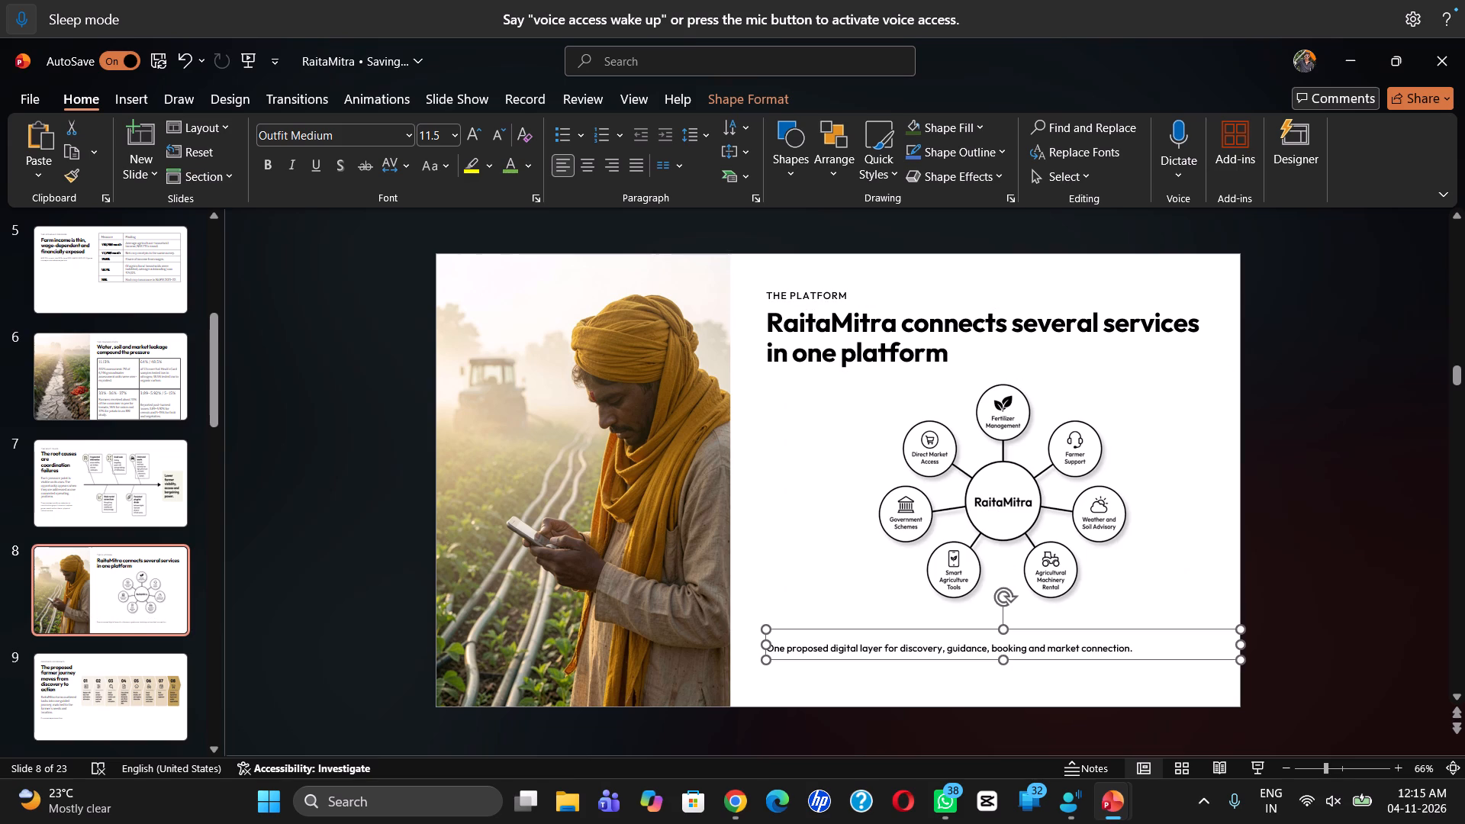
left_click_drag(1000, 657, 1000, 686)
left_click_drag(1003, 626, 1003, 629)
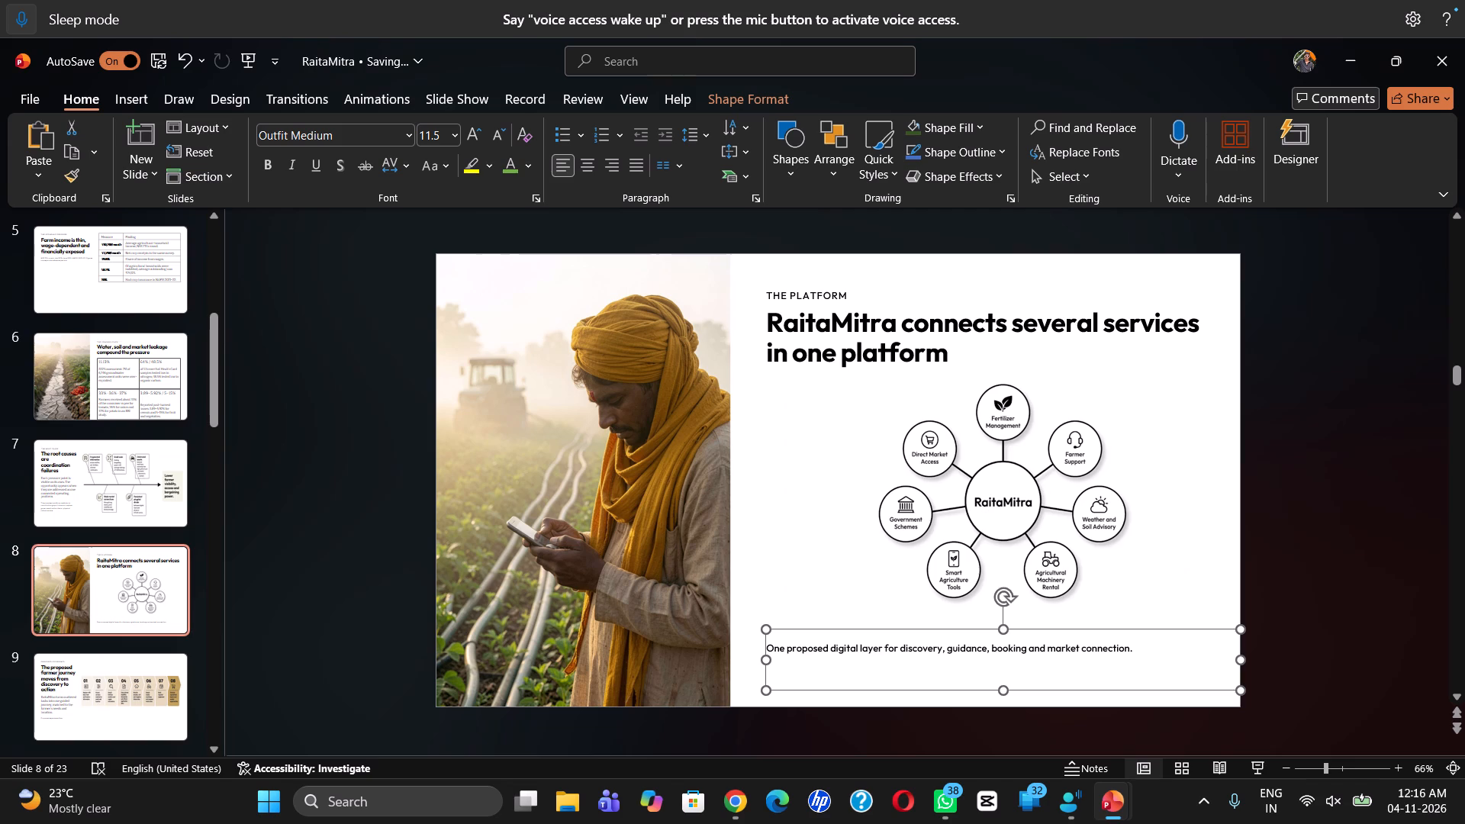
left_click_drag(1003, 629, 1000, 652)
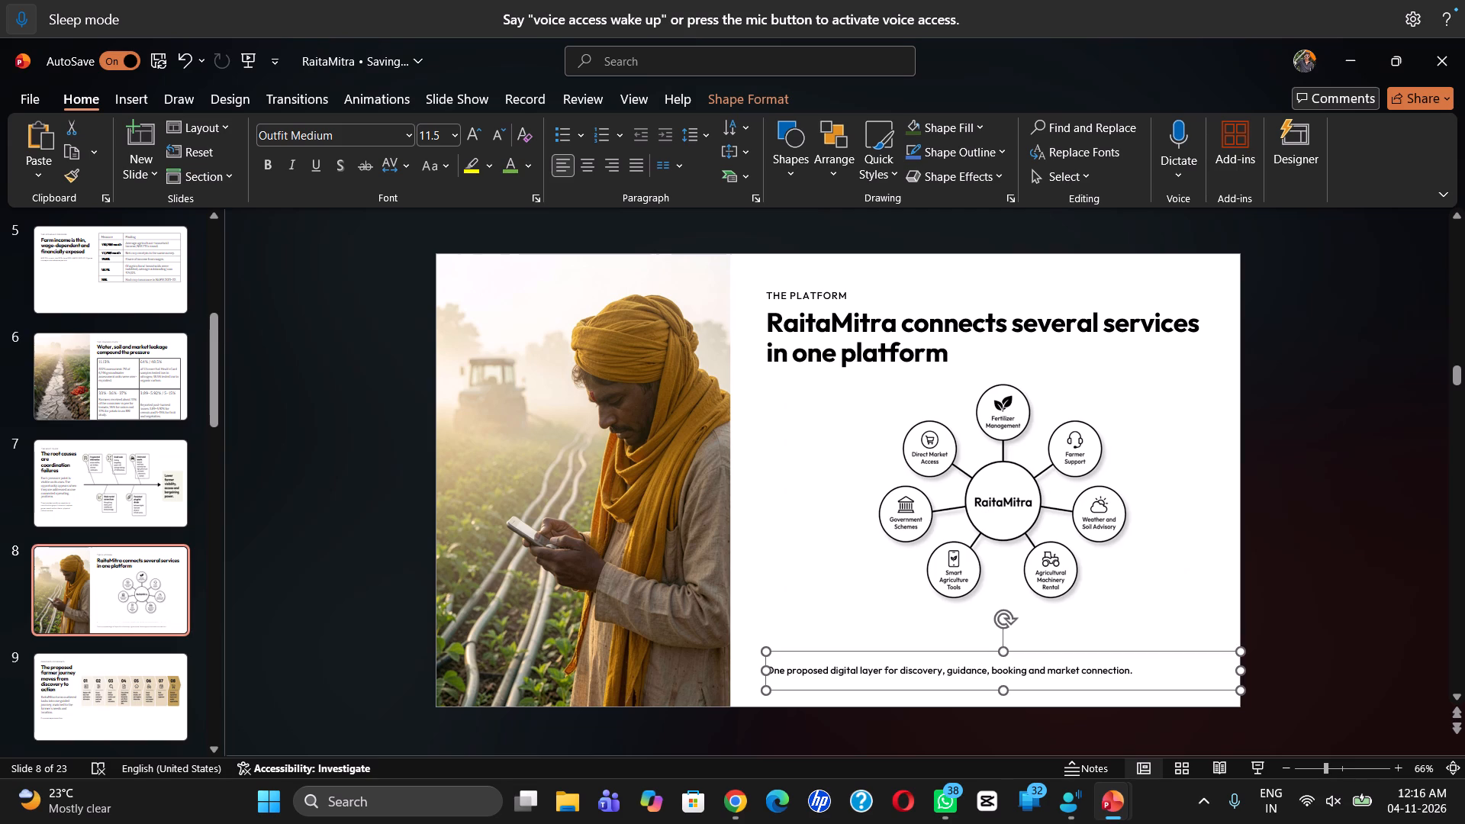
Stretch the services diagram on slide 8 down to just above the caption and slightly left towards the photo.
left_click(982, 544)
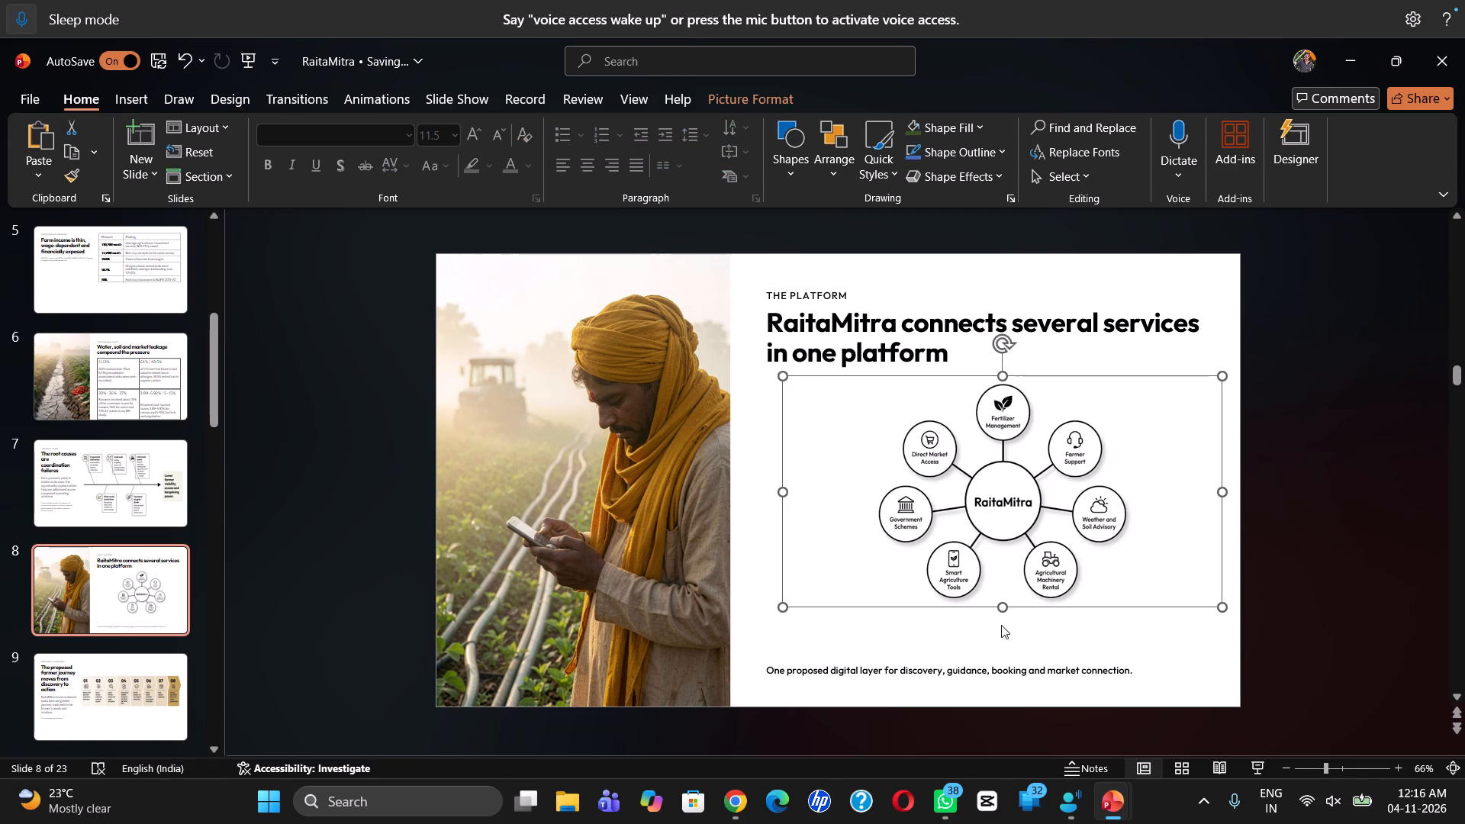
left_click_drag(1002, 604, 998, 638)
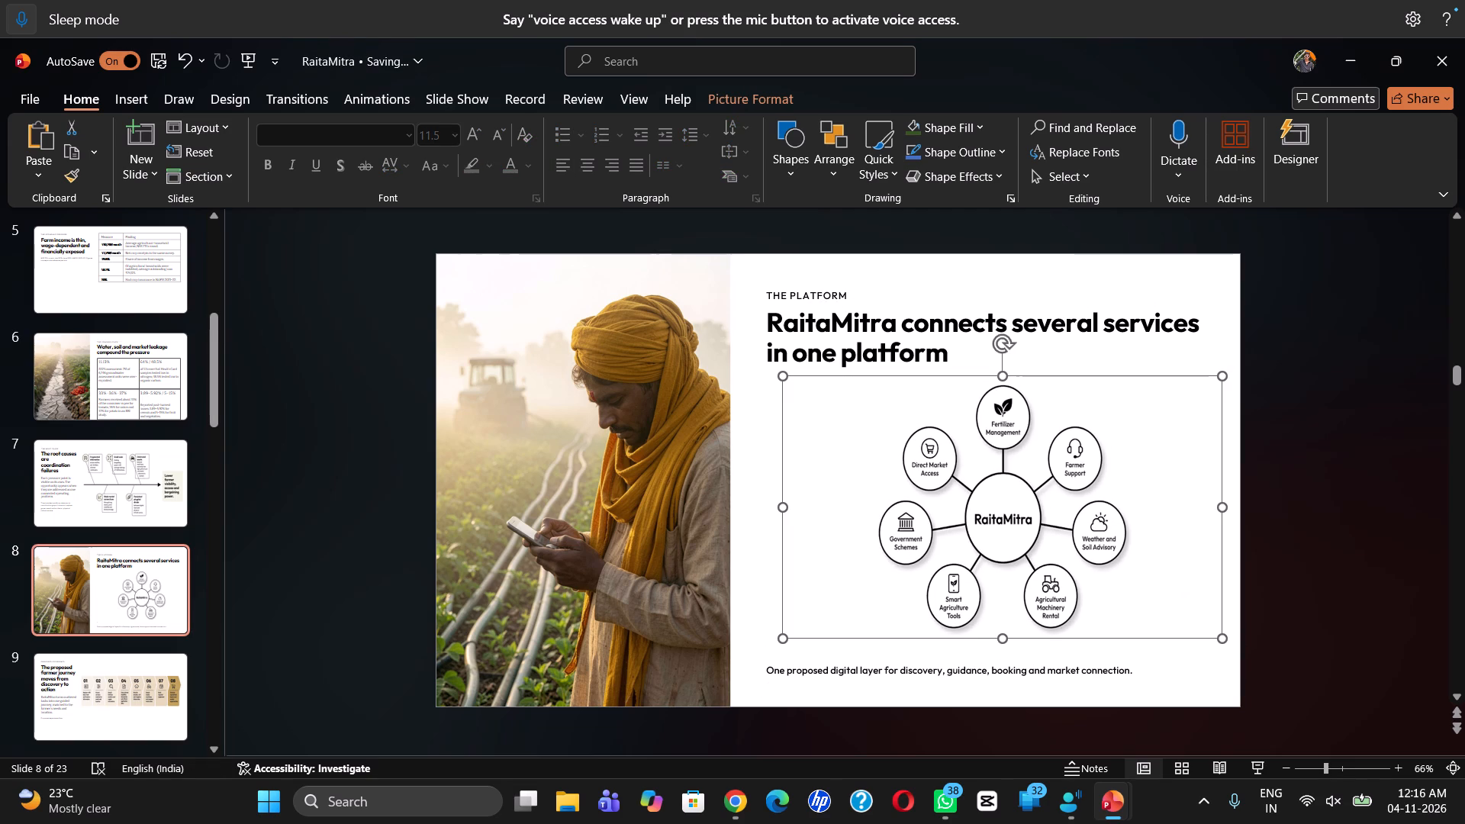
left_click_drag(776, 505, 758, 510)
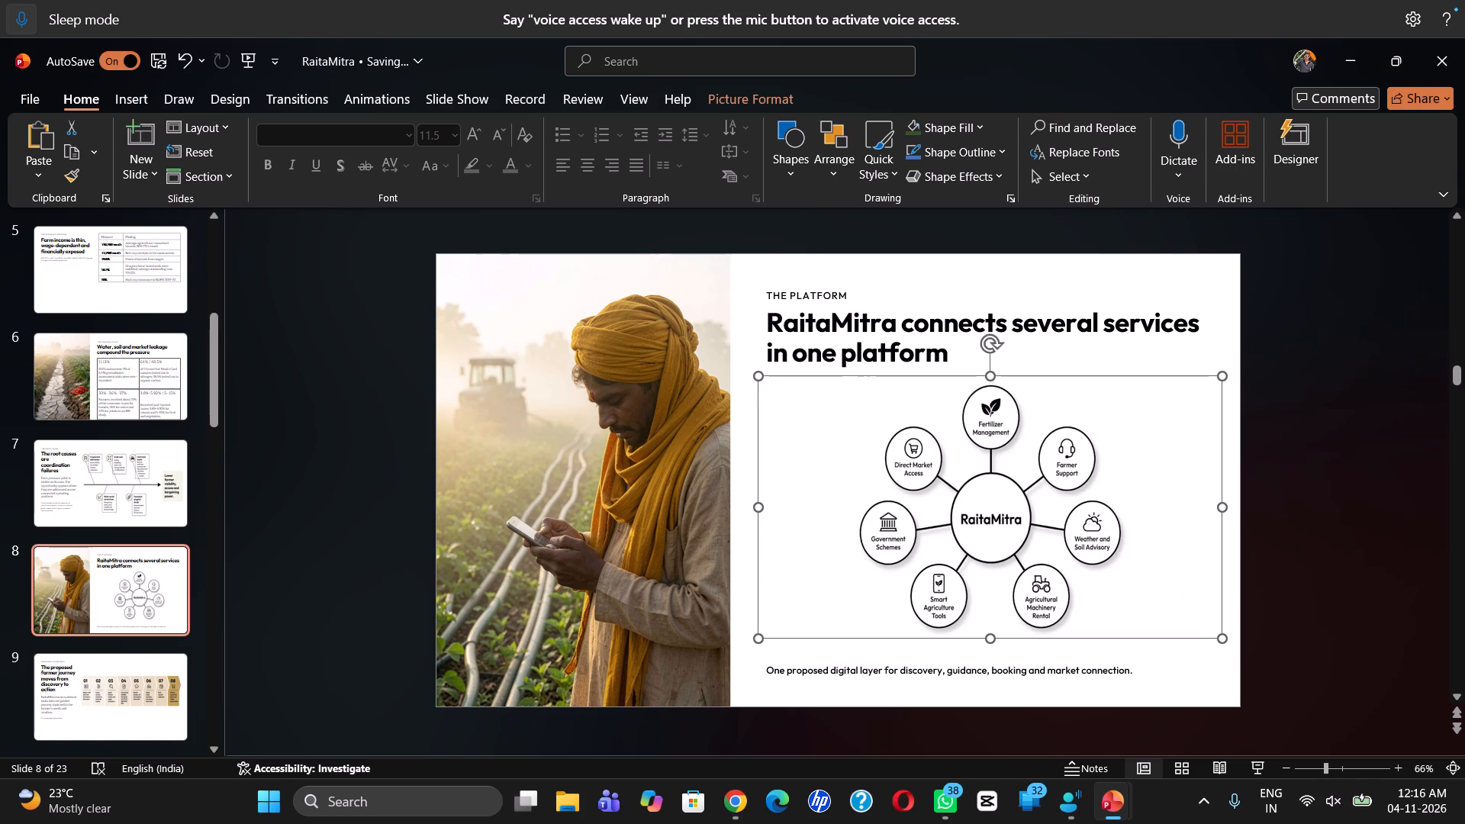
left_click(1184, 356)
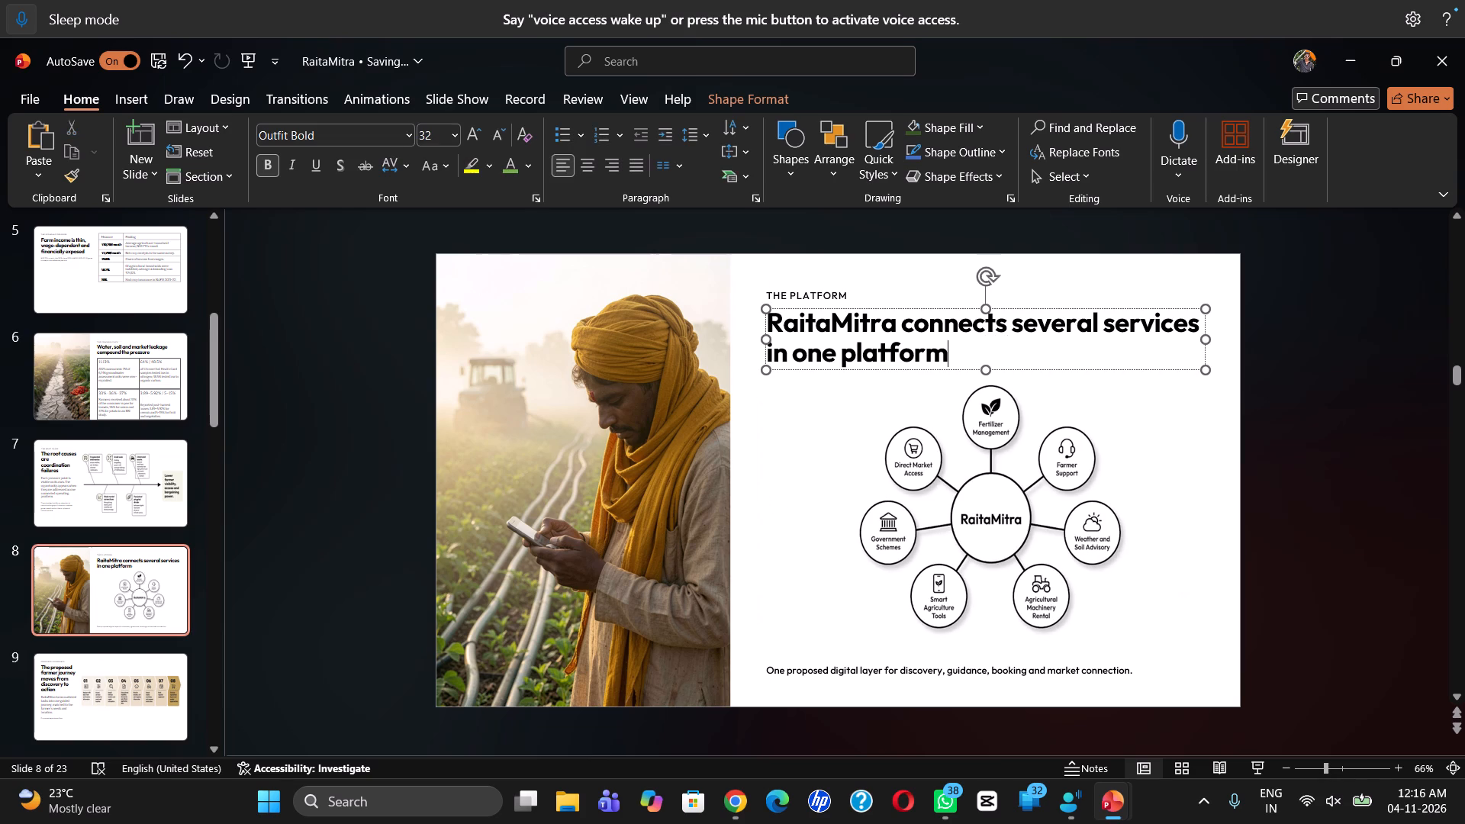
left_click(1267, 482)
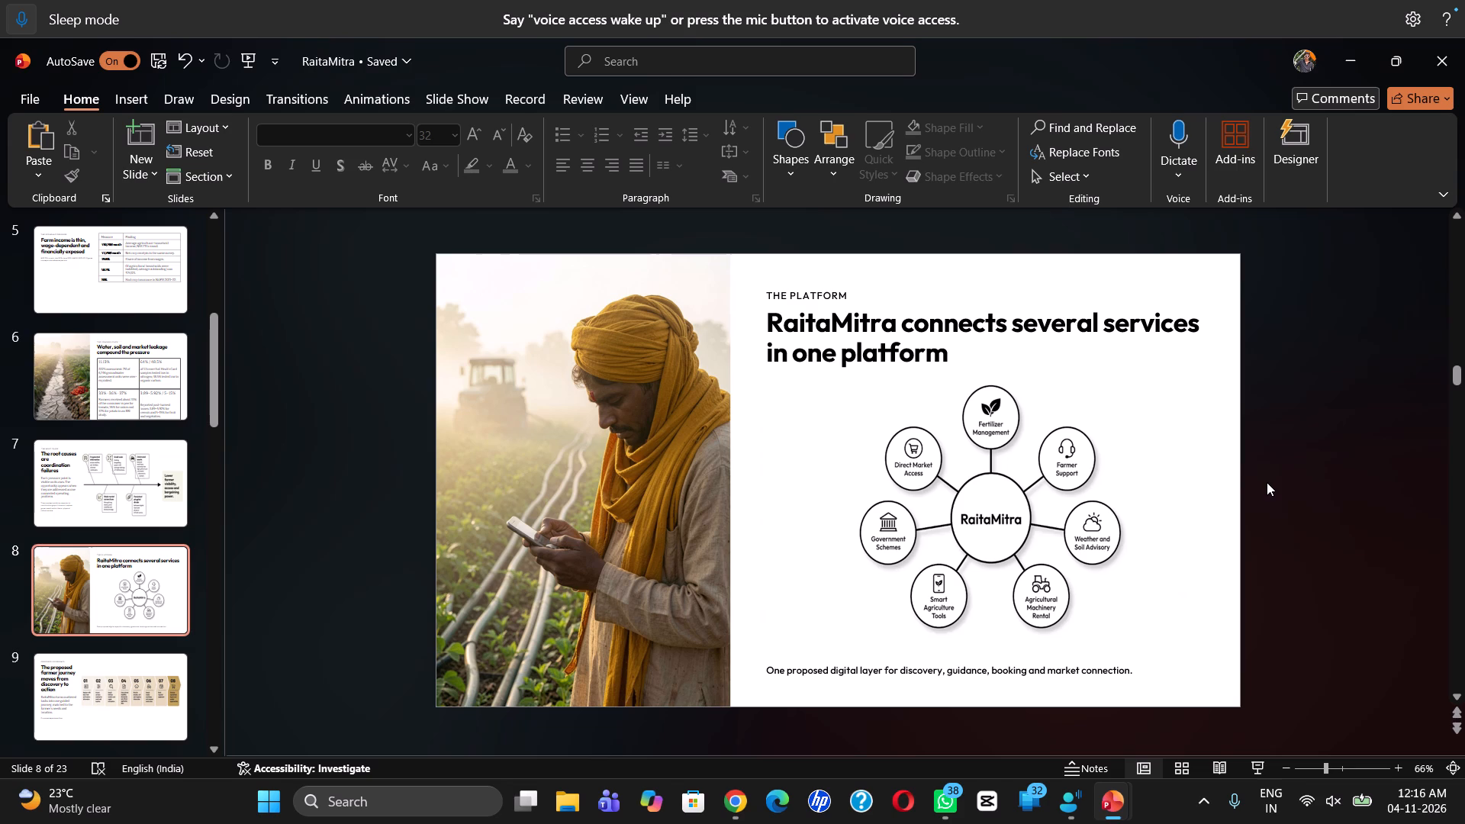
Go to slide 9 with the proposed farmer journey.
key("Right")
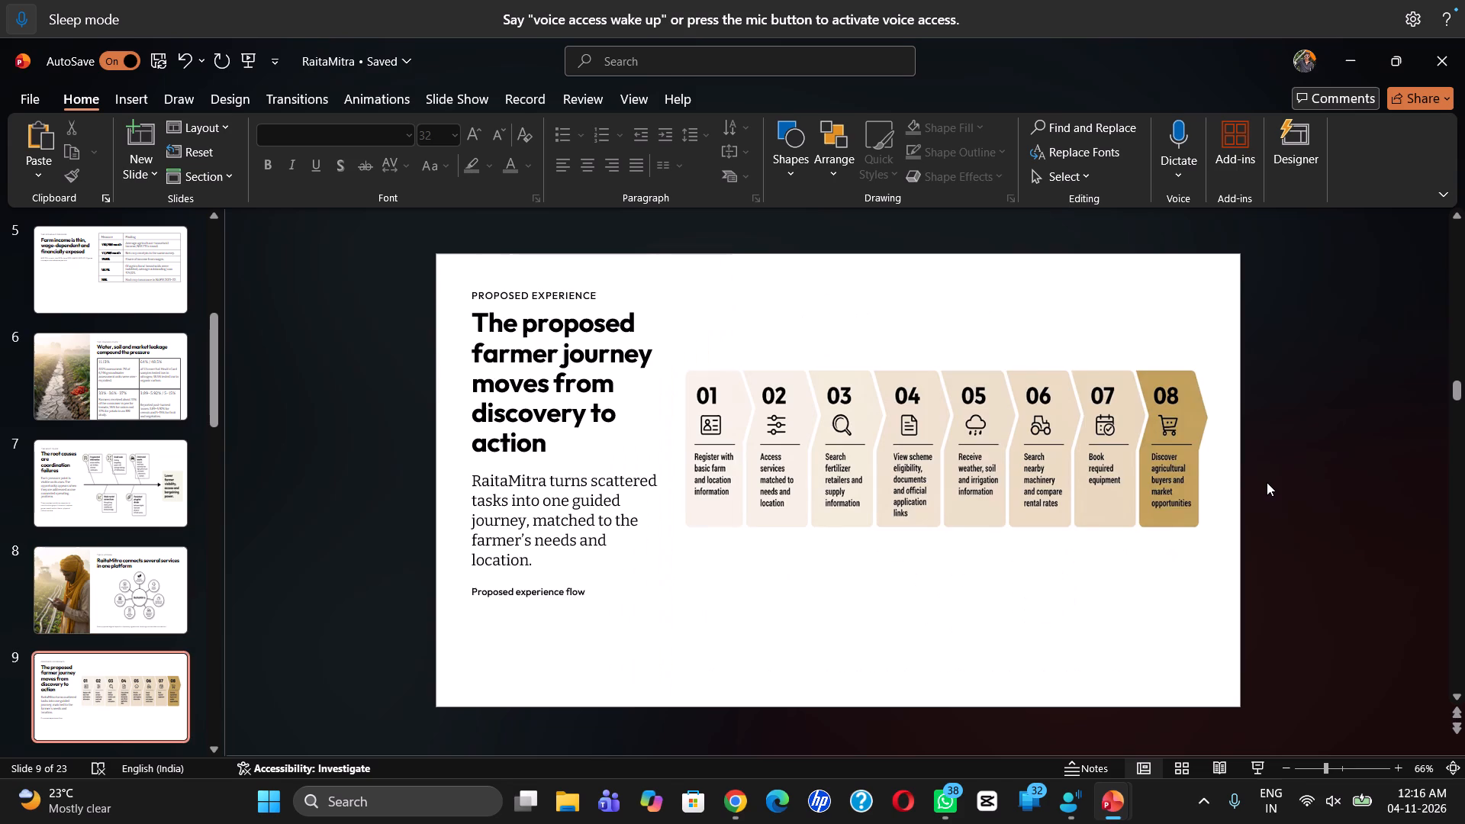
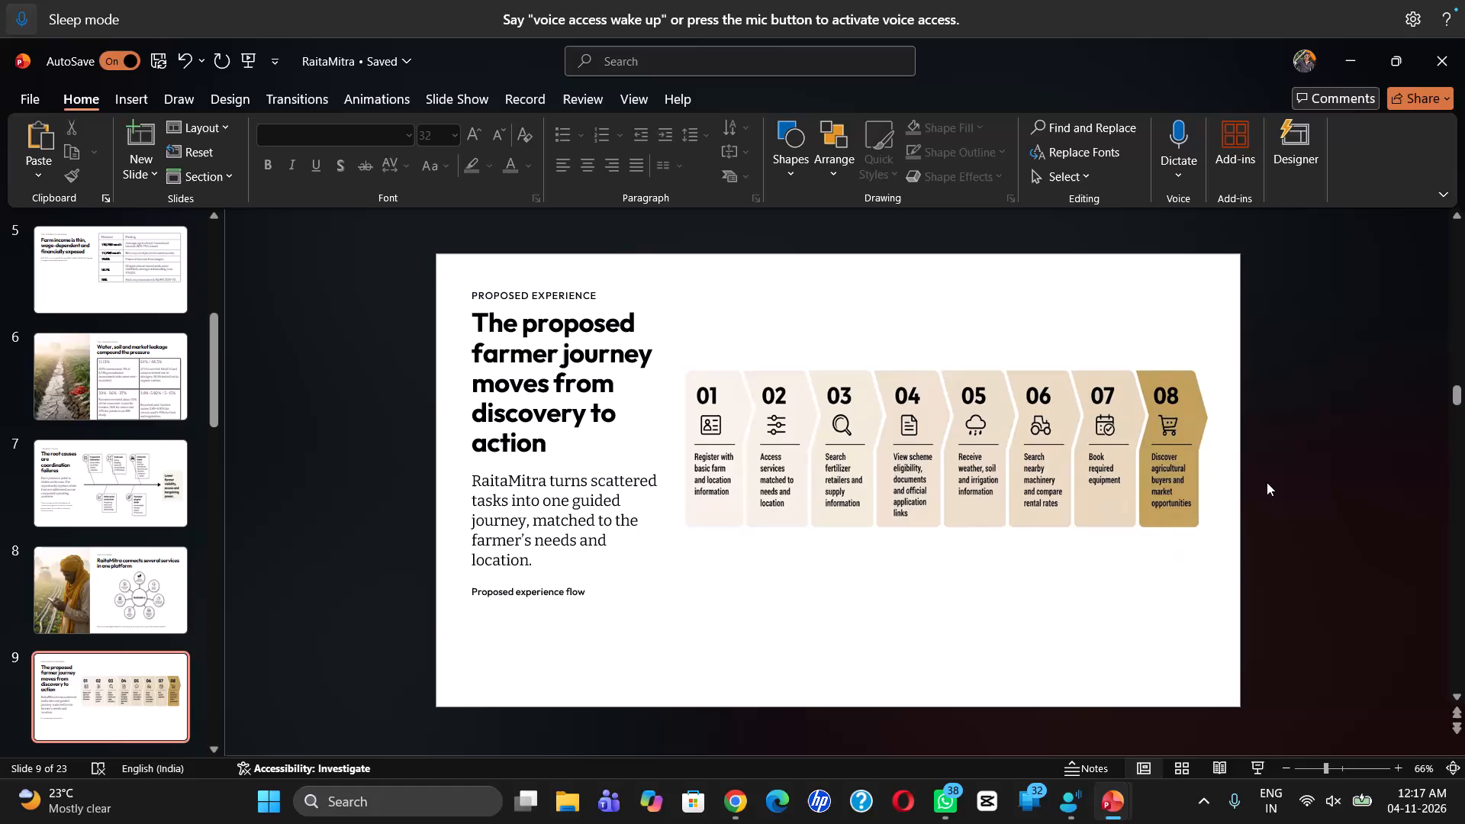
Go to slide 10 on fertilizer management.
key("Right")
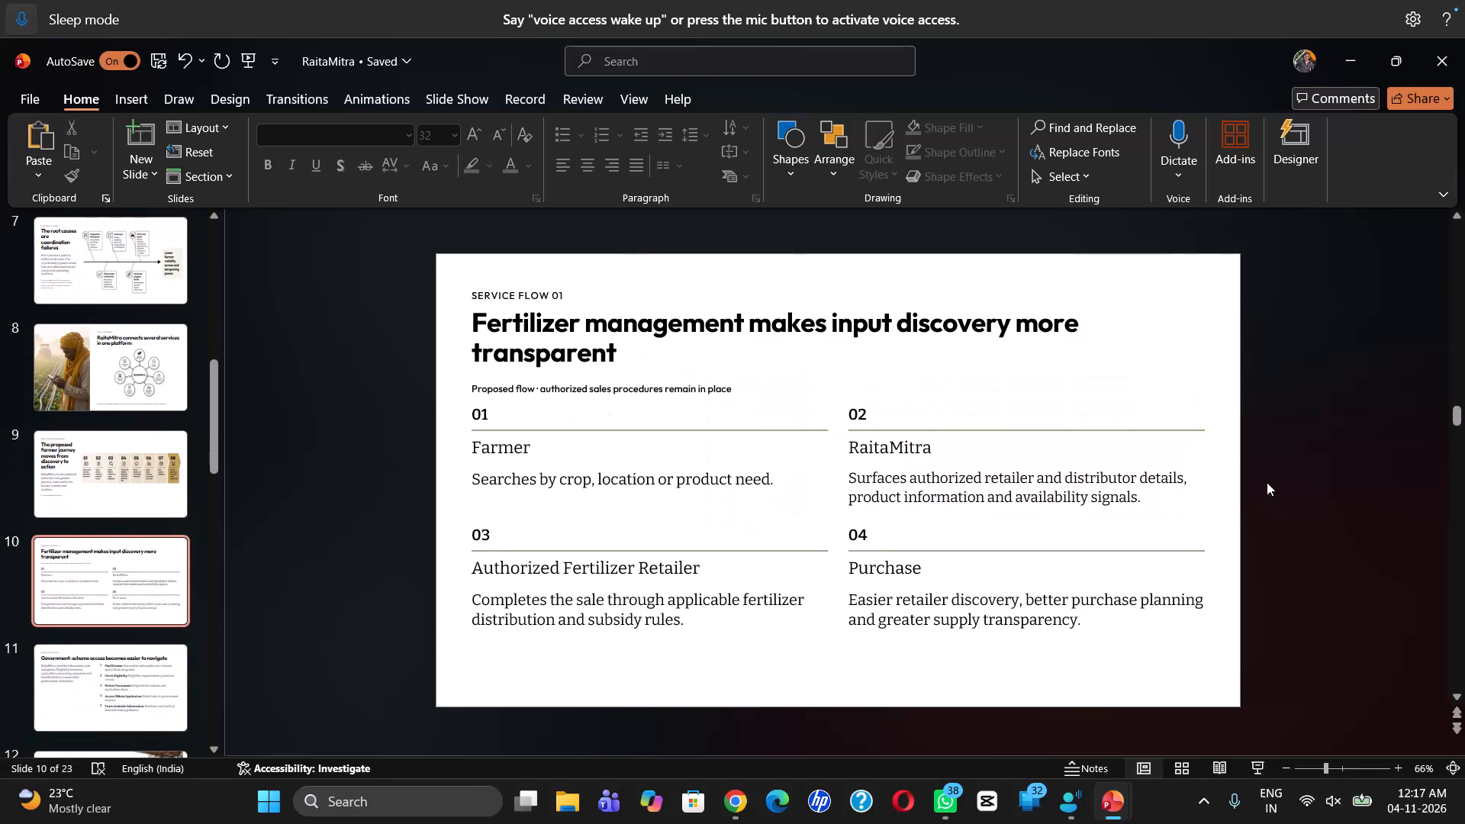
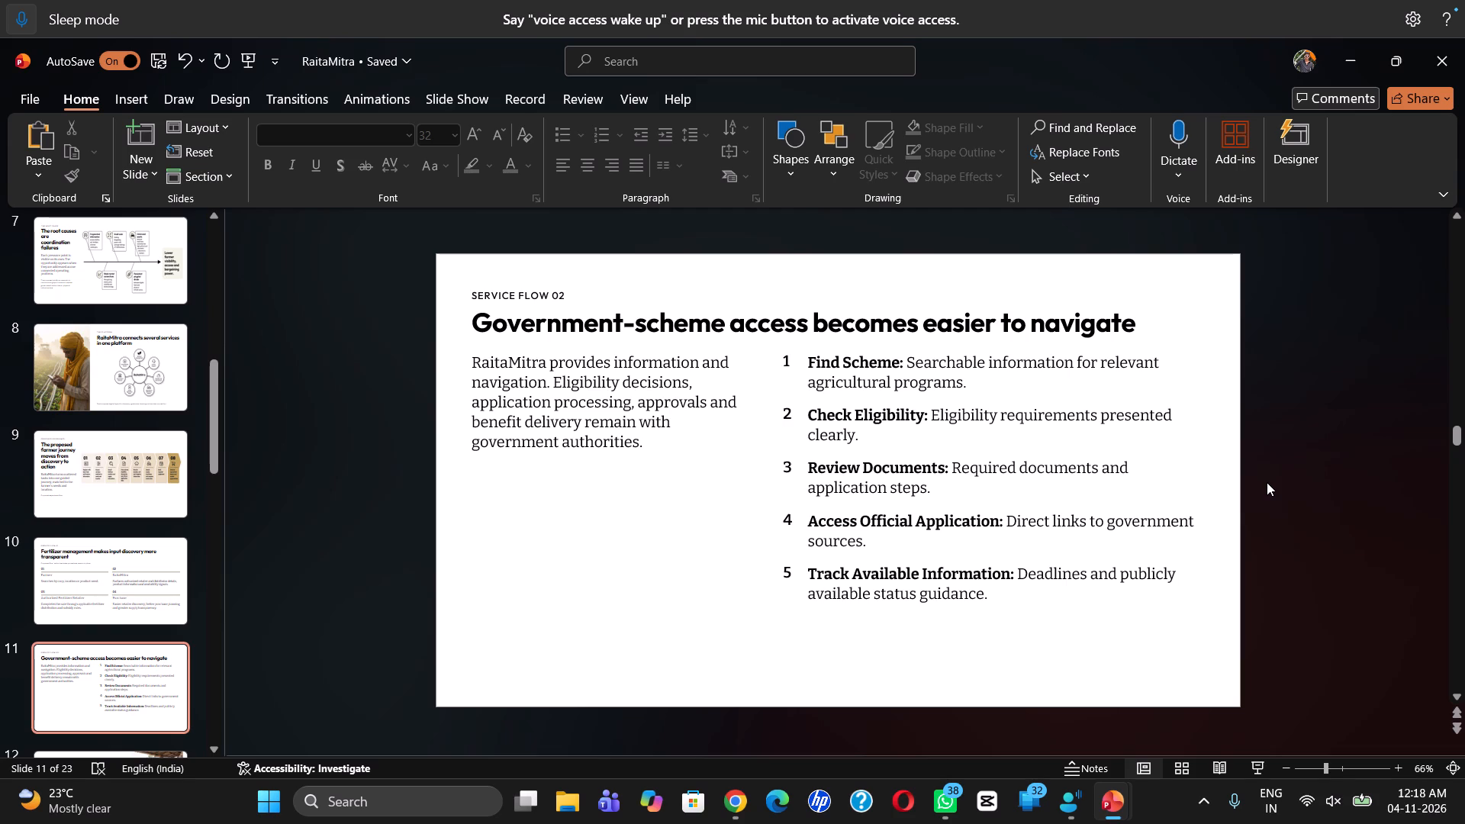
Review slides 12 to 15 in order, from the direct farmer-to-buyer connections slide to Farm Labour Availability & Hiring.
key("Right")
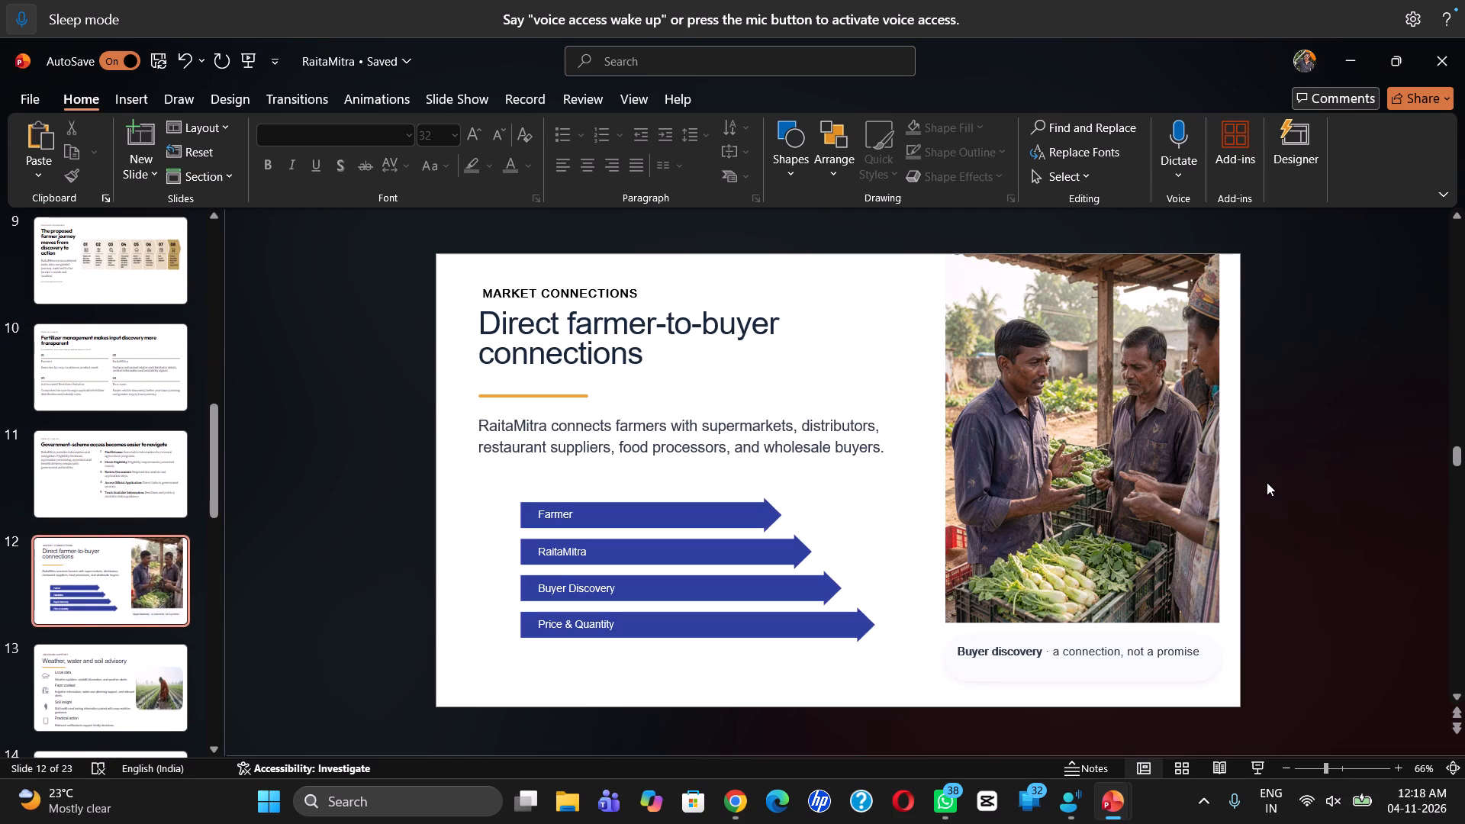
key("Right")
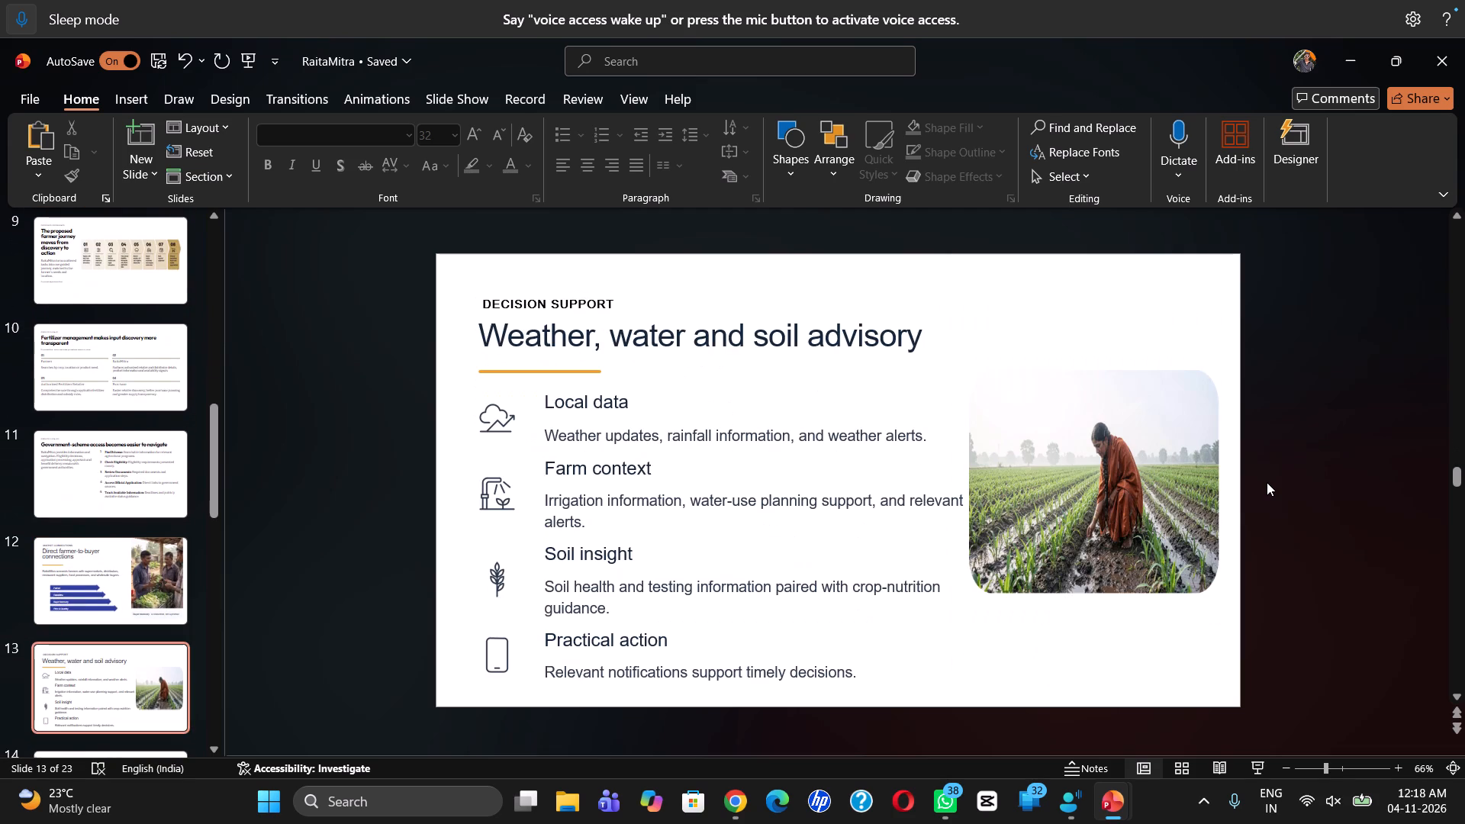
key("Right")
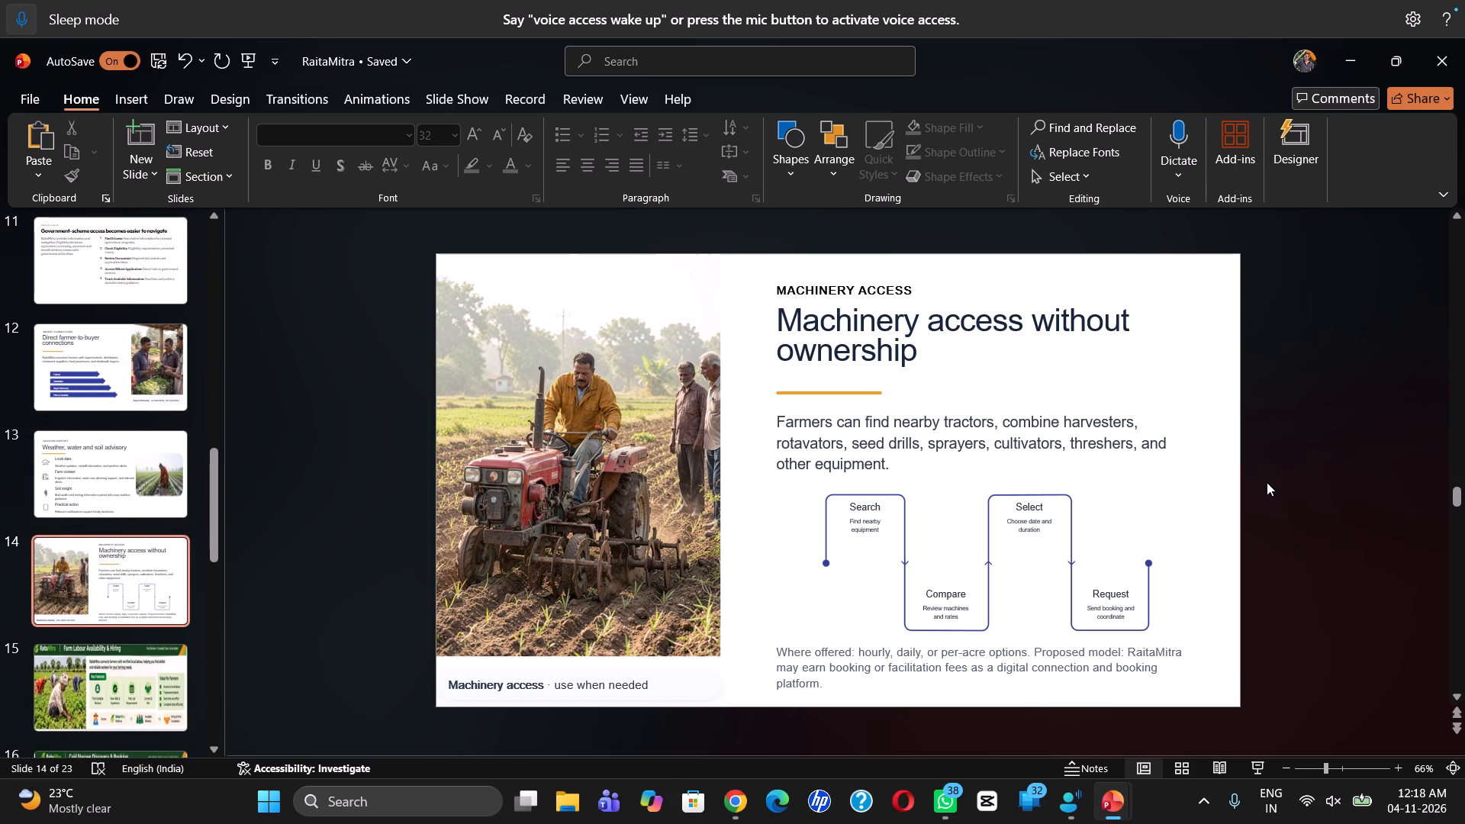
key("Right")
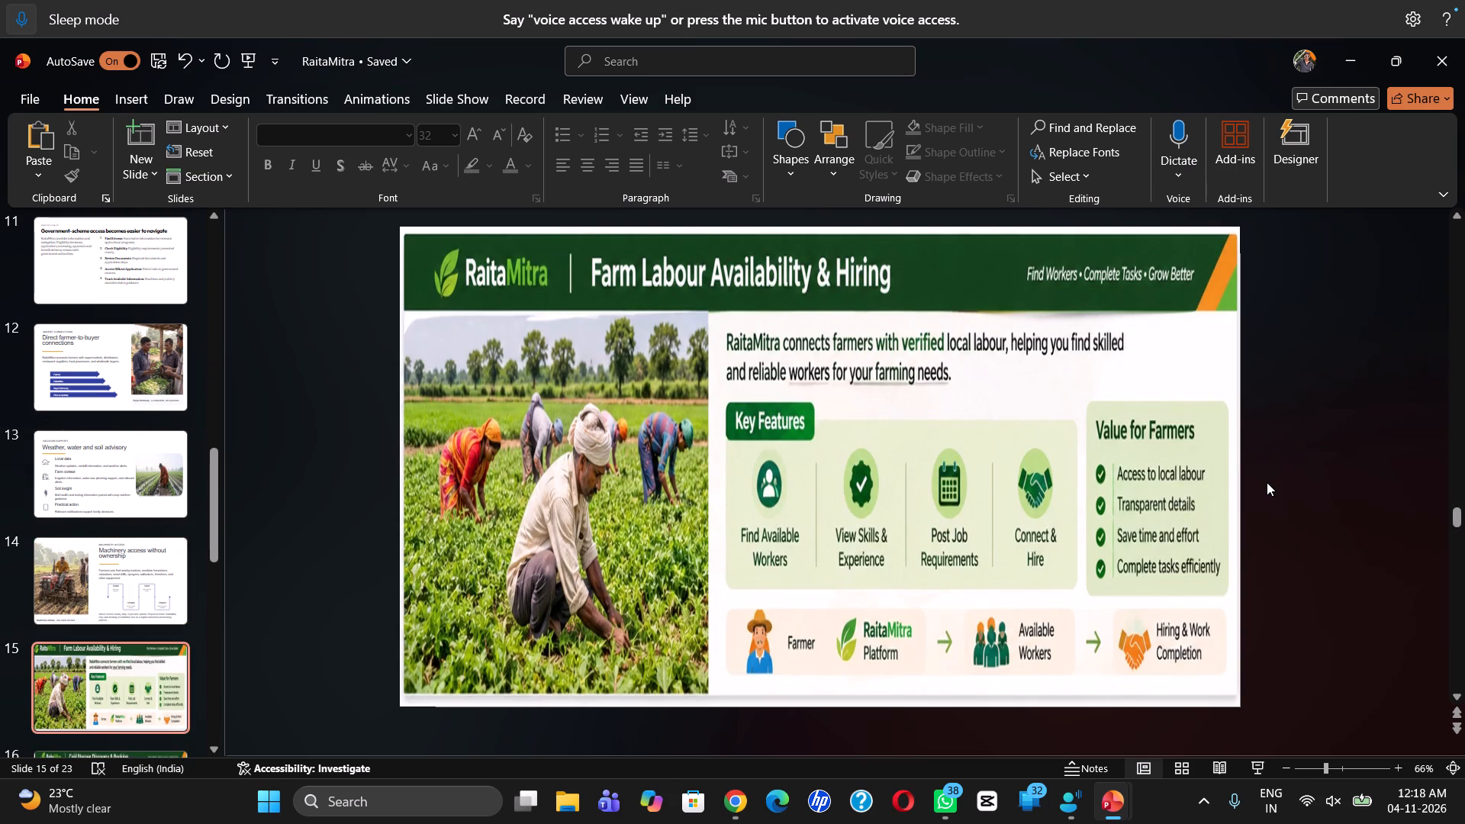
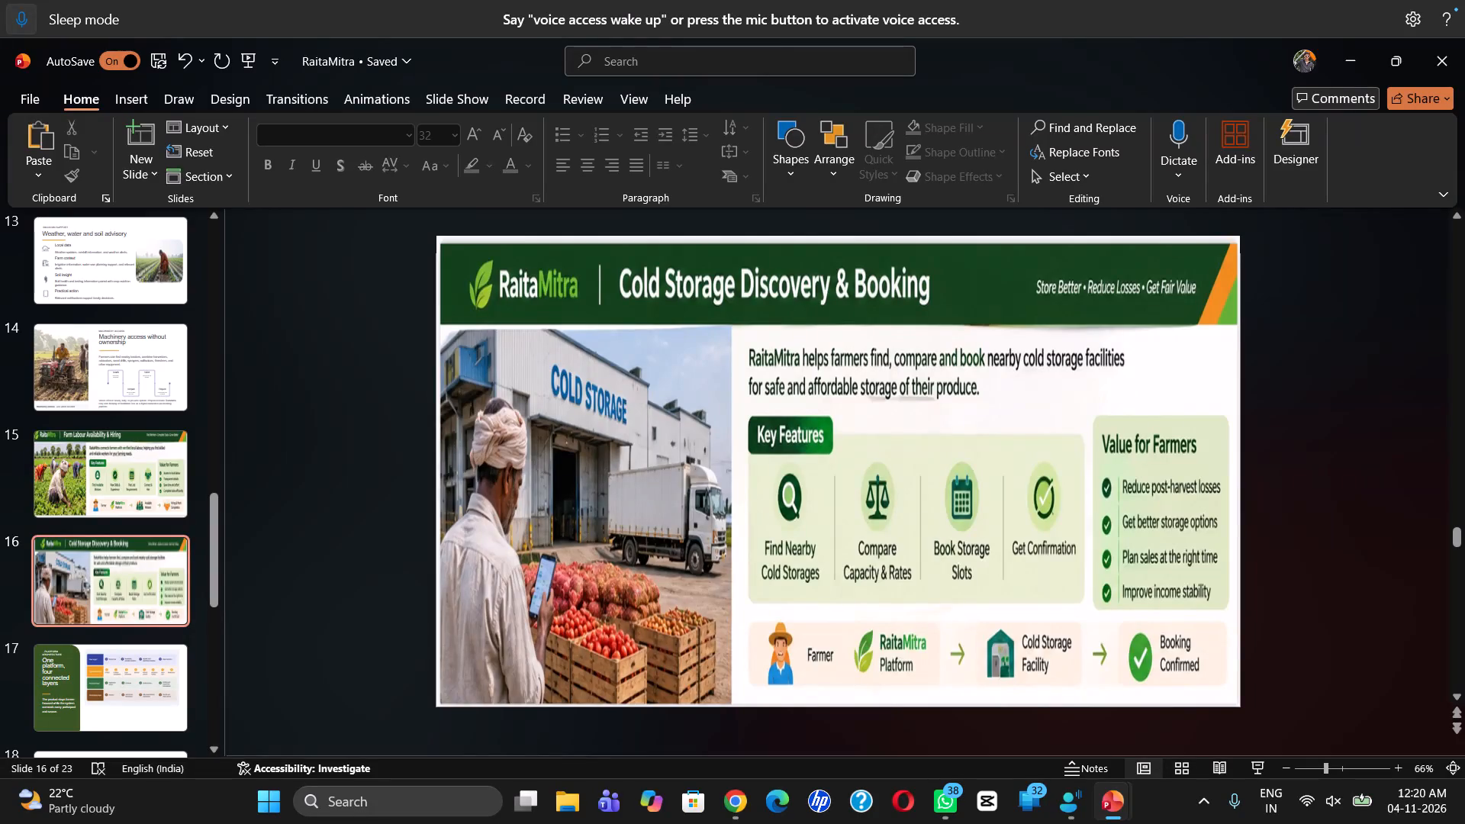
Review slide 16 on Cold Storage Discovery & Booking, and continue to the platform architecture slide 17.
left_click(1005, 293)
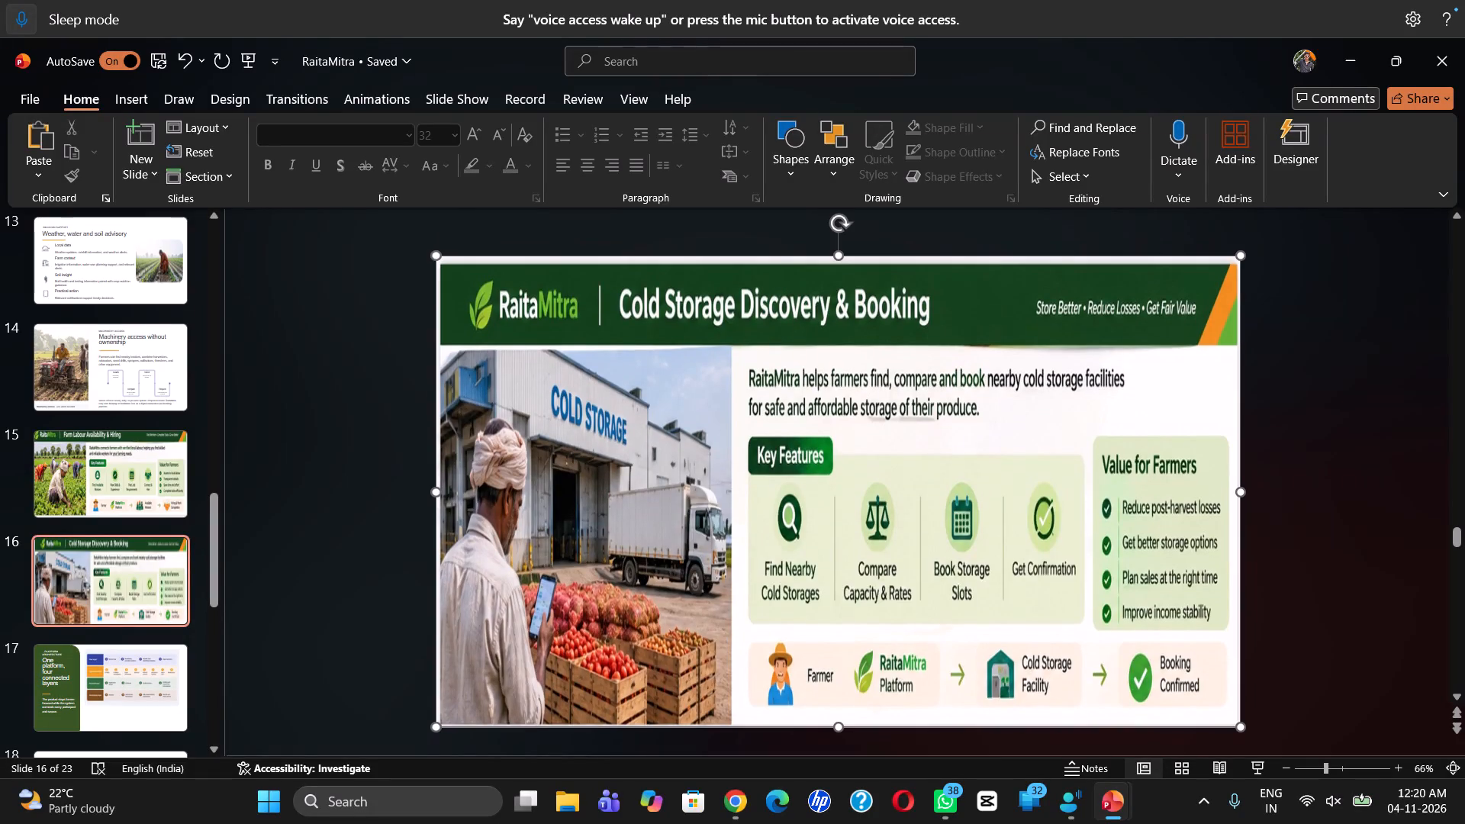
left_click(1005, 293)
left_click(1324, 464)
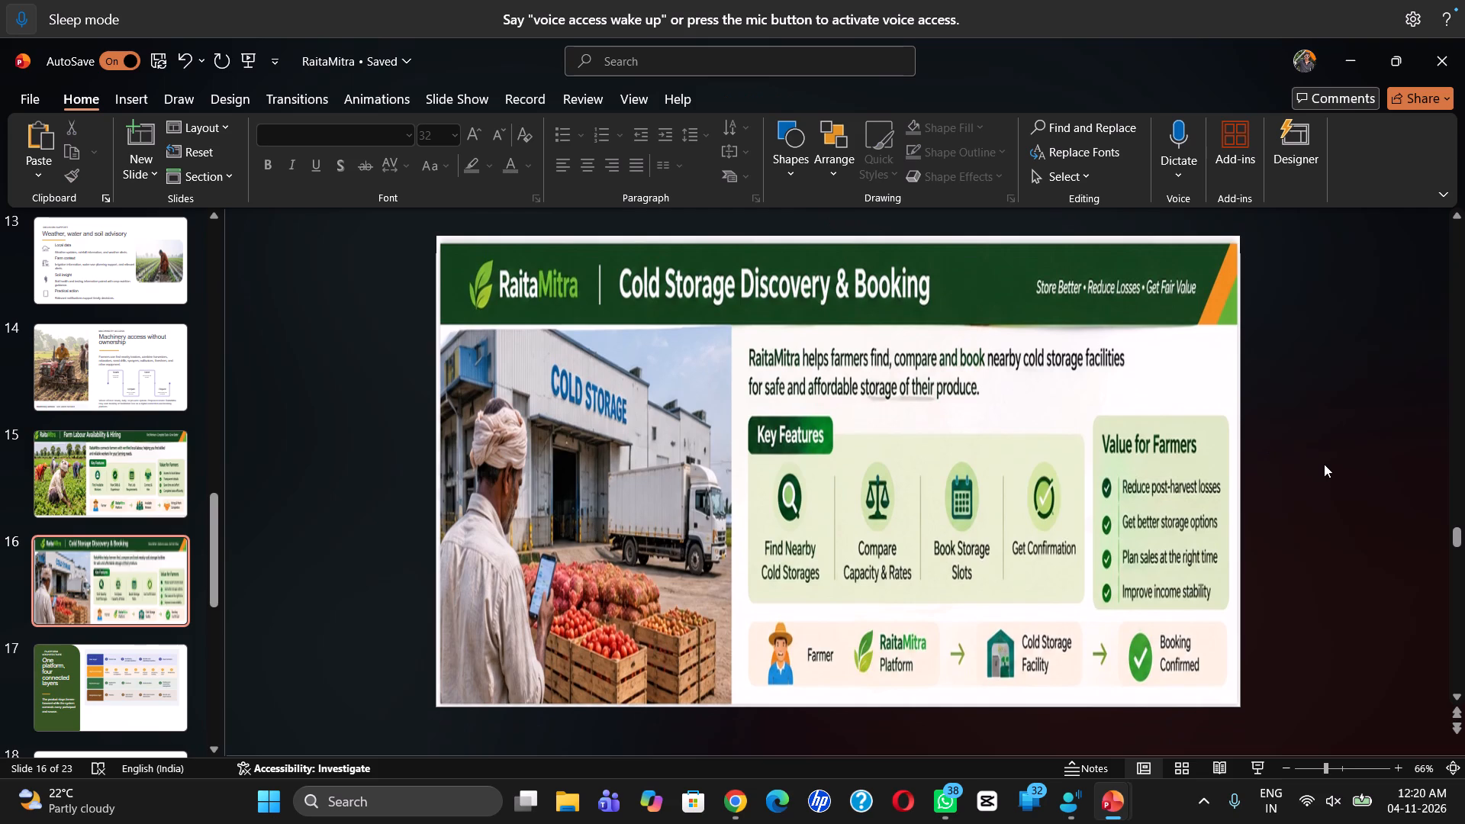
key("Right")
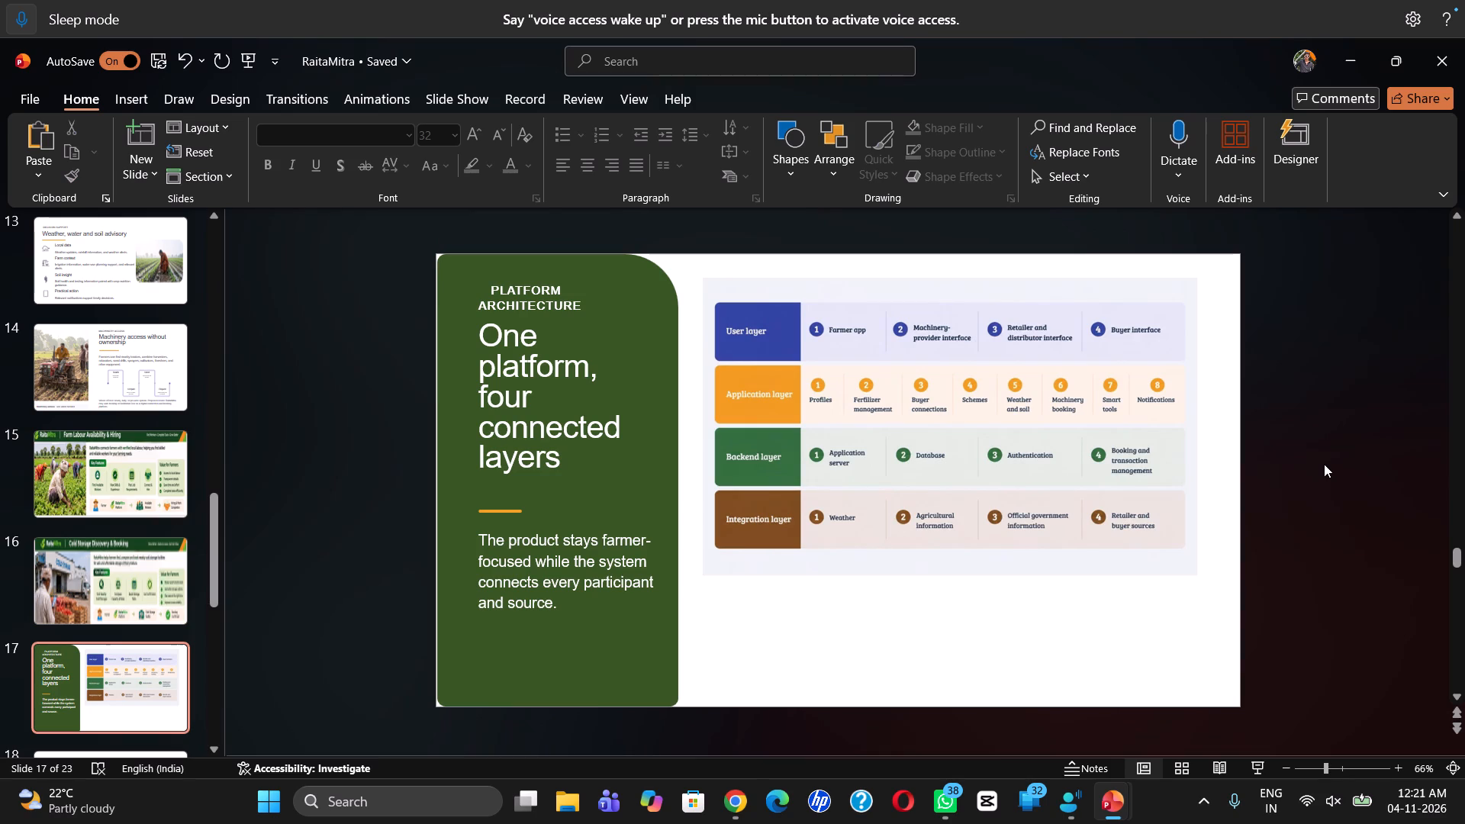
key("Right")
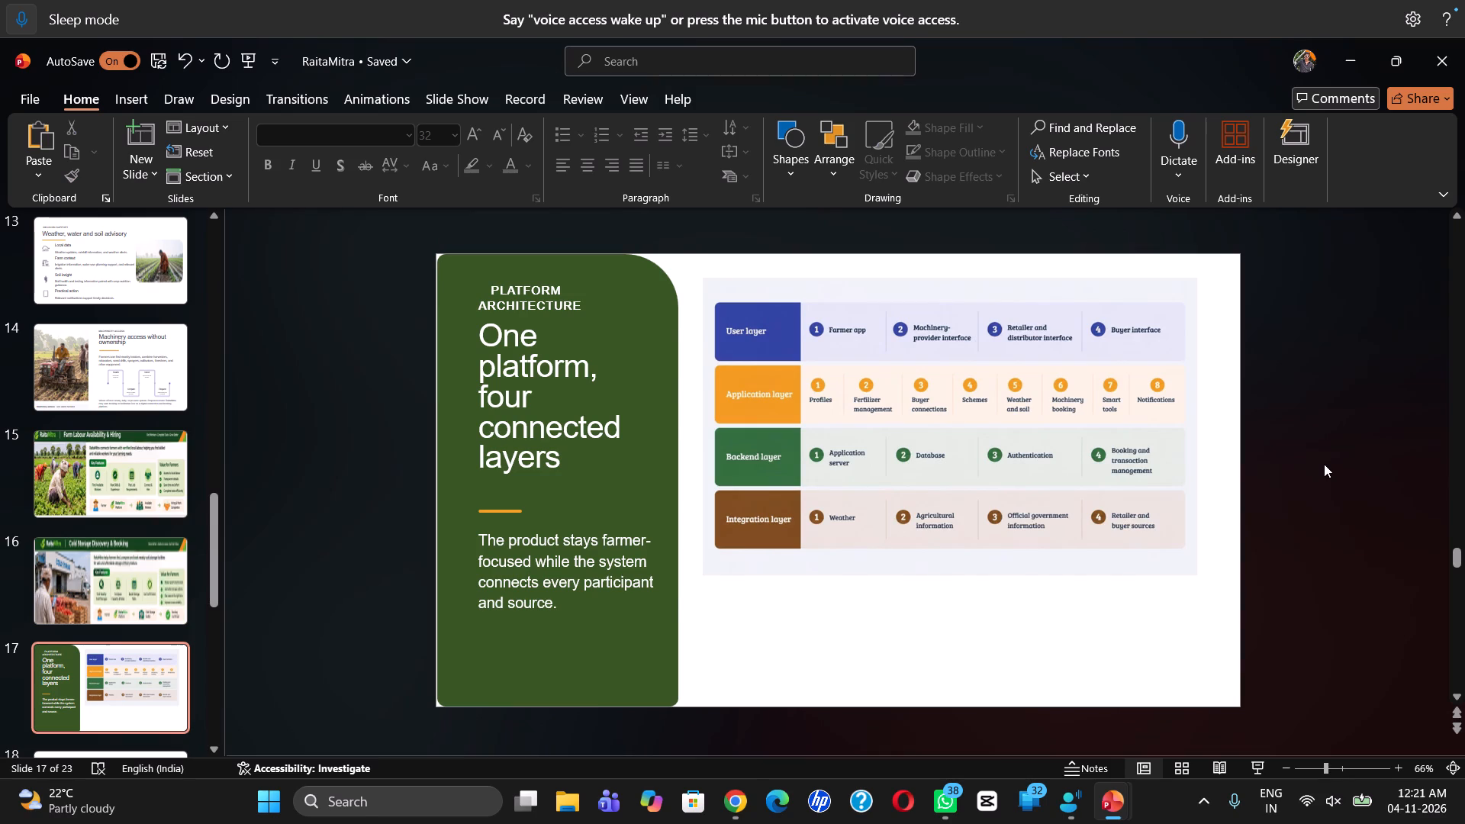
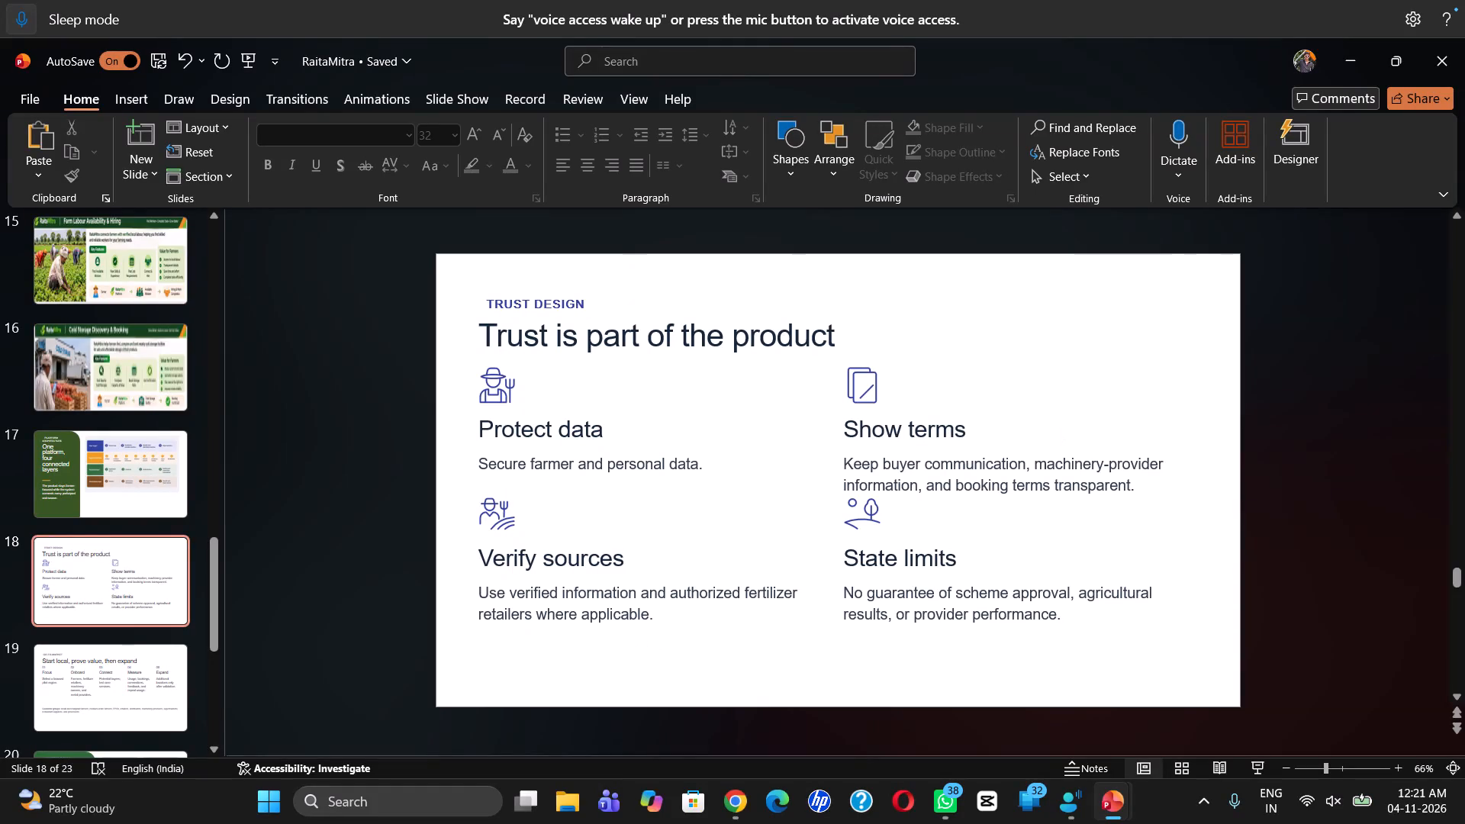
Reword the start of the description under Verify sources on slide 18 to read "It use verified information".
left_click(596, 604)
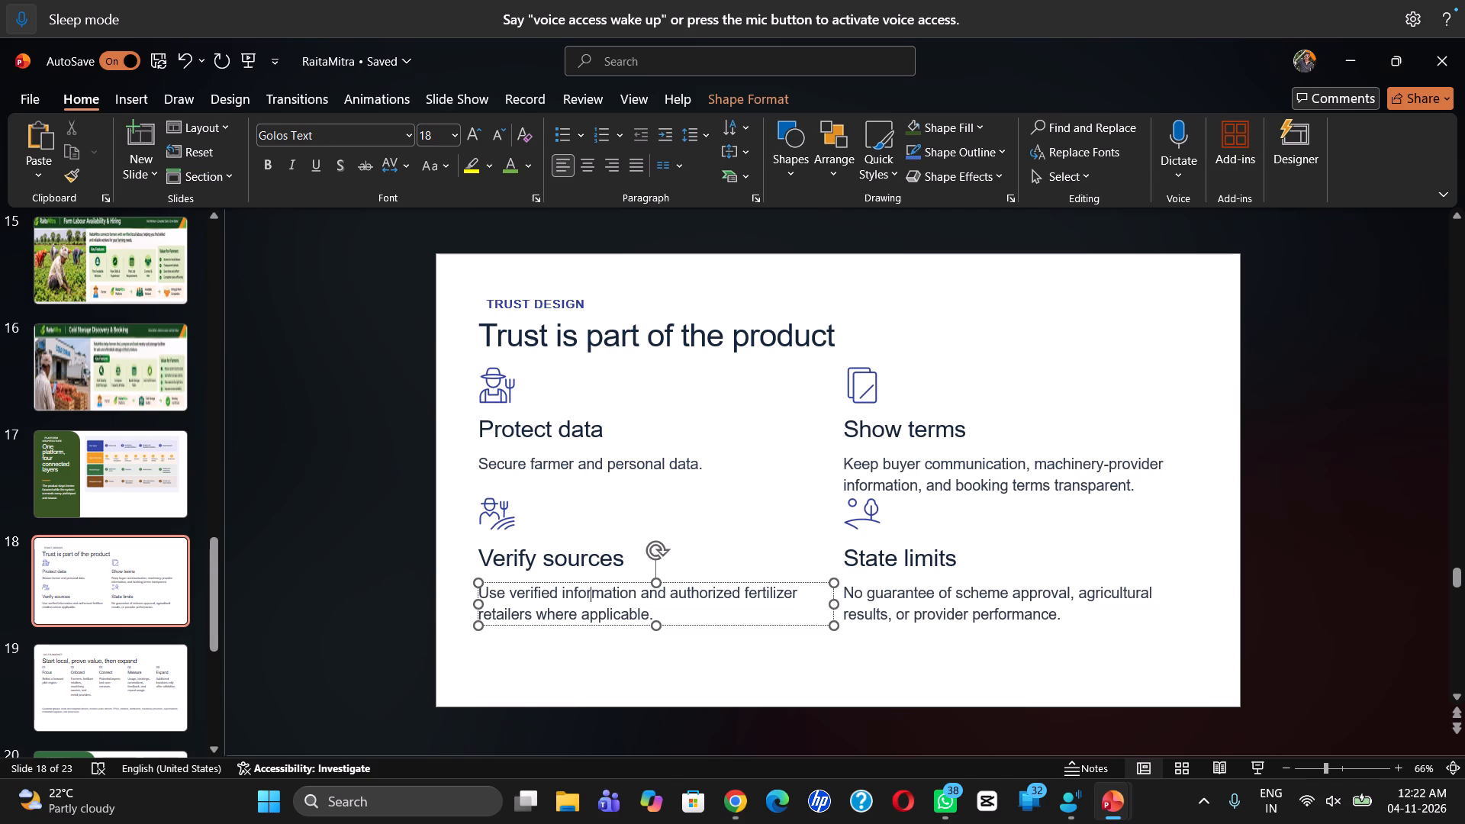
key("Left")
key("Left")
key("Left")
key("Left")
key("Left")
key("Left")
key("Left")
key("Left")
key("Left")
key("Left")
key("Left")
key("Left")
key("Left")
key("Left")
key("Left")
key("Left")
key("Left")
key("Left")
key("Left")
key("Right")
key("BackSpace")
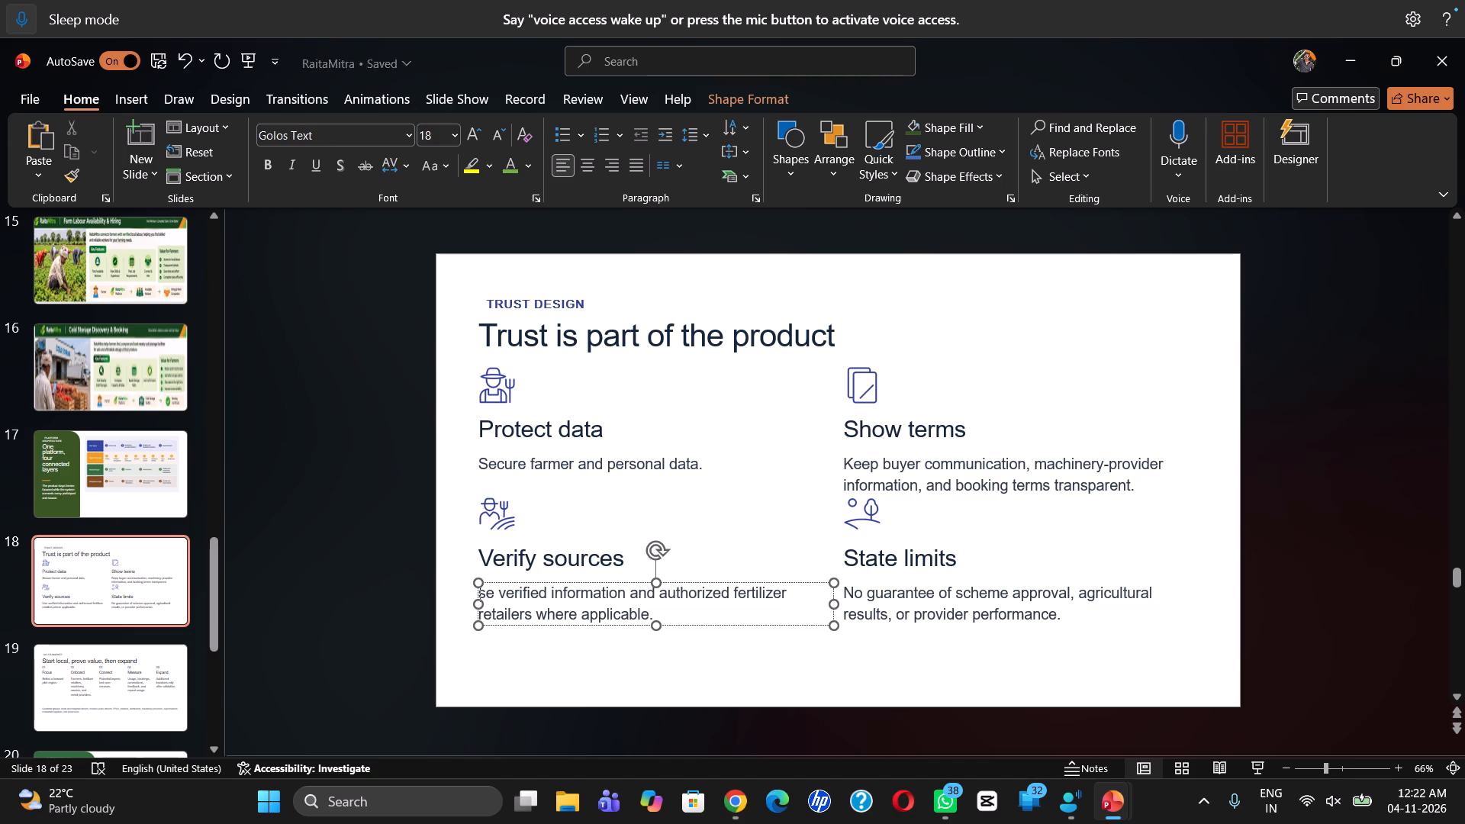
key("u")
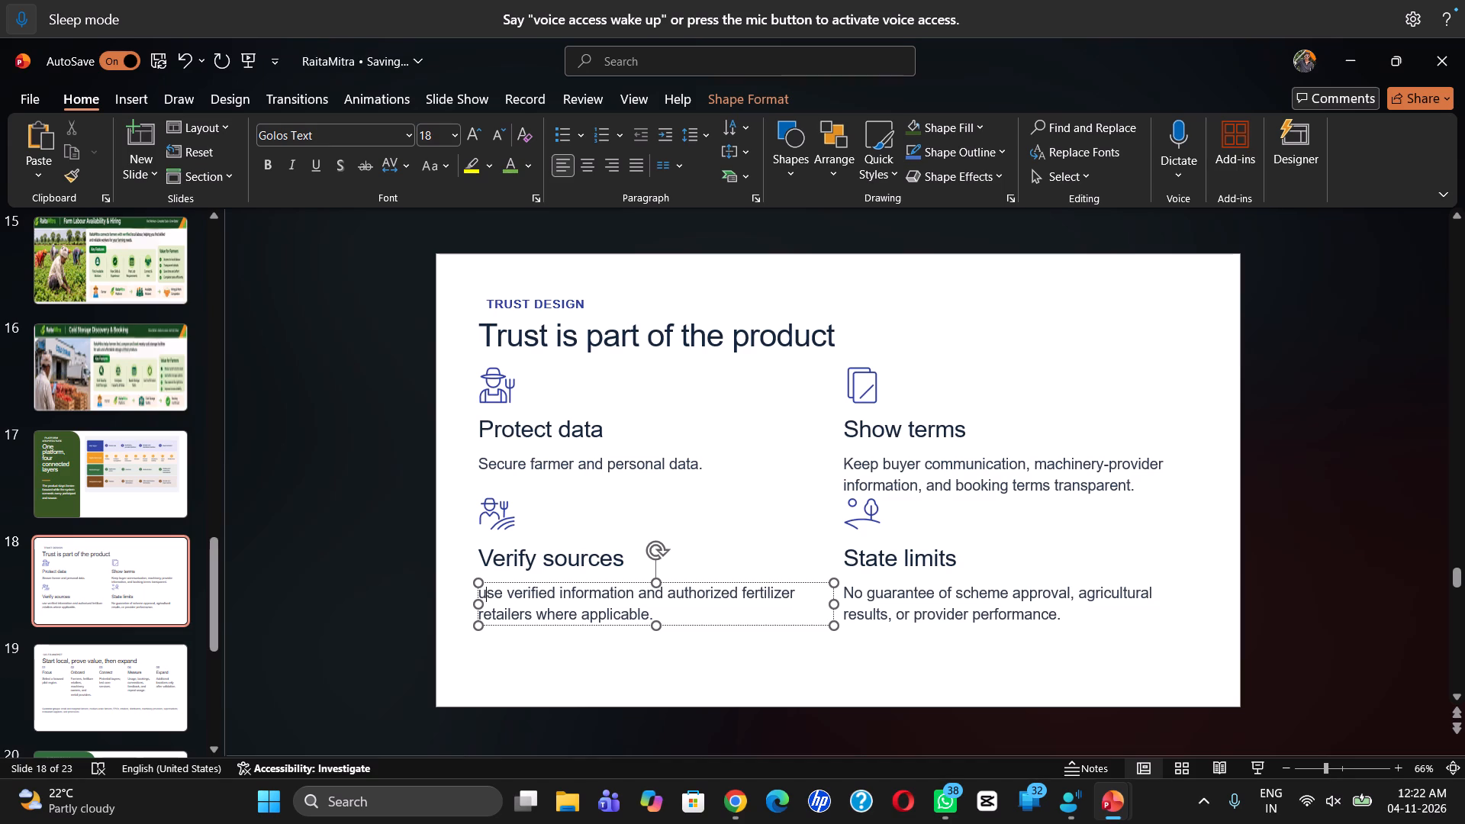
key("Left")
key("shift+i")
key("t")
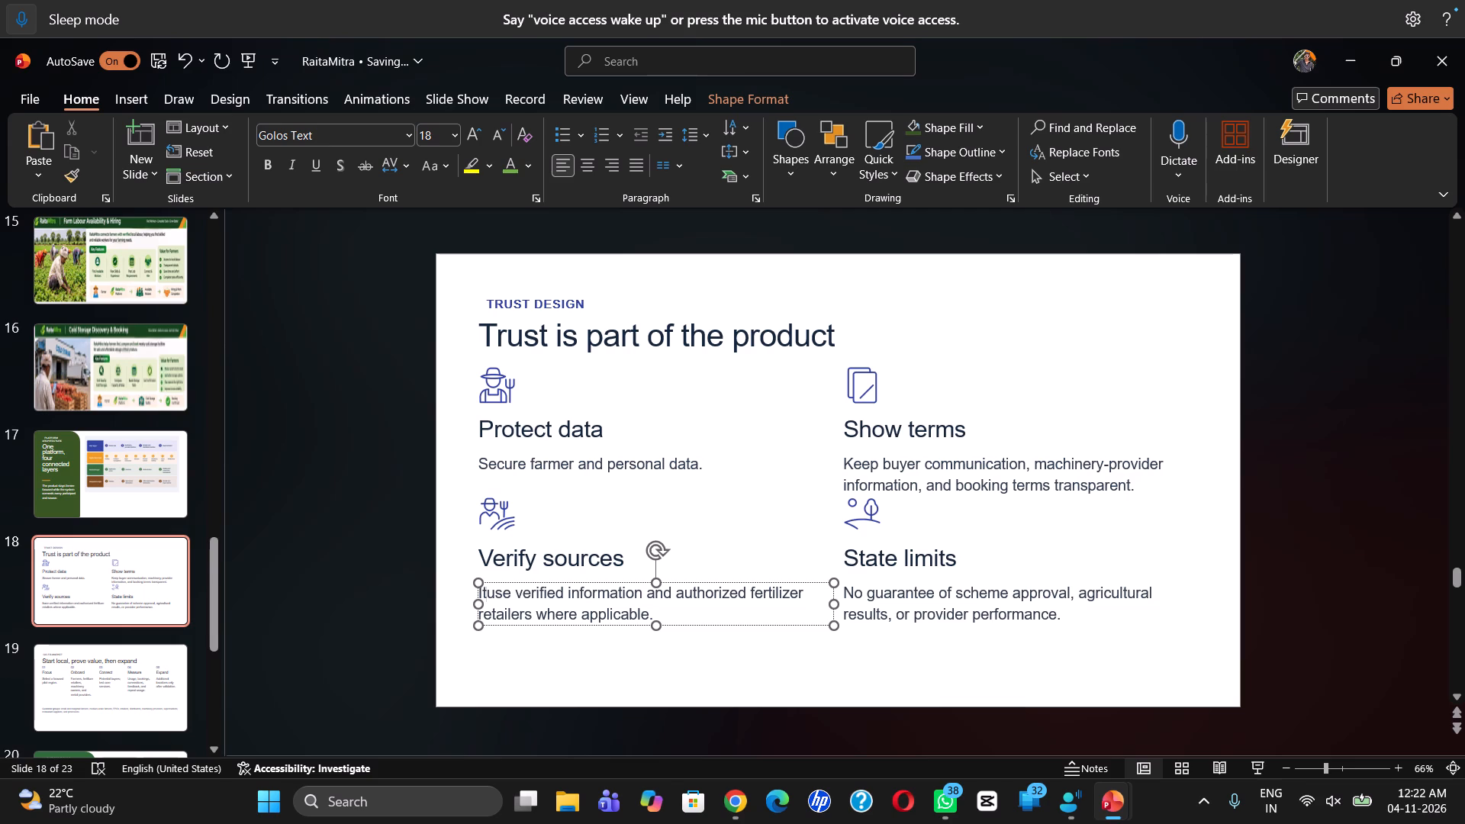
key("space")
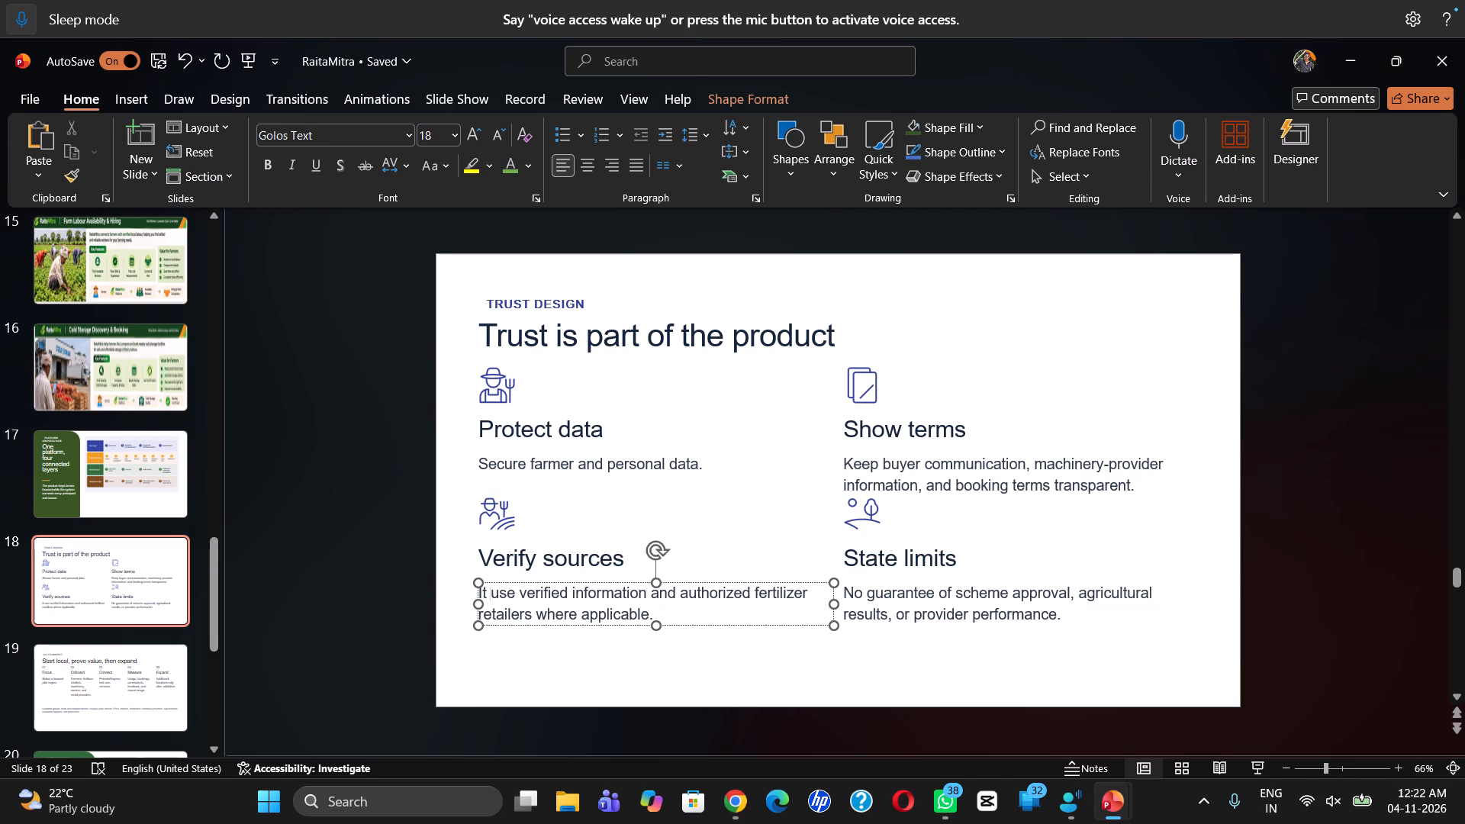
key("Right")
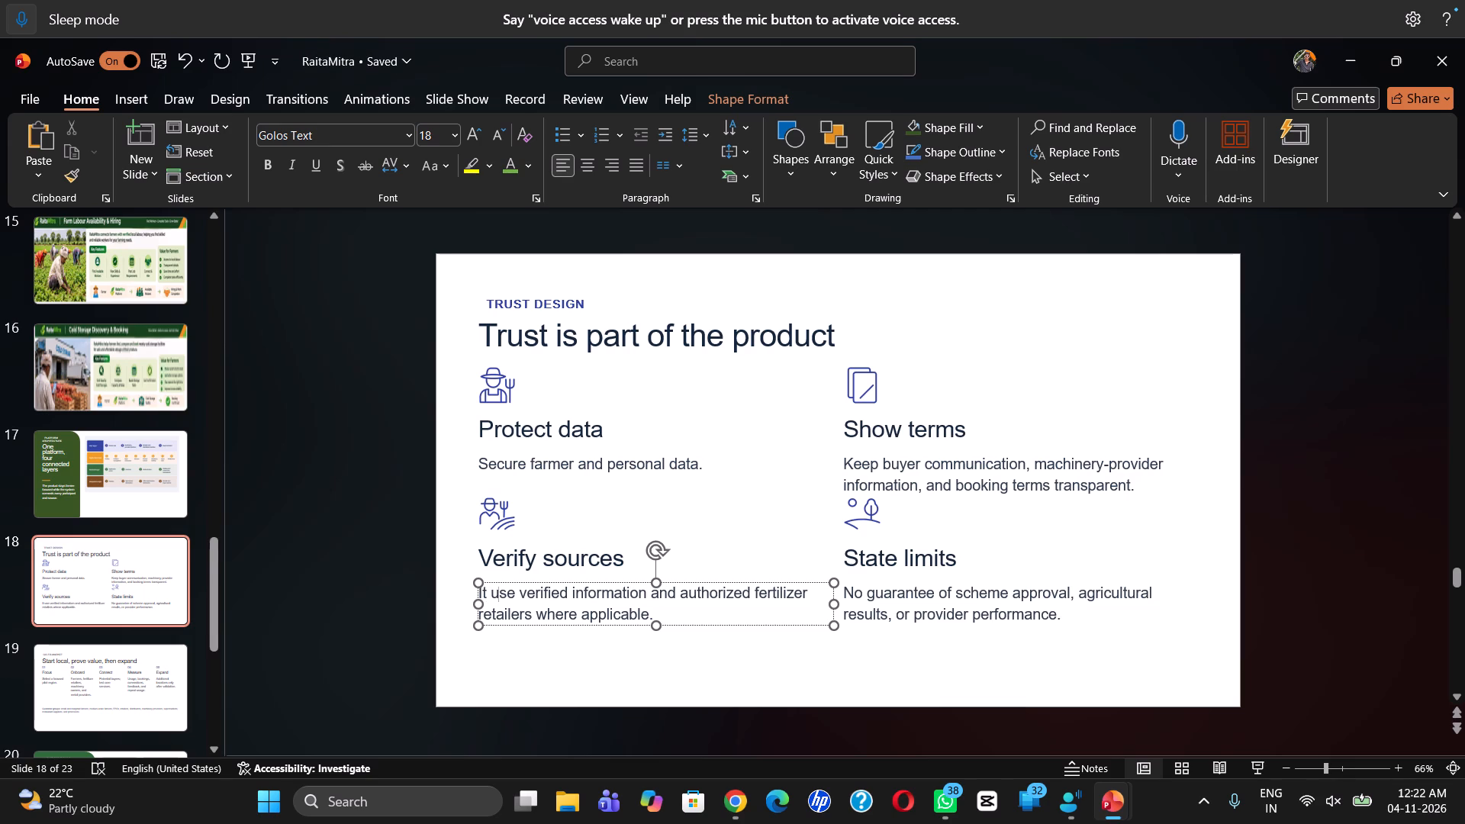
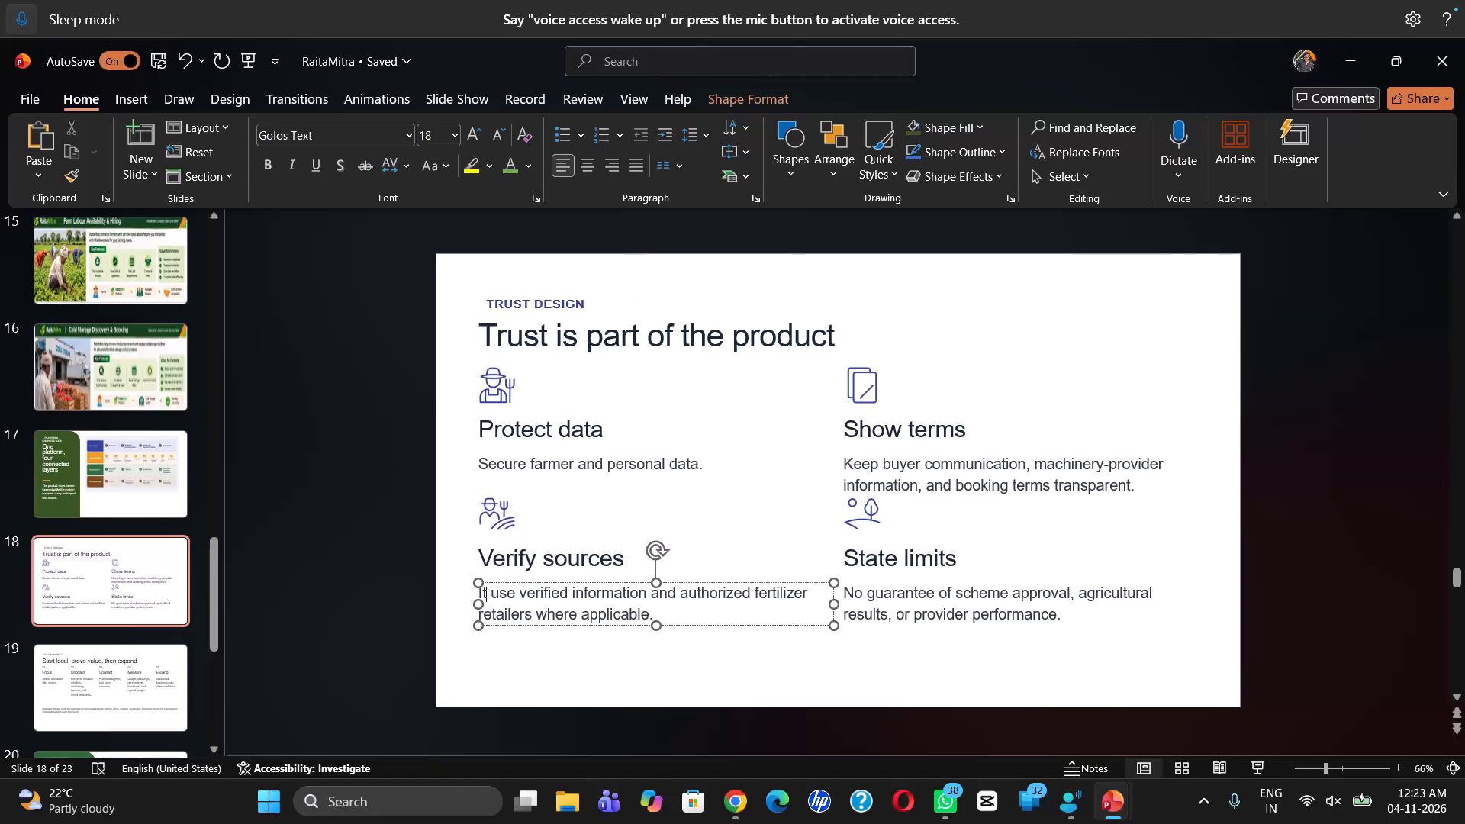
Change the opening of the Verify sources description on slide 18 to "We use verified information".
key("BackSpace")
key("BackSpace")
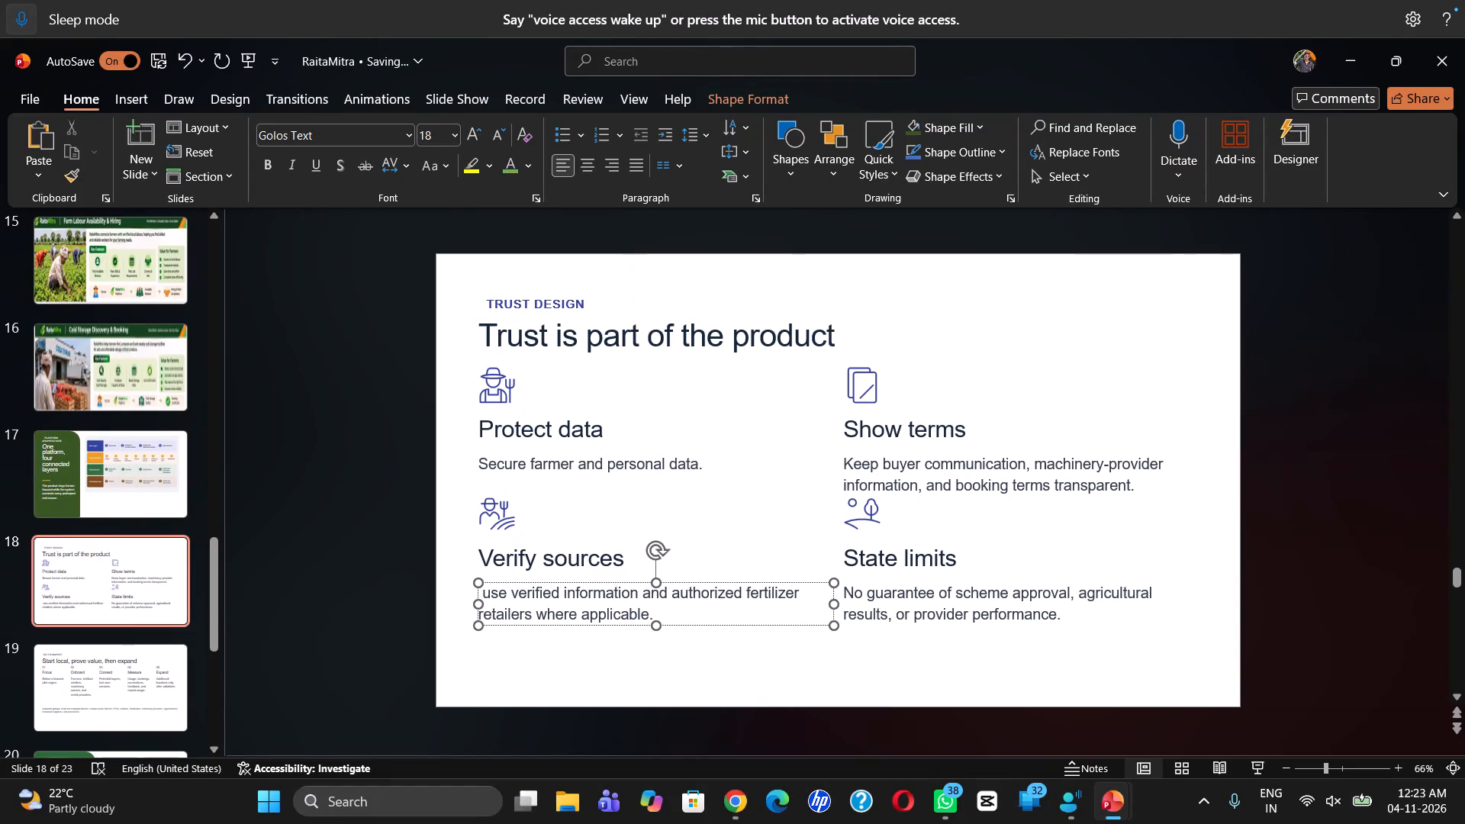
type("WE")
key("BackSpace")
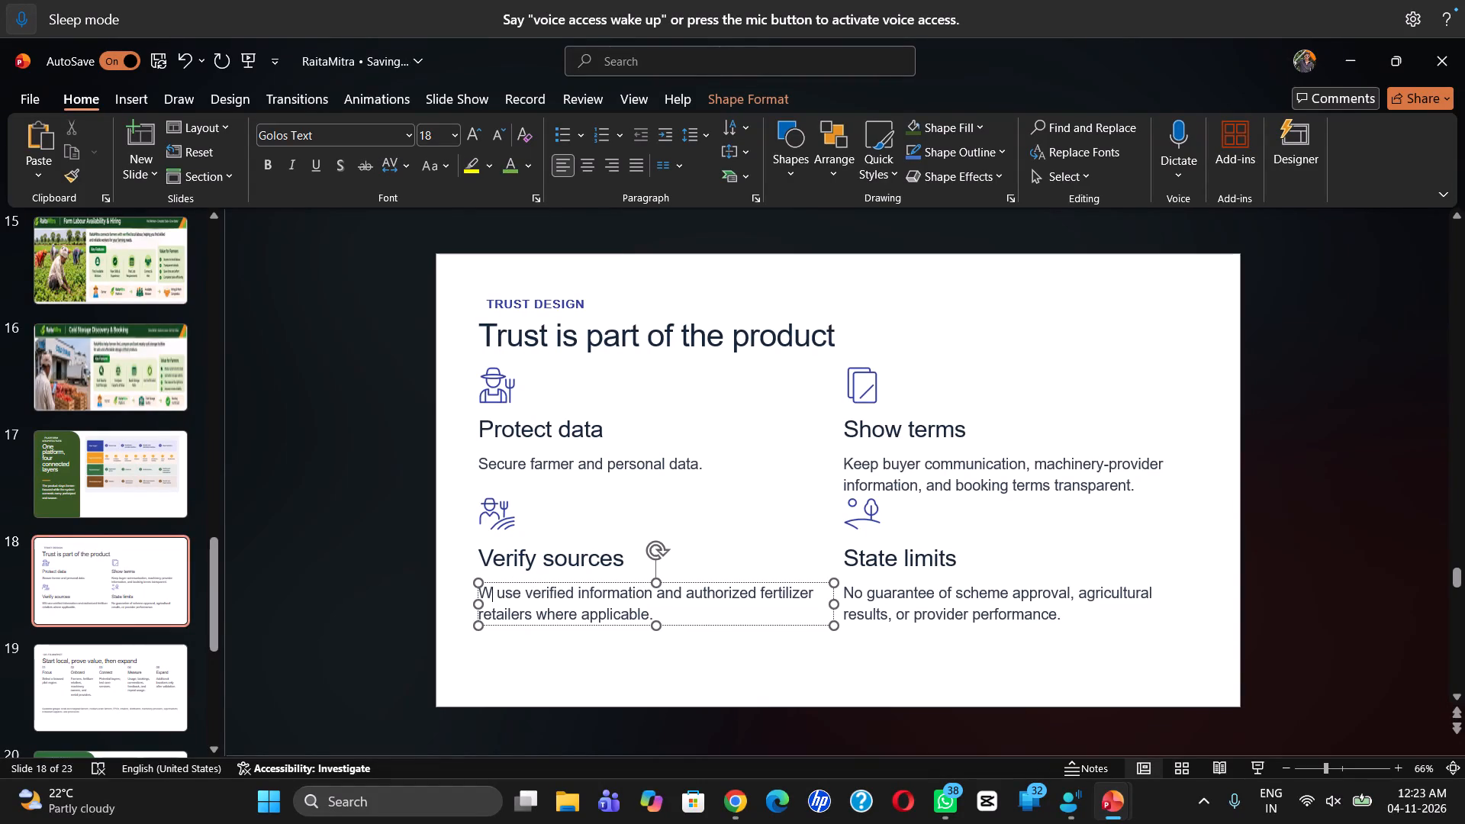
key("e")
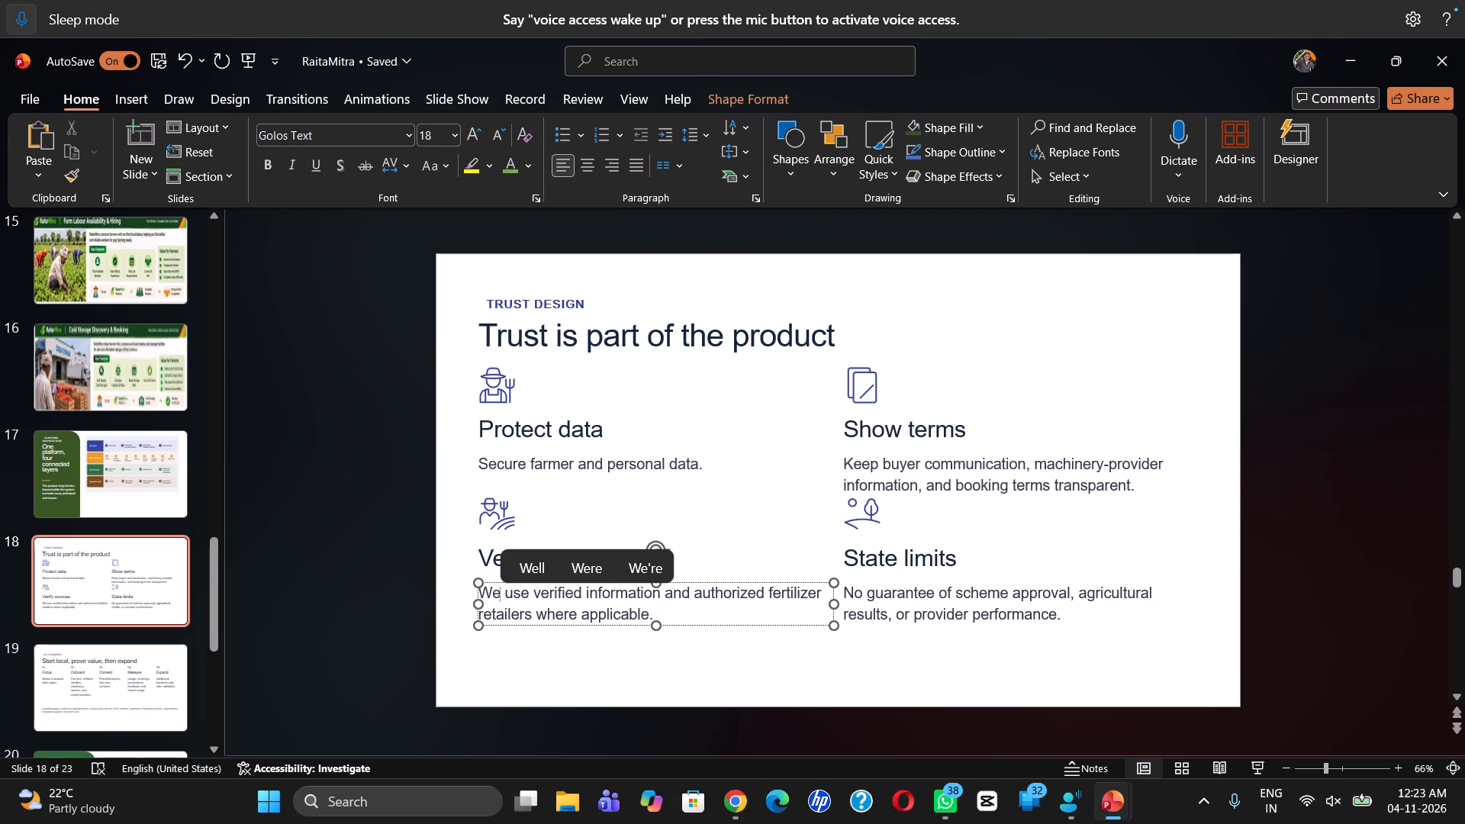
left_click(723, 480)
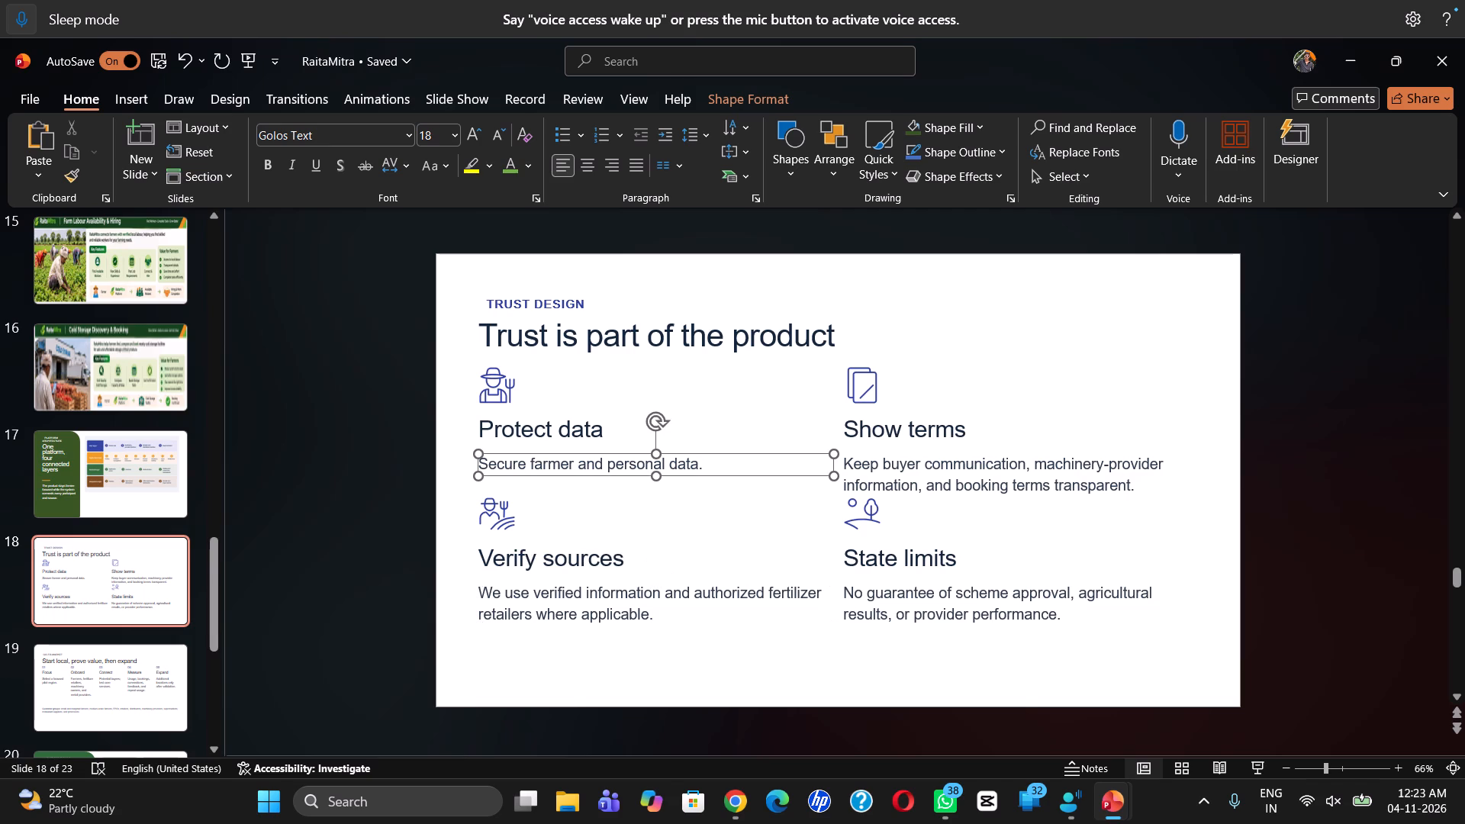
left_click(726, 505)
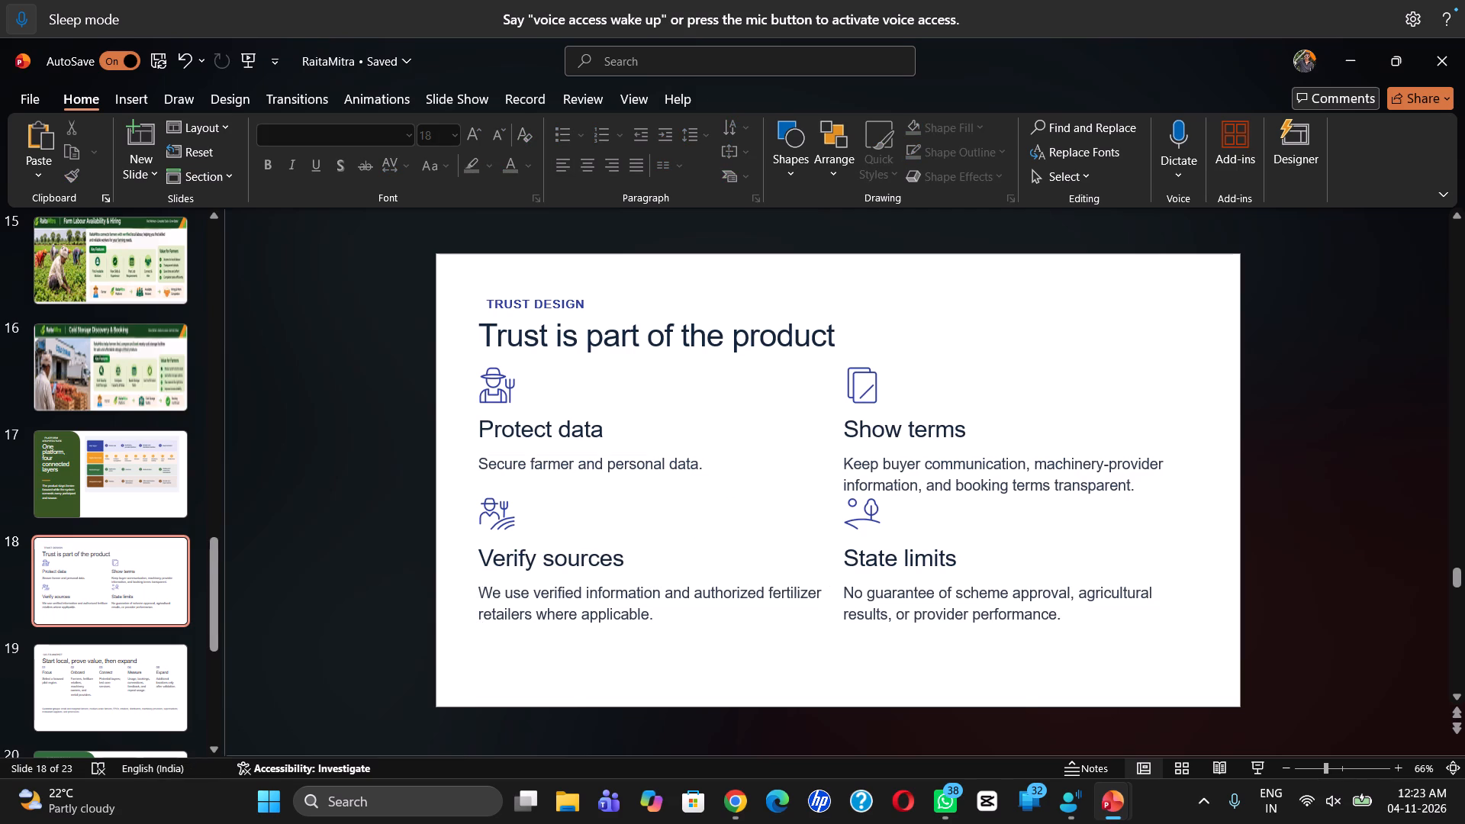
Shorten the opening of the Verify sources description to "Use verified information", with a capital U.
left_click(502, 594)
key("Right")
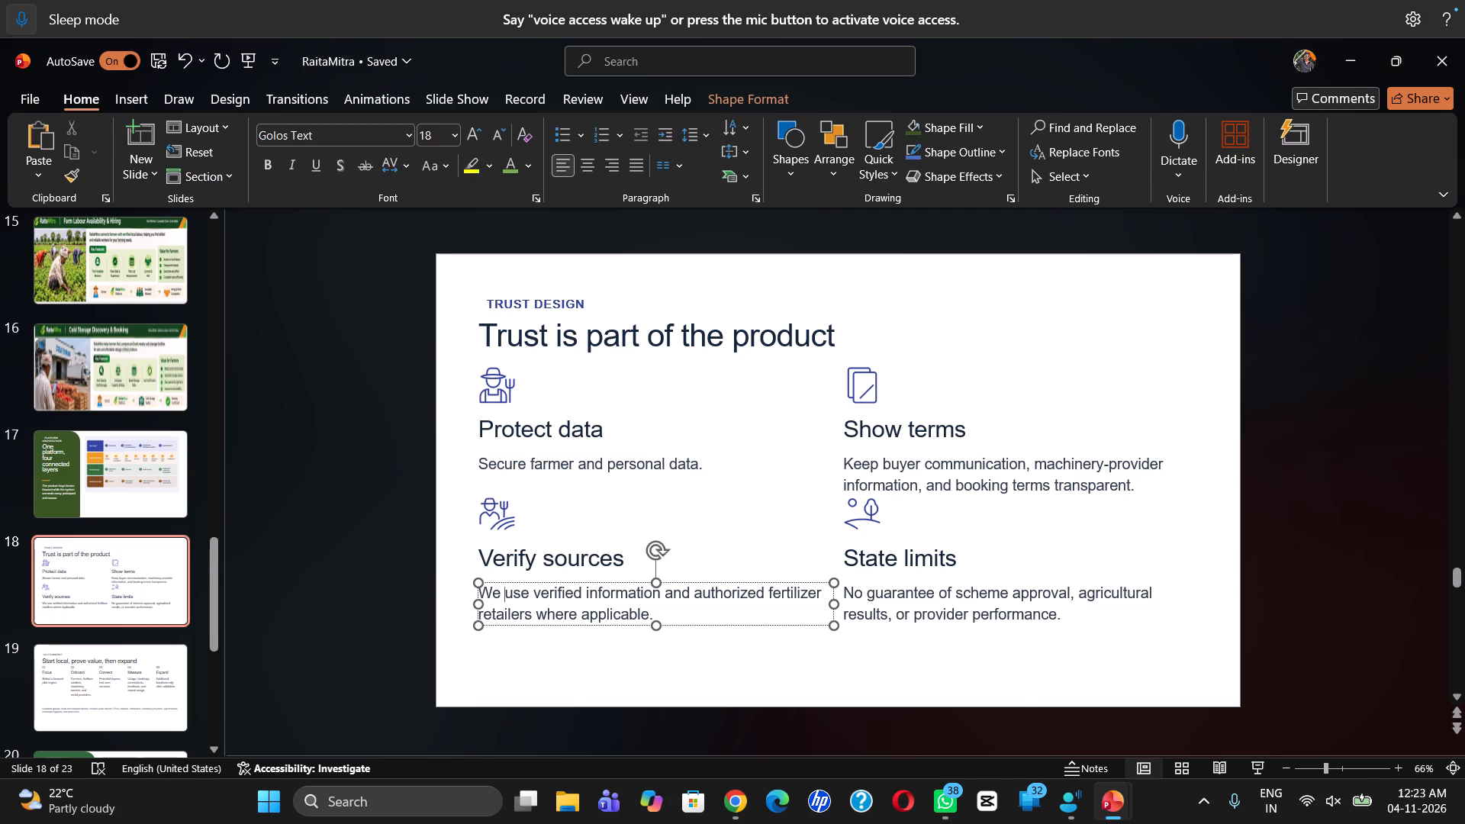
key("Right")
key("BackSpace")
key("BackSpace")
key("BackSpace")
key("BackSpace")
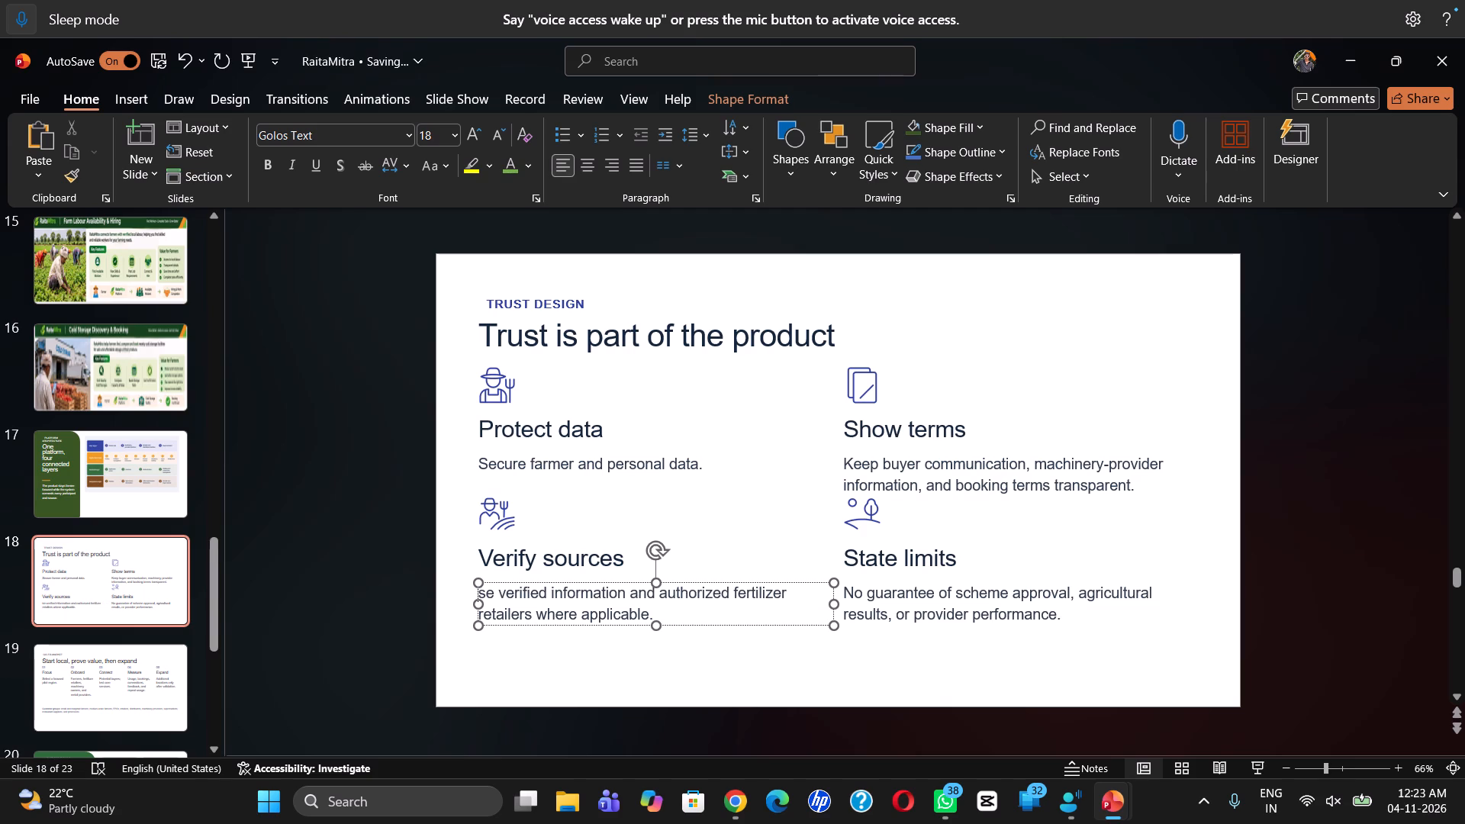
key("shift+u")
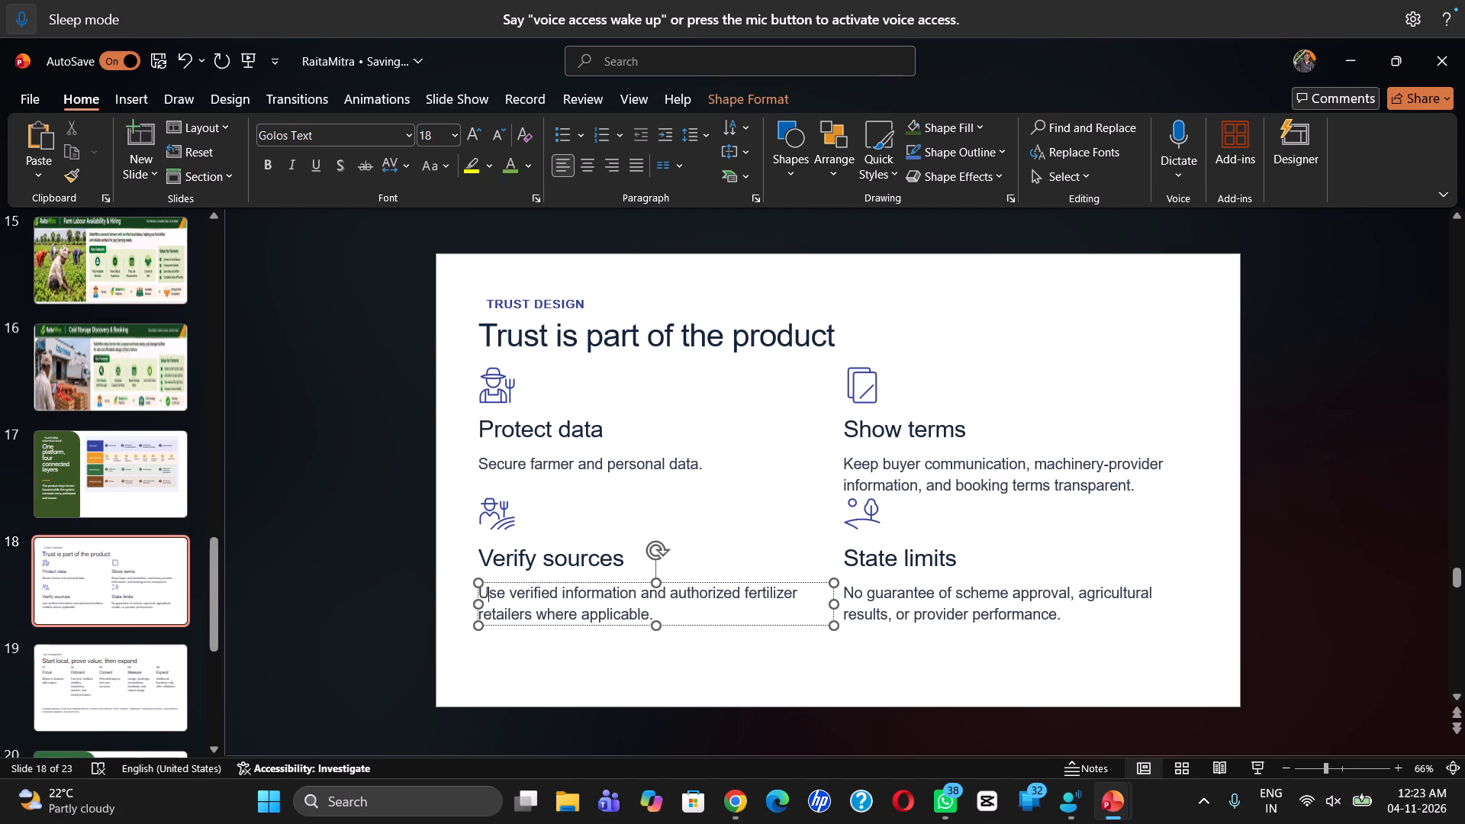
left_click(604, 496)
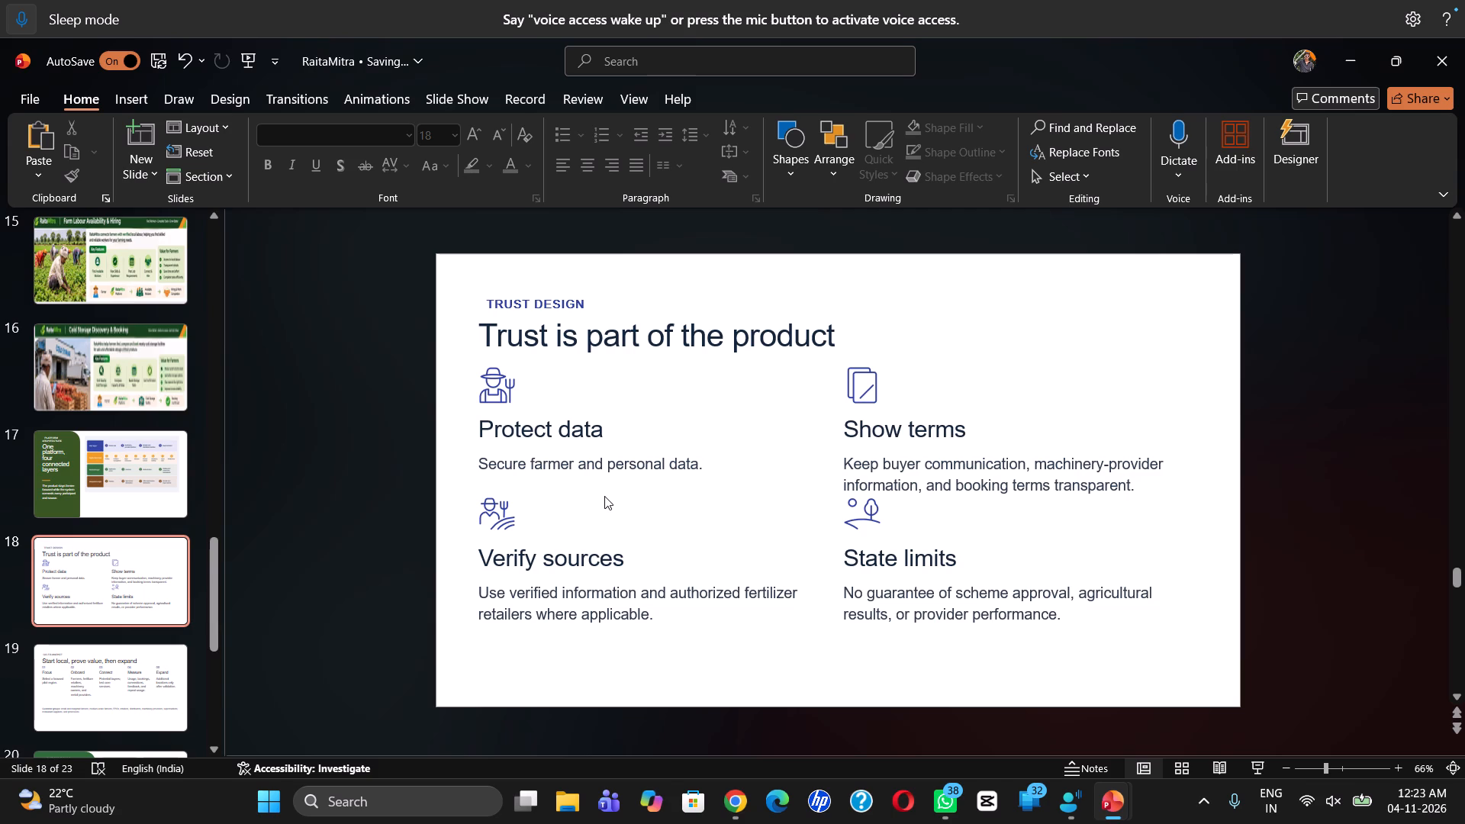
Change the first word of the Verify sources description to "Use's", keeping one space before "verified".
left_click(508, 597)
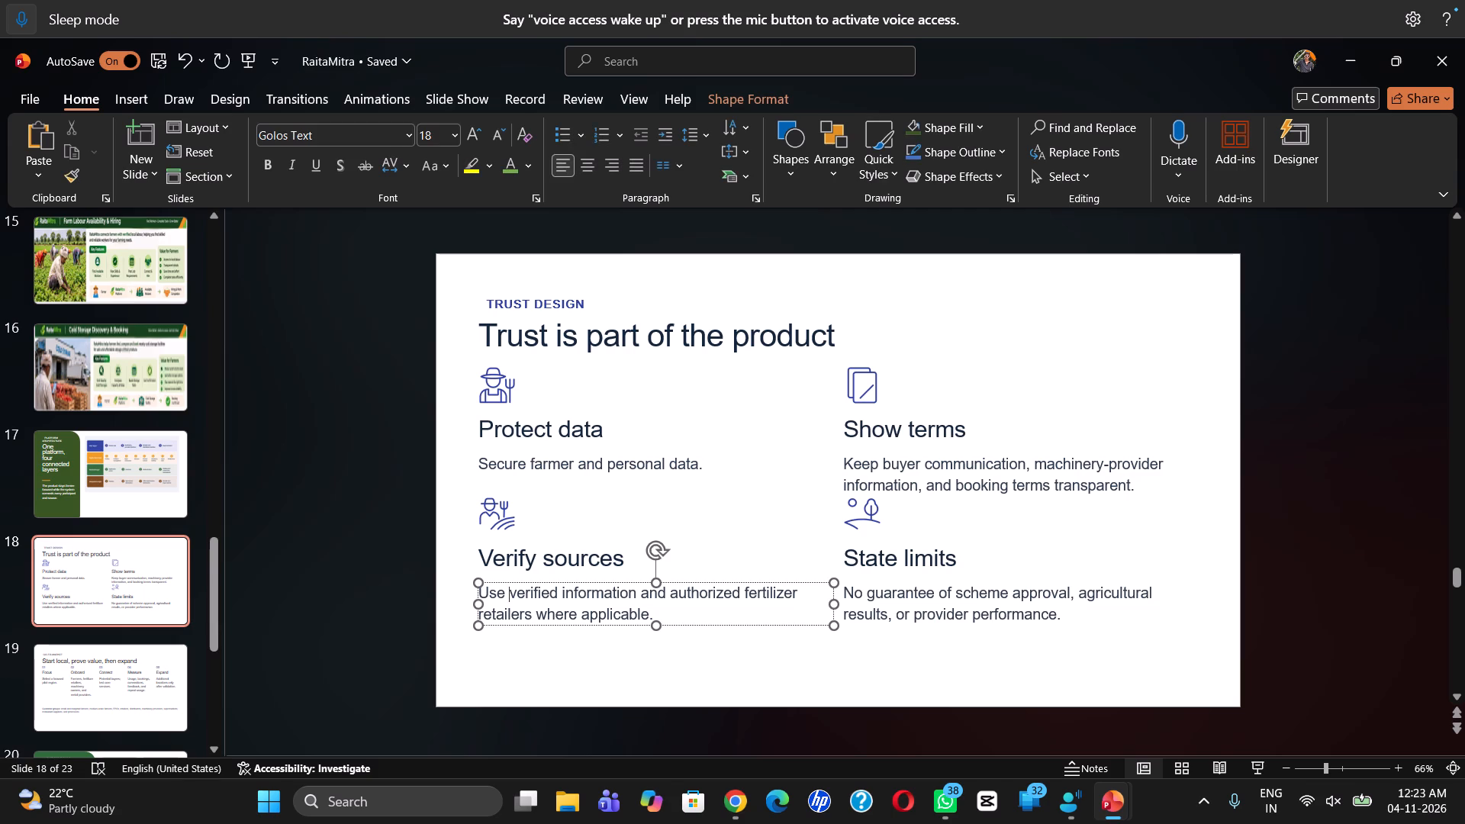
key("s")
key("BackSpace")
key("space")
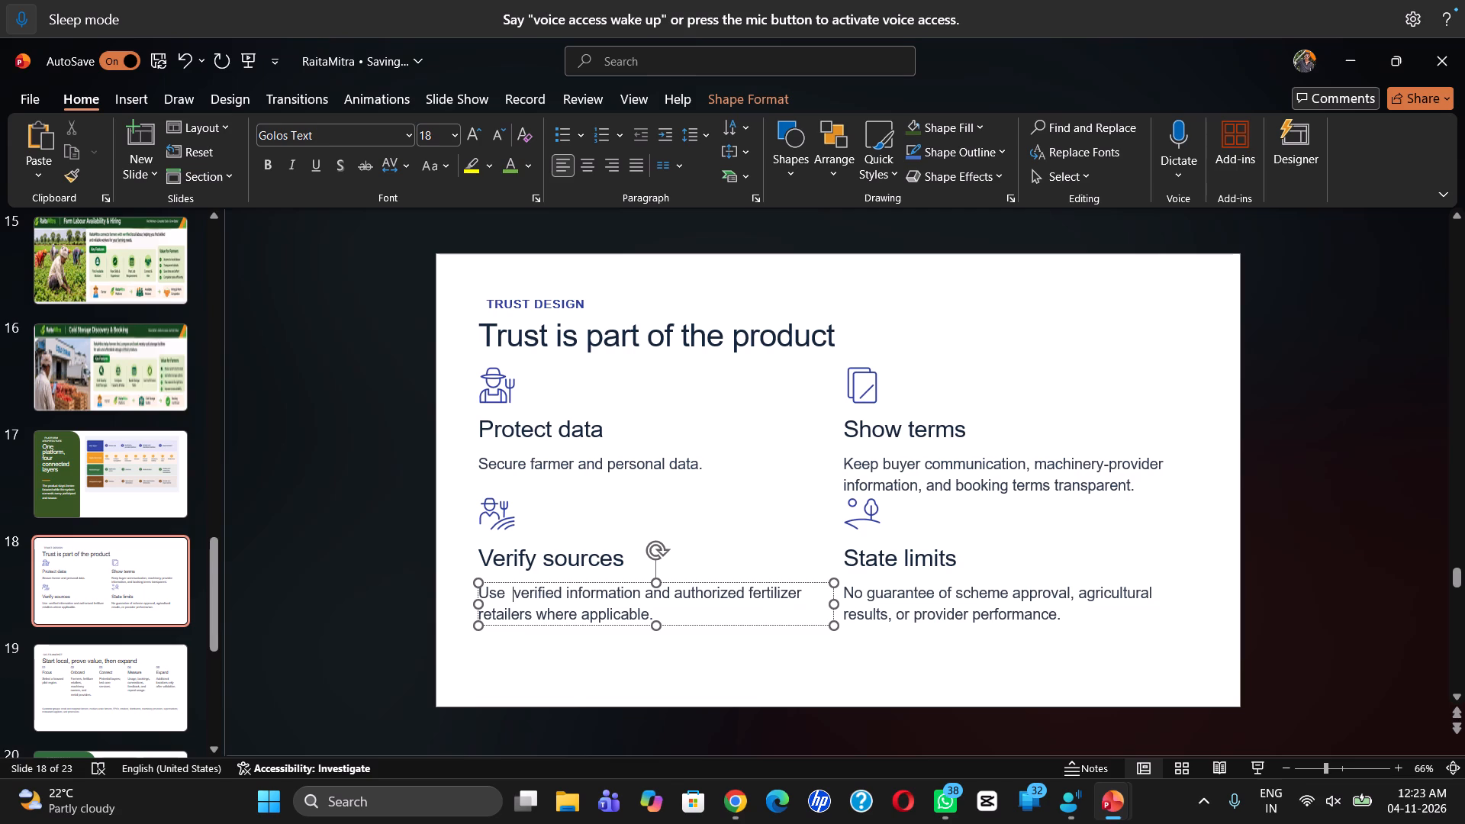
key("BackSpace")
key("BackSpace")
key("BackSpace")
type("es")
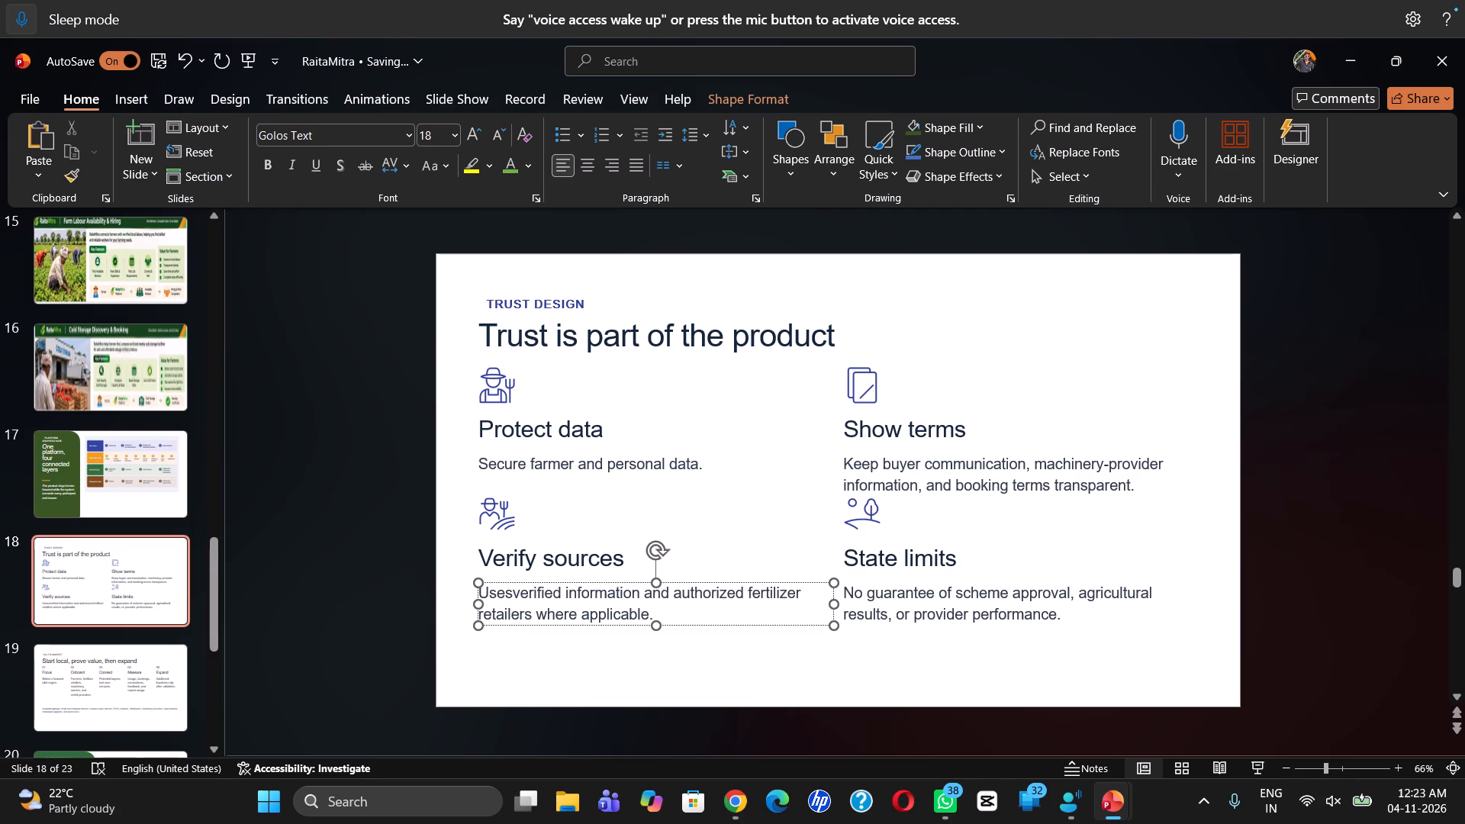
key("space")
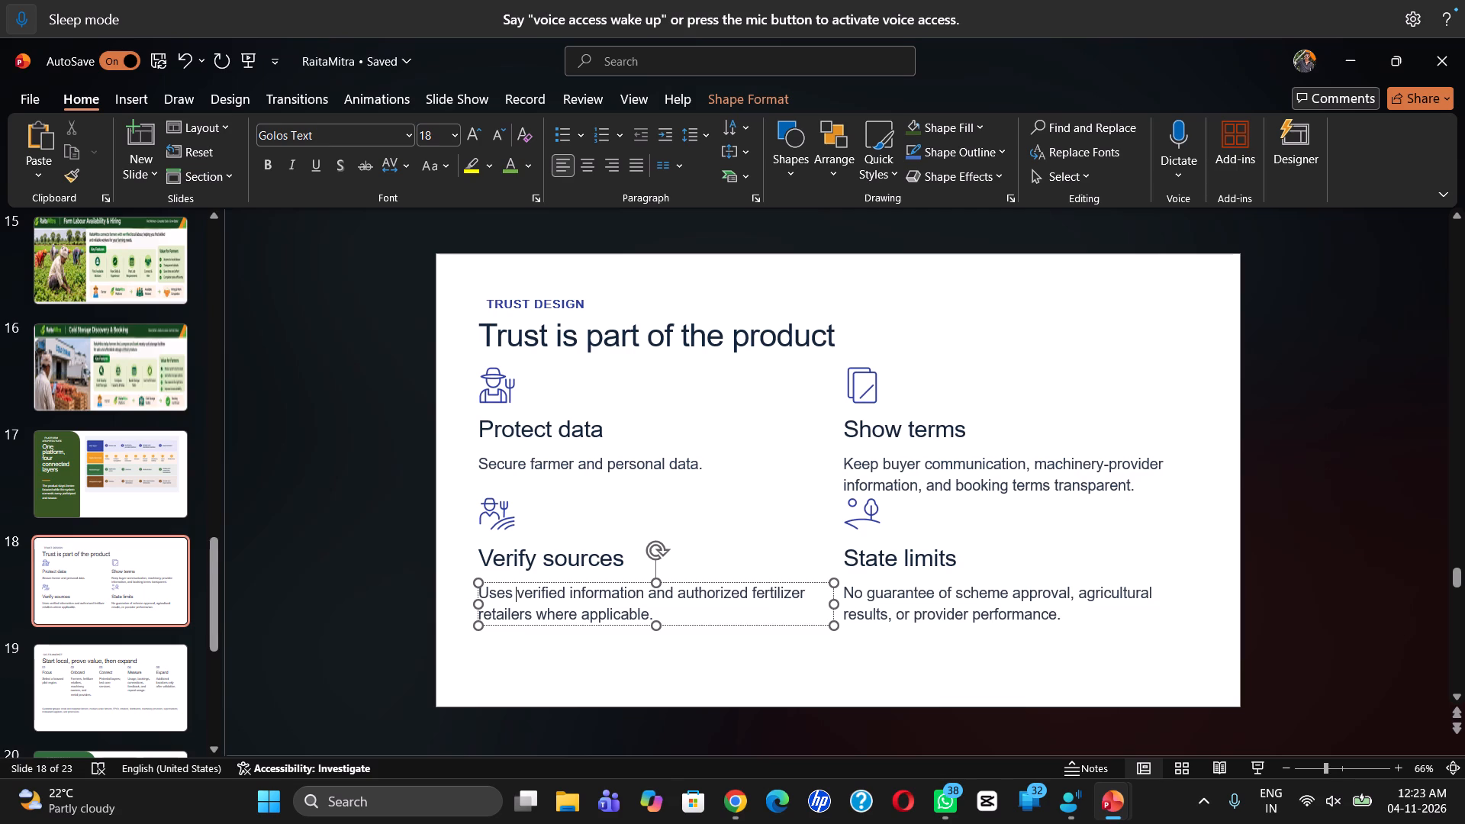
key("Left")
key("Left")
key("apostrophe")
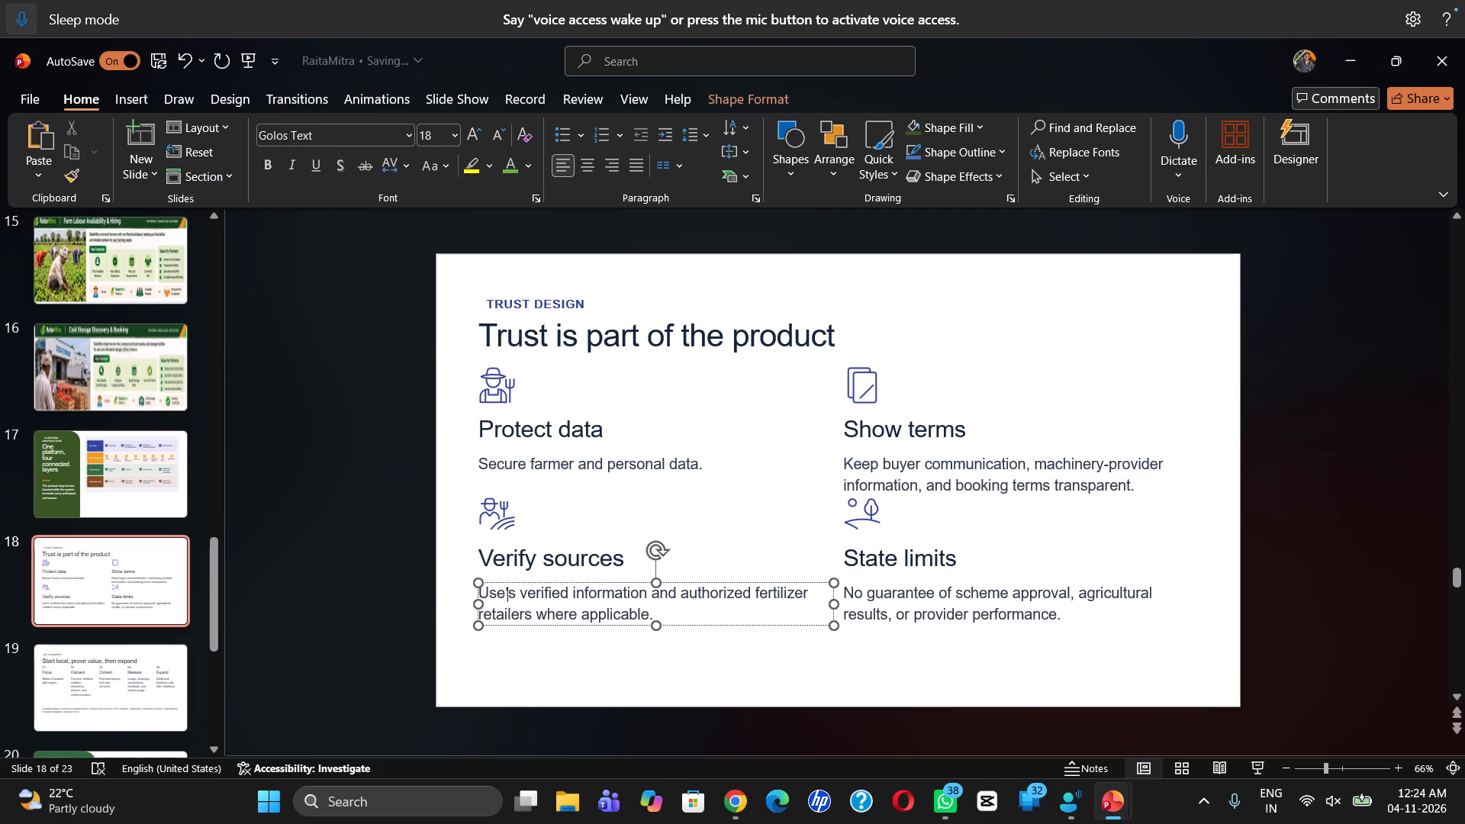
left_click(630, 513)
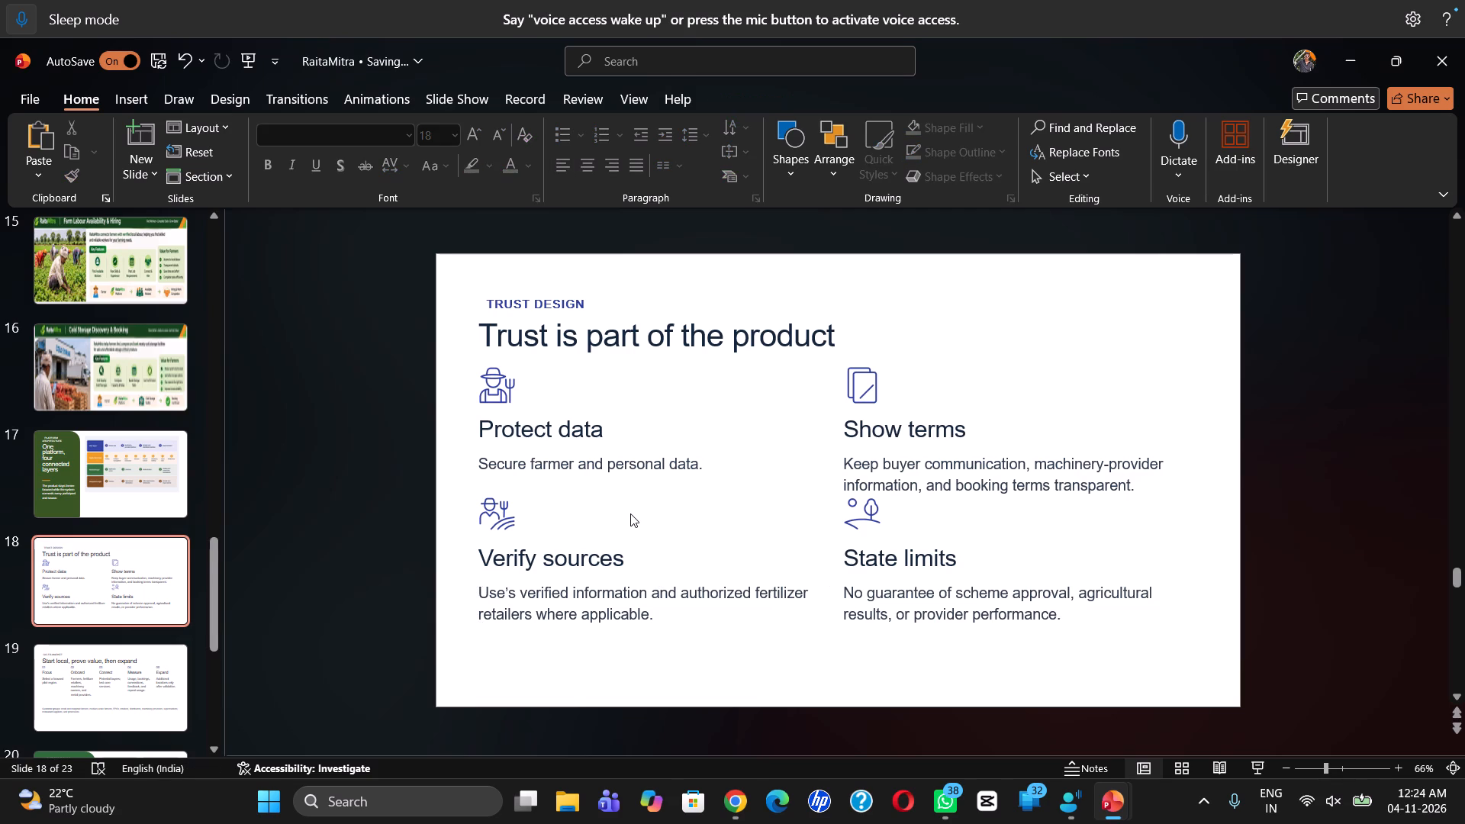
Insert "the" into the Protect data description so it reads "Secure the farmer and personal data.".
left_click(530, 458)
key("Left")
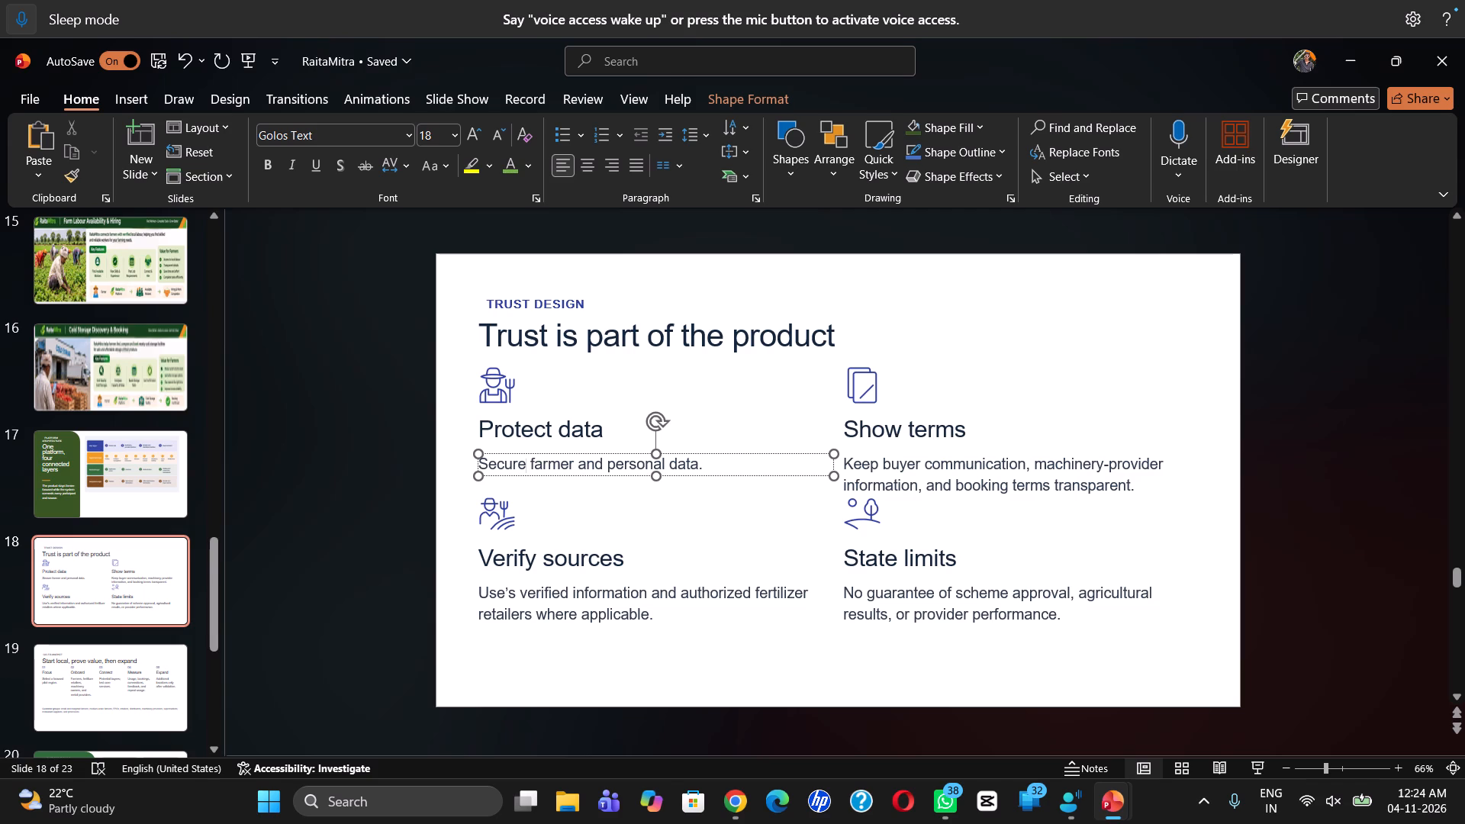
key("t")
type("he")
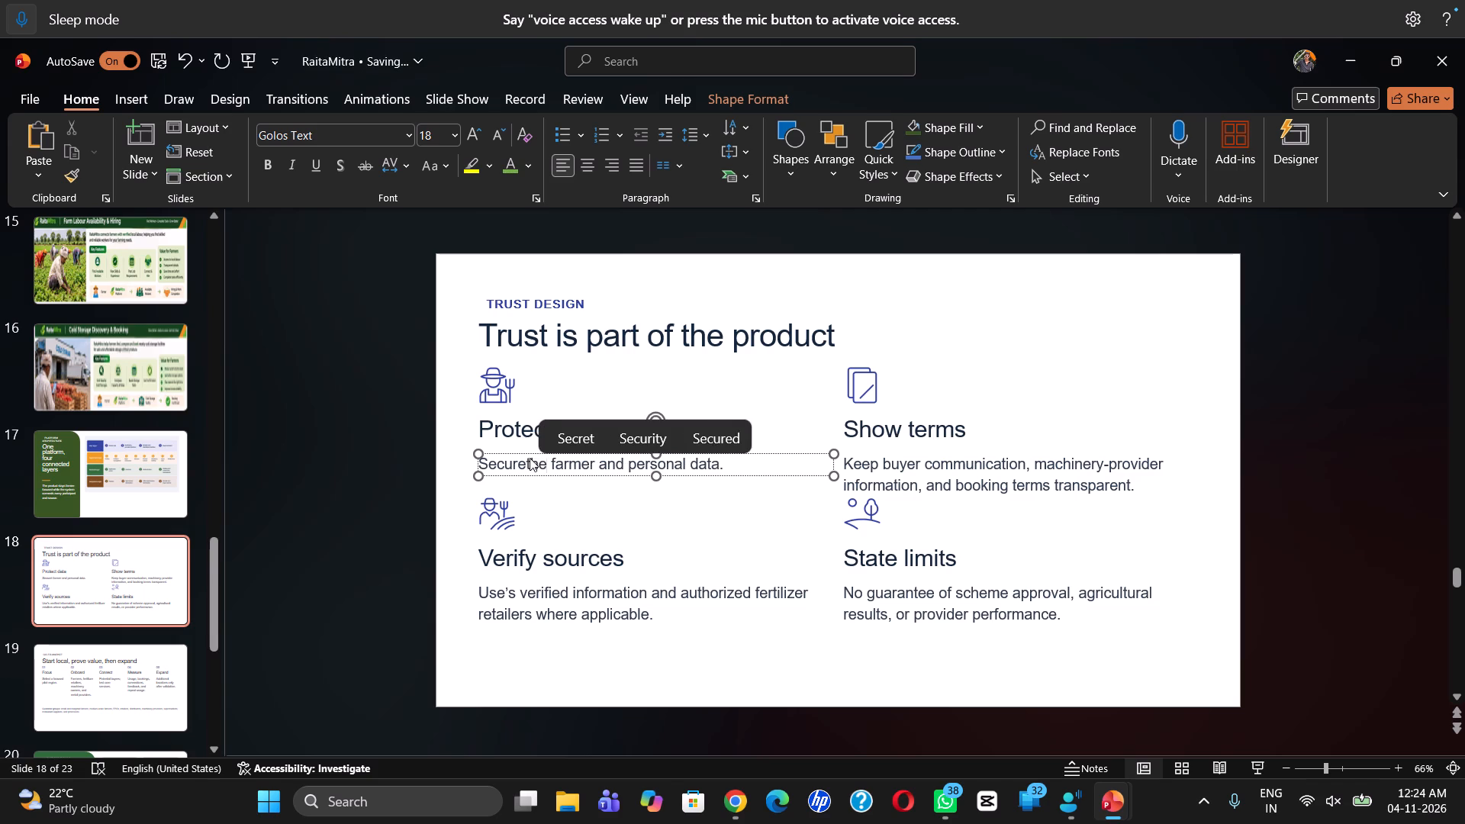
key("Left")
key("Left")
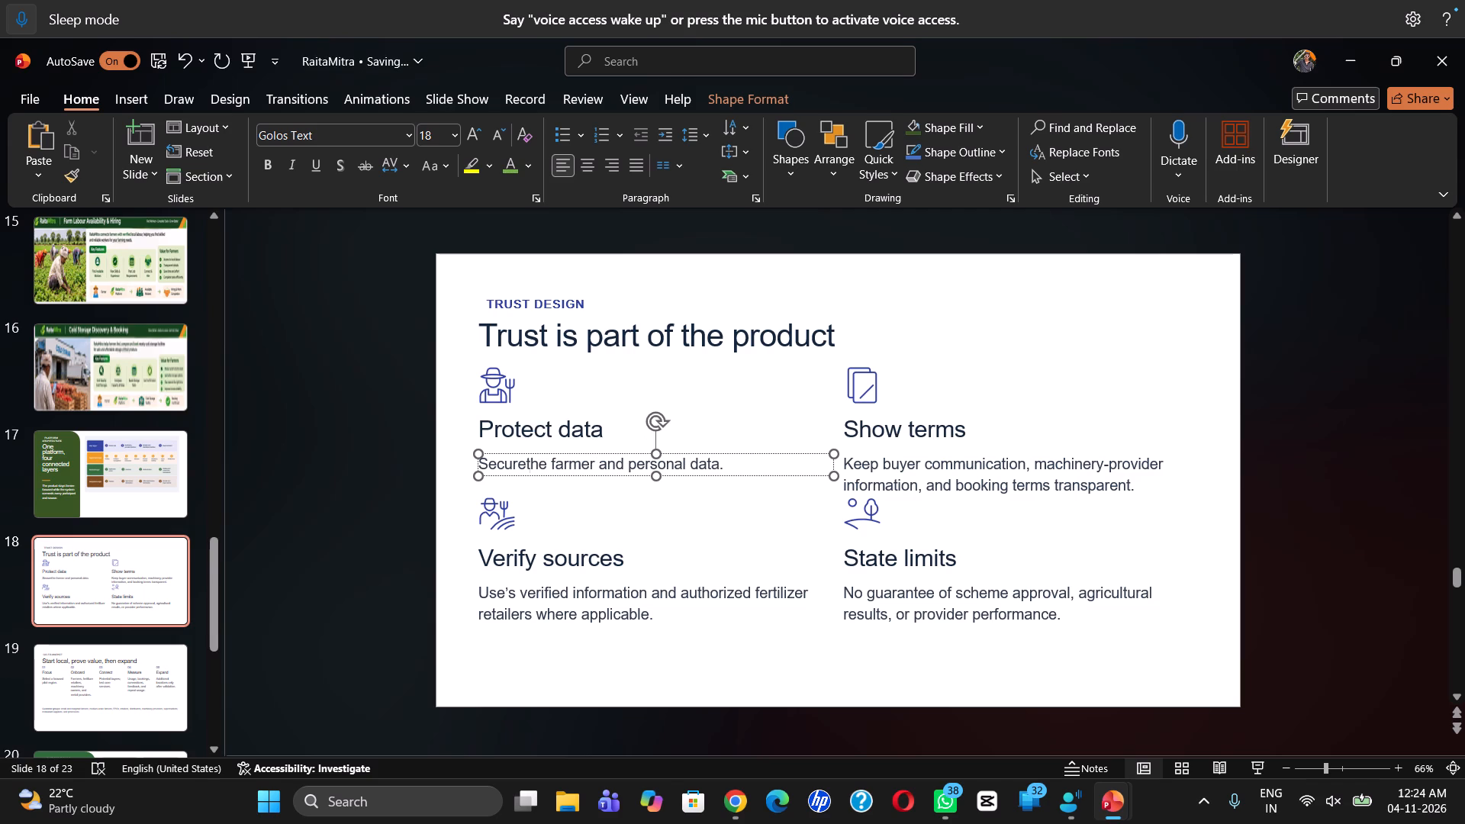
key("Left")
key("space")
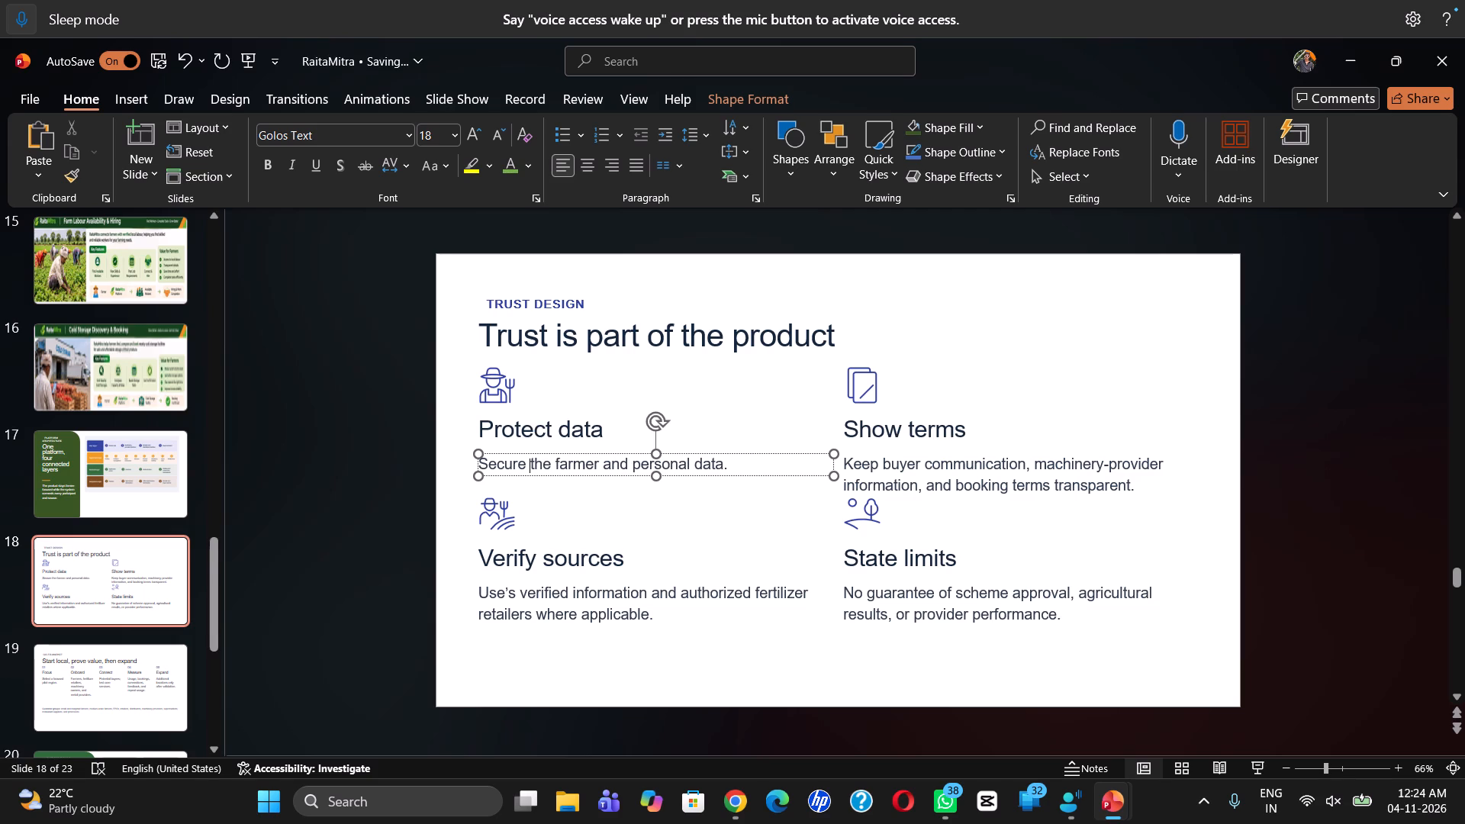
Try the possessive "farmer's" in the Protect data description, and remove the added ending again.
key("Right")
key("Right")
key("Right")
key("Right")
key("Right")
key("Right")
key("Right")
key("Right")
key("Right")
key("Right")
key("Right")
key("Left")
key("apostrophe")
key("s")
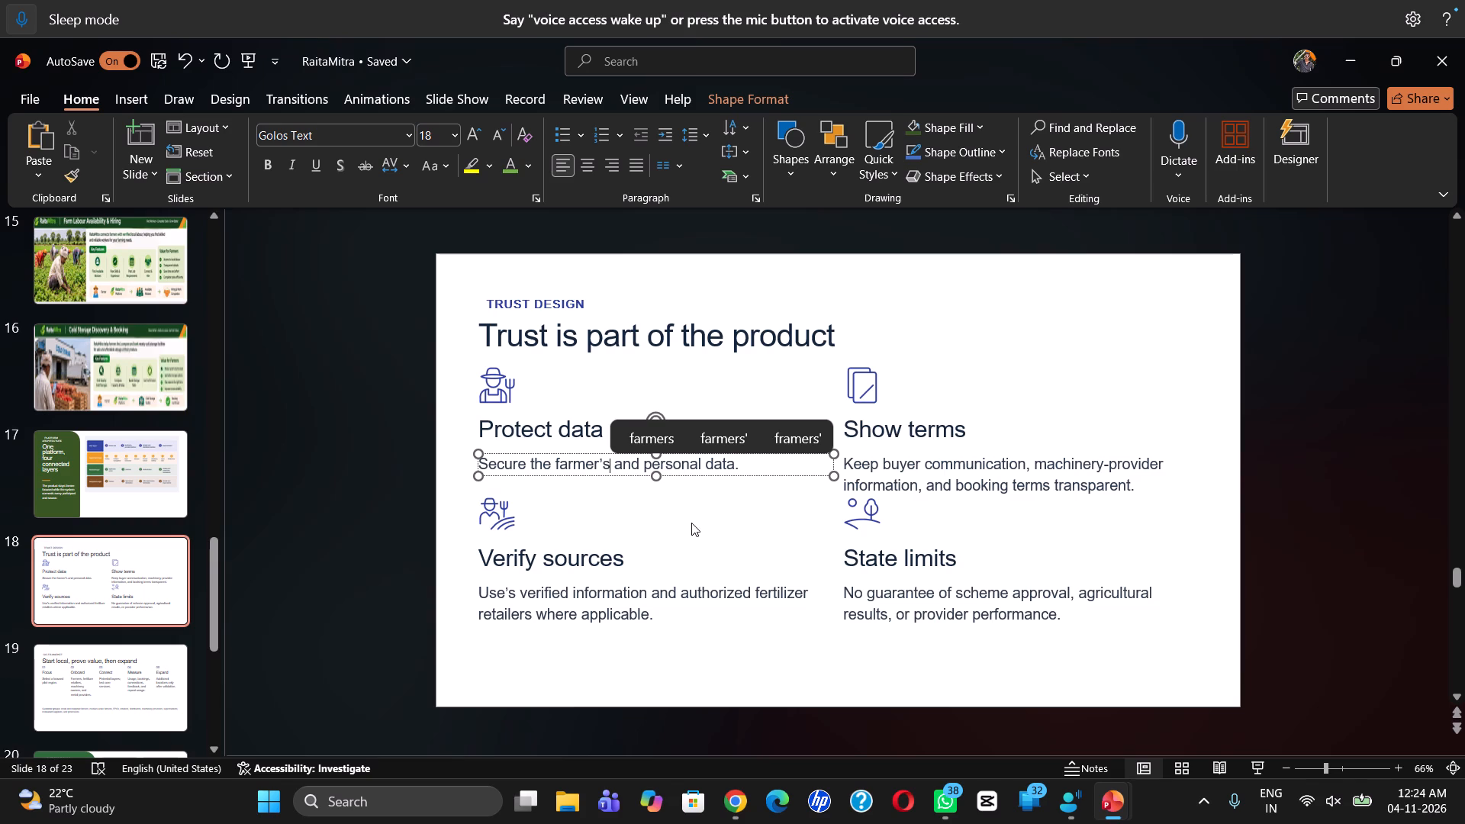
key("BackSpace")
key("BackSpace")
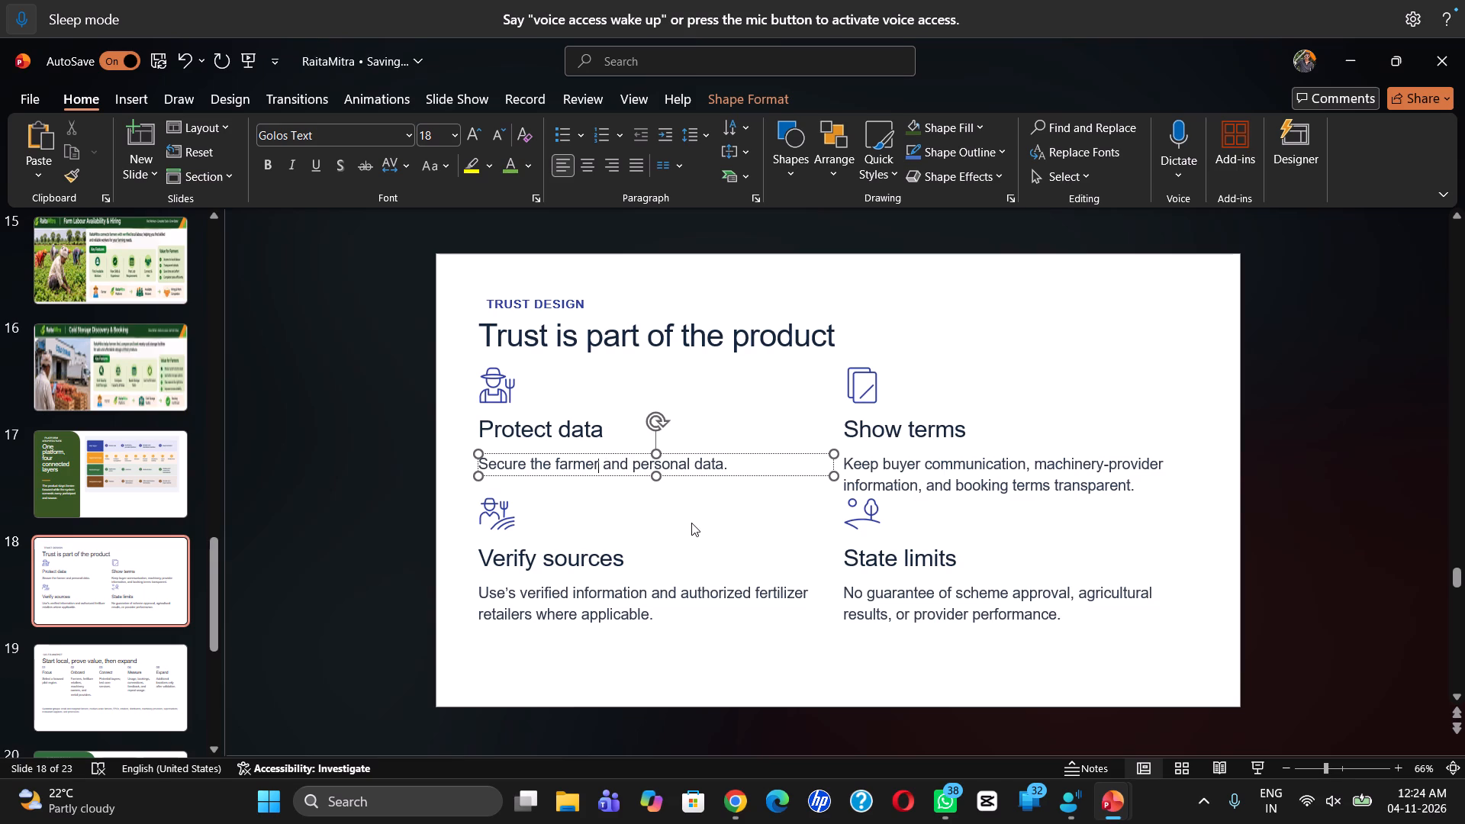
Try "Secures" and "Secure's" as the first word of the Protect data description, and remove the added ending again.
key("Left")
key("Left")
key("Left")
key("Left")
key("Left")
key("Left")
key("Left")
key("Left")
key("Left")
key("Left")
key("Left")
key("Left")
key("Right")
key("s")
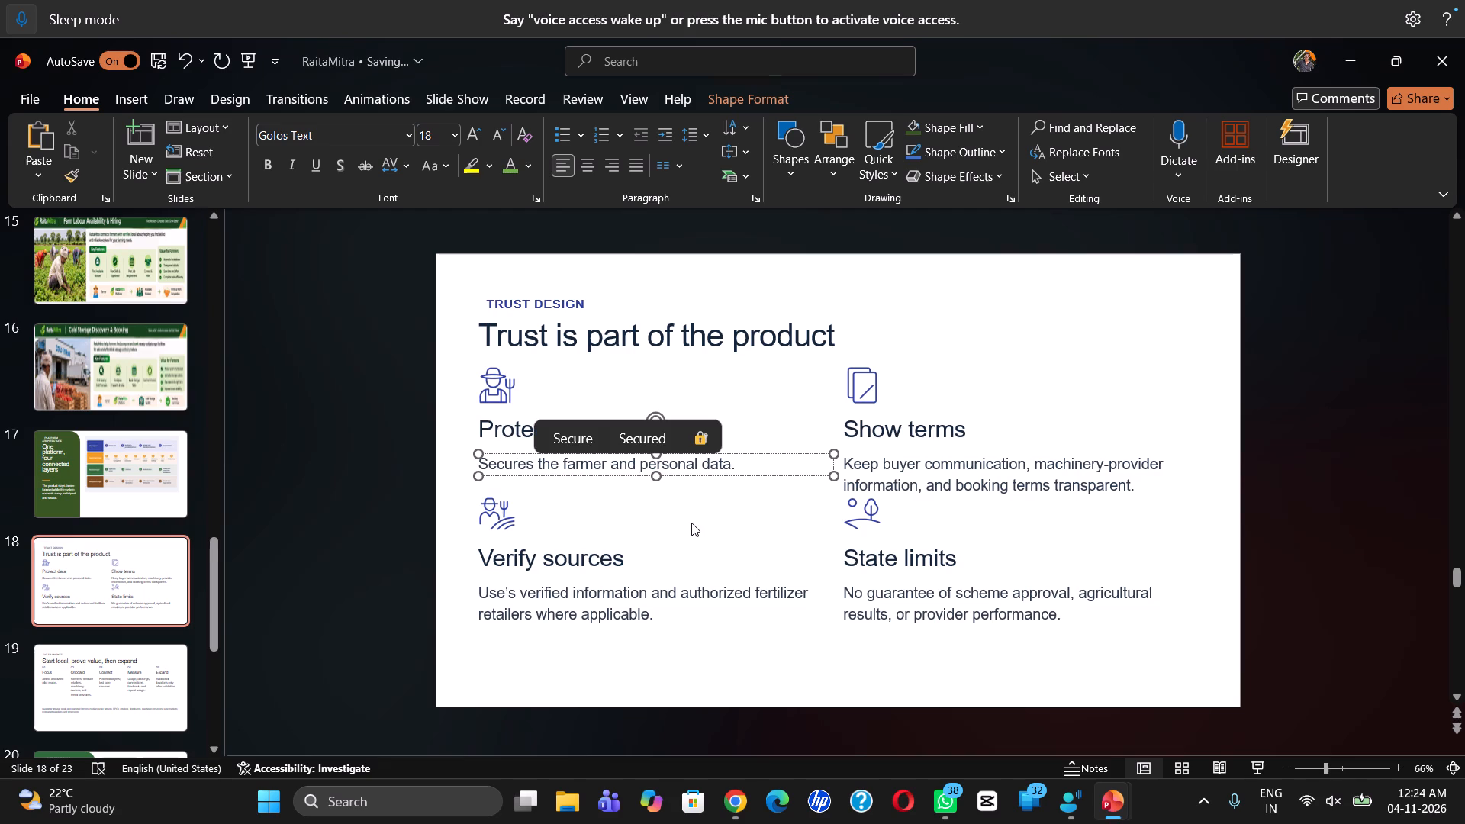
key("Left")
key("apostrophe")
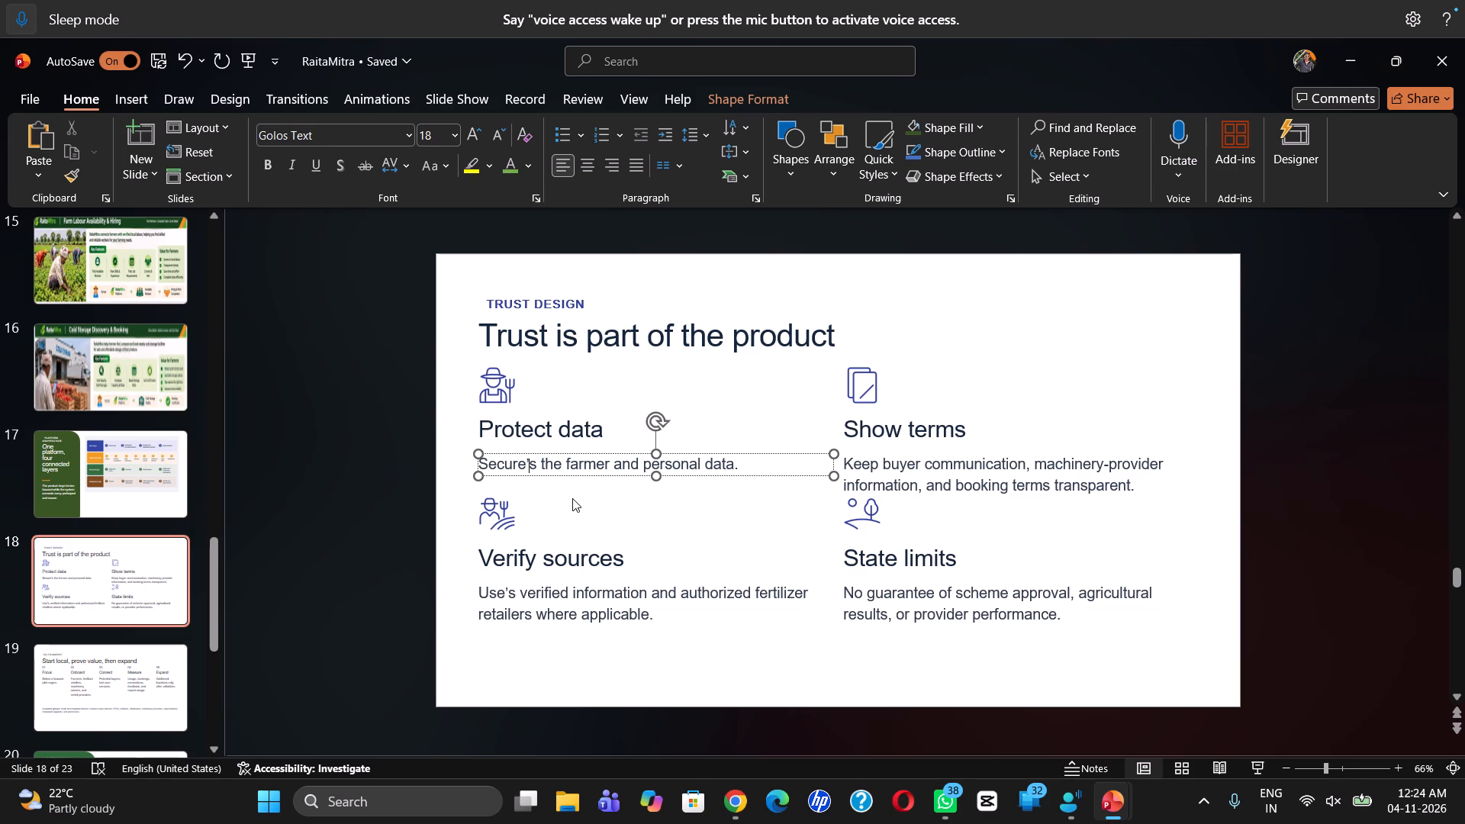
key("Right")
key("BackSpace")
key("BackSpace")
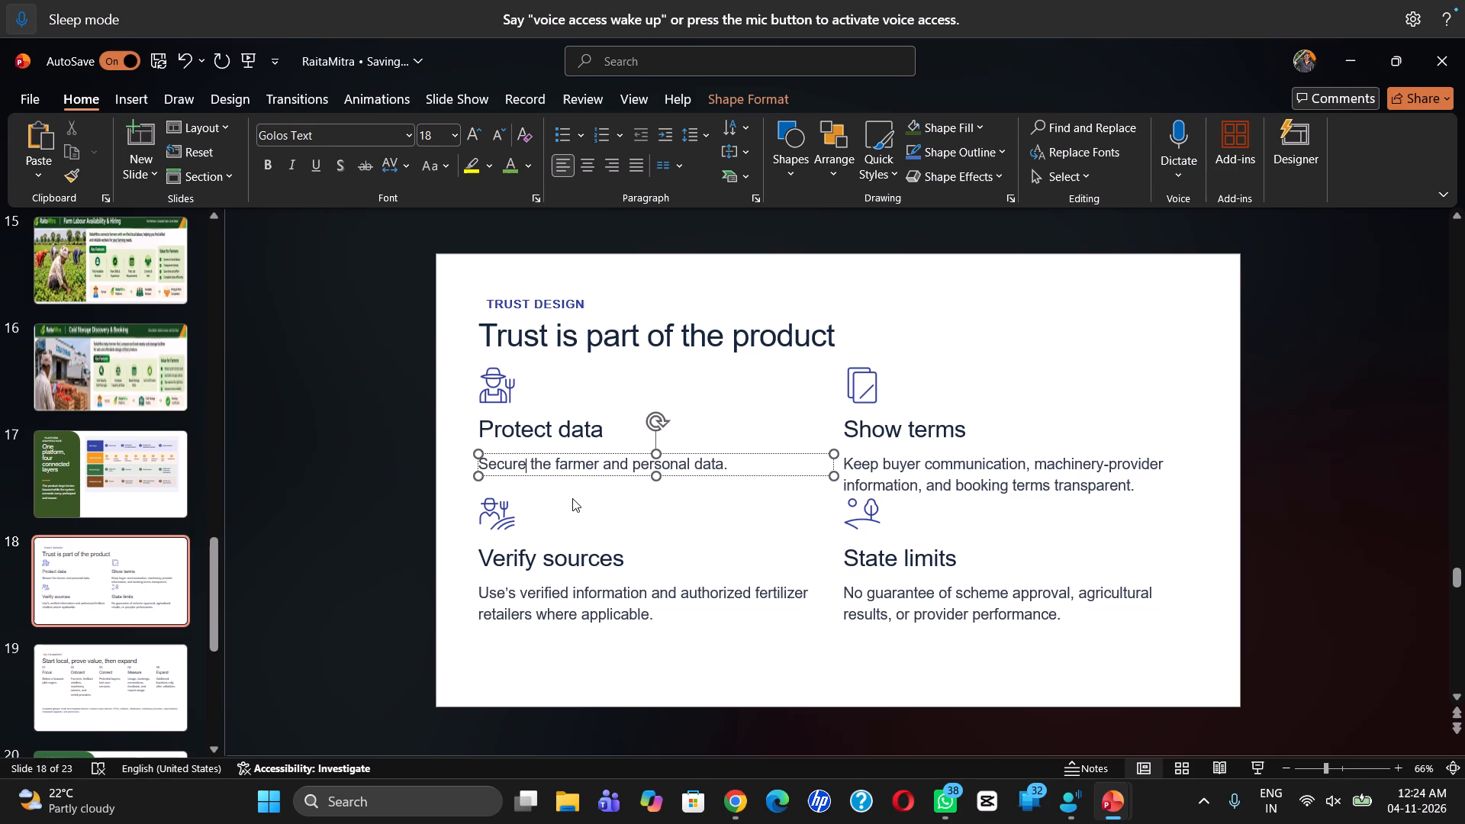
Reword the Protect data description to "Secured farmer and personal data.".
key("d")
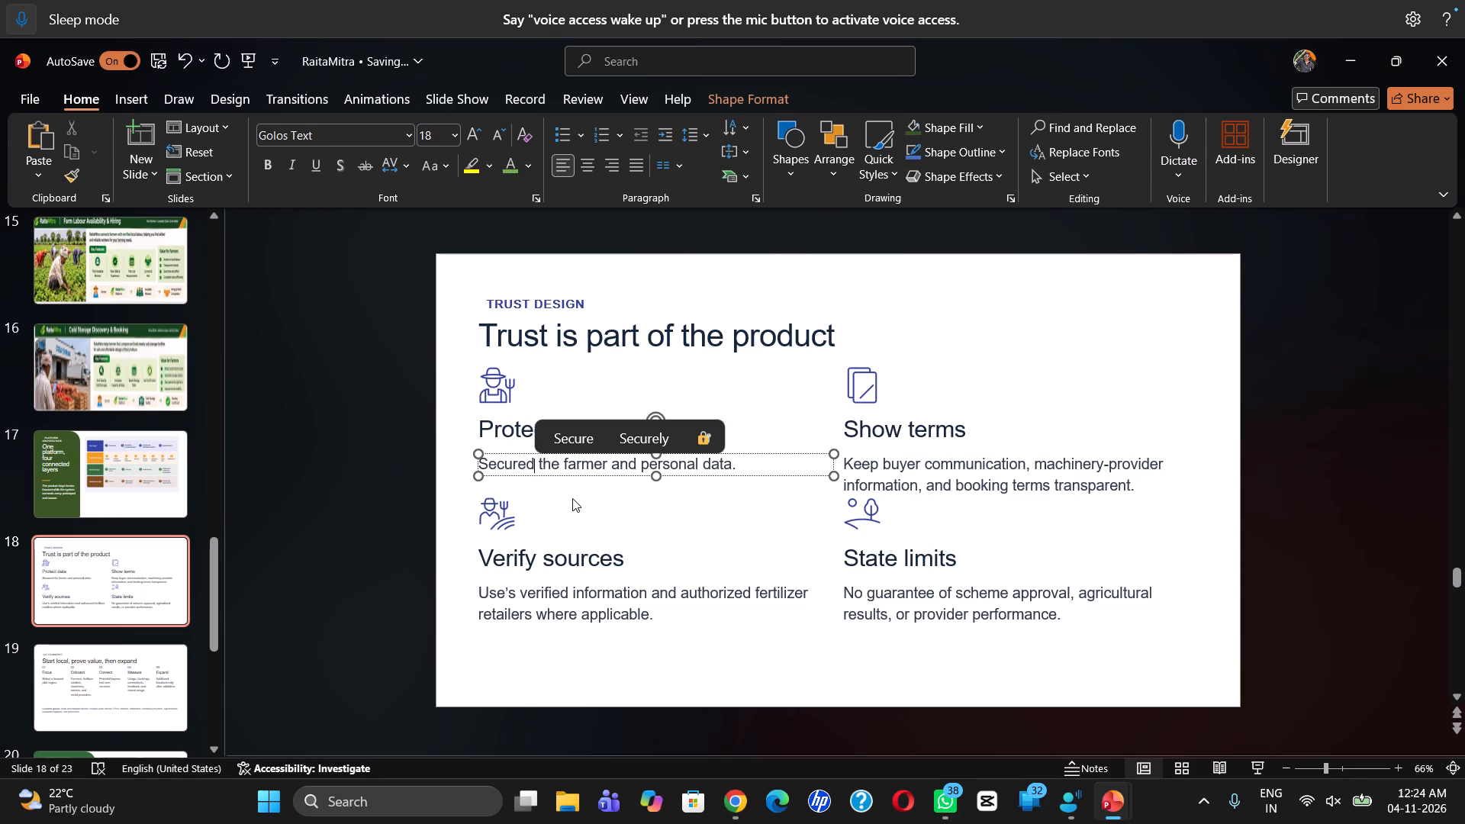
key("Right")
key("Right")
key("Right")
key("Right")
key("Right")
key("Left")
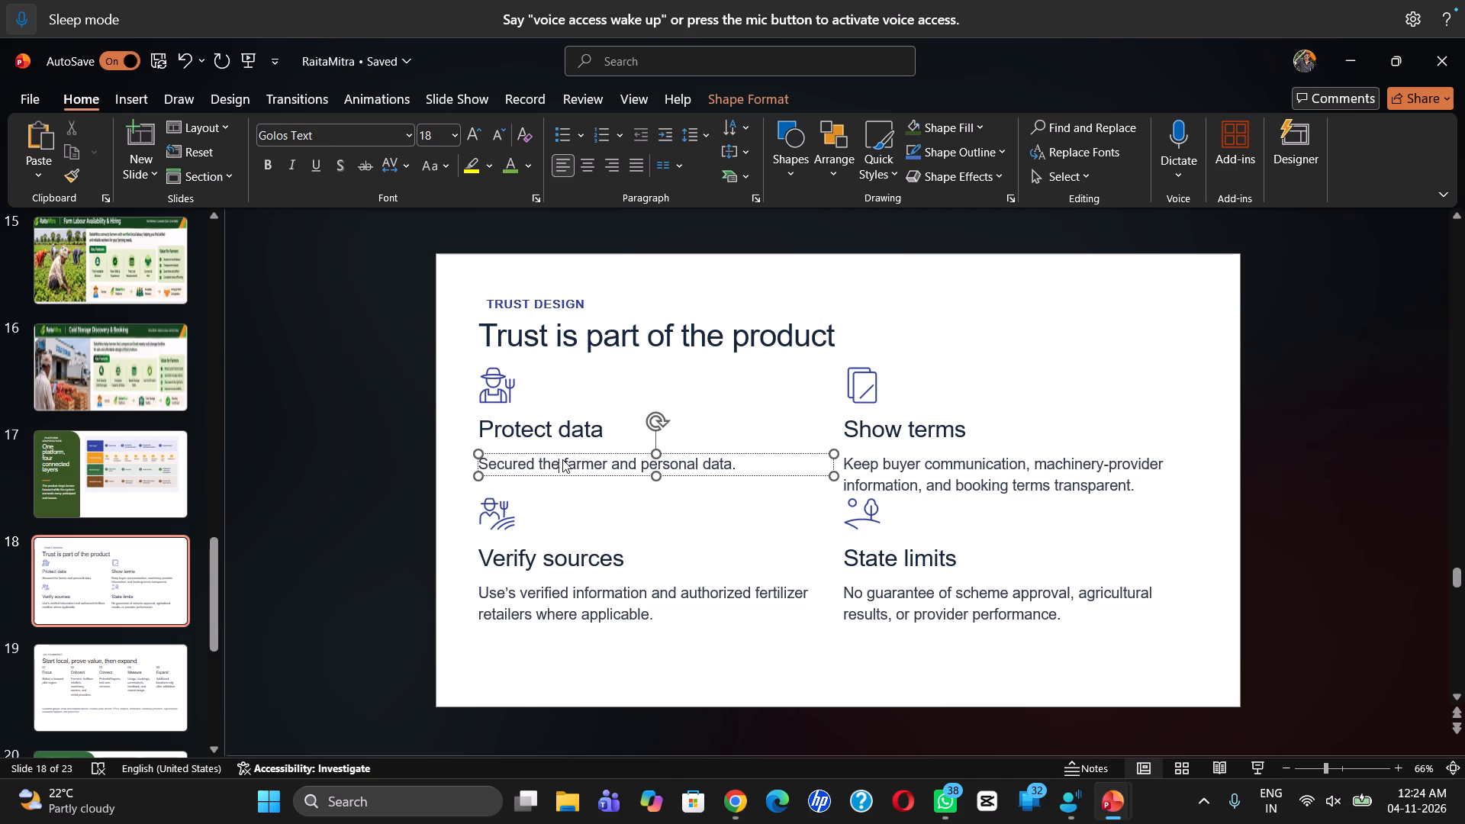
key("BackSpace")
key("BackSpace")
key("BackSpace")
key("BackSpace")
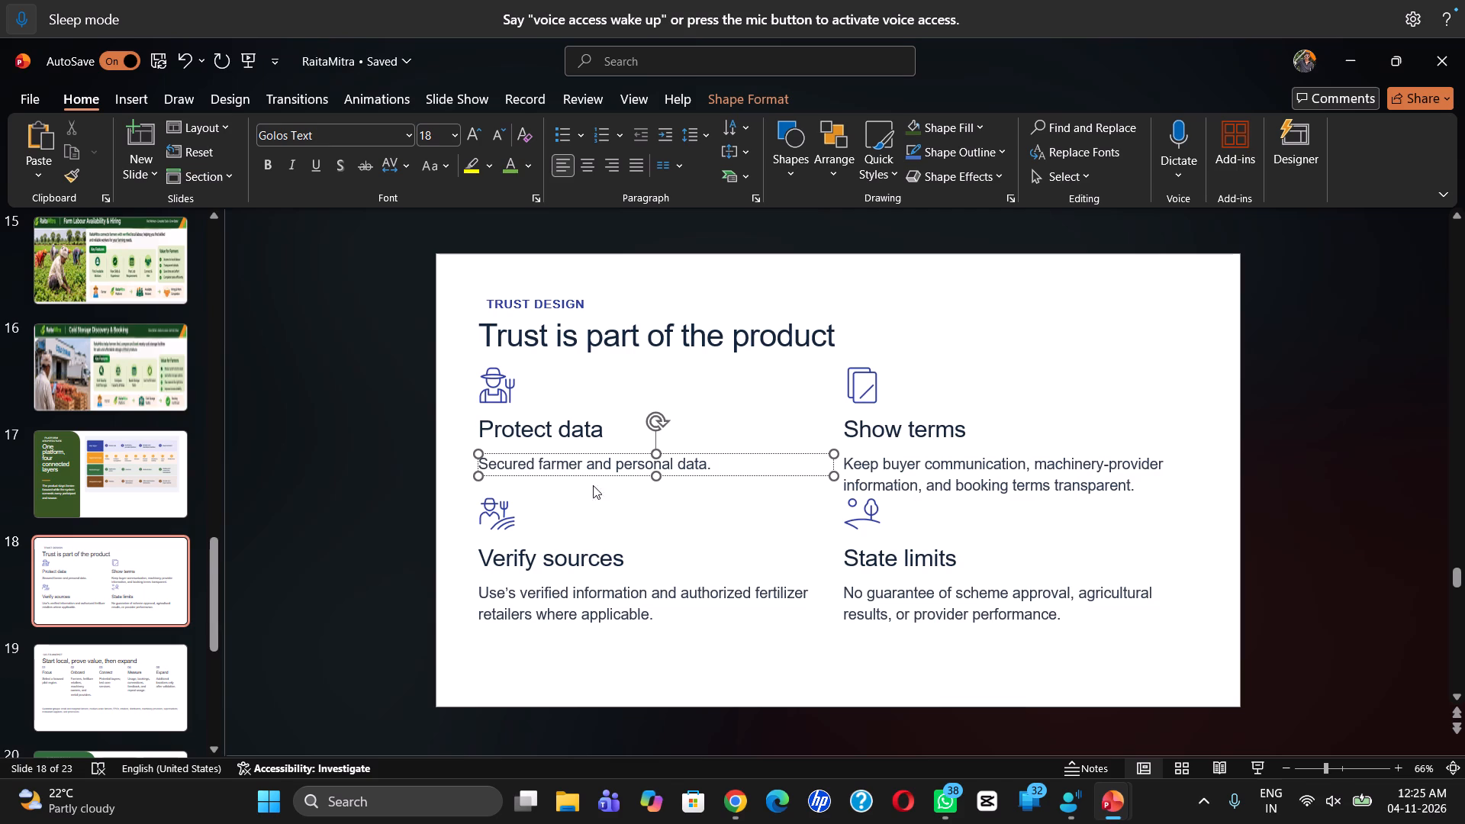
Deselect the text and go on to slide 19, "Start local, prove value, then expand".
left_click(1222, 654)
key("Right")
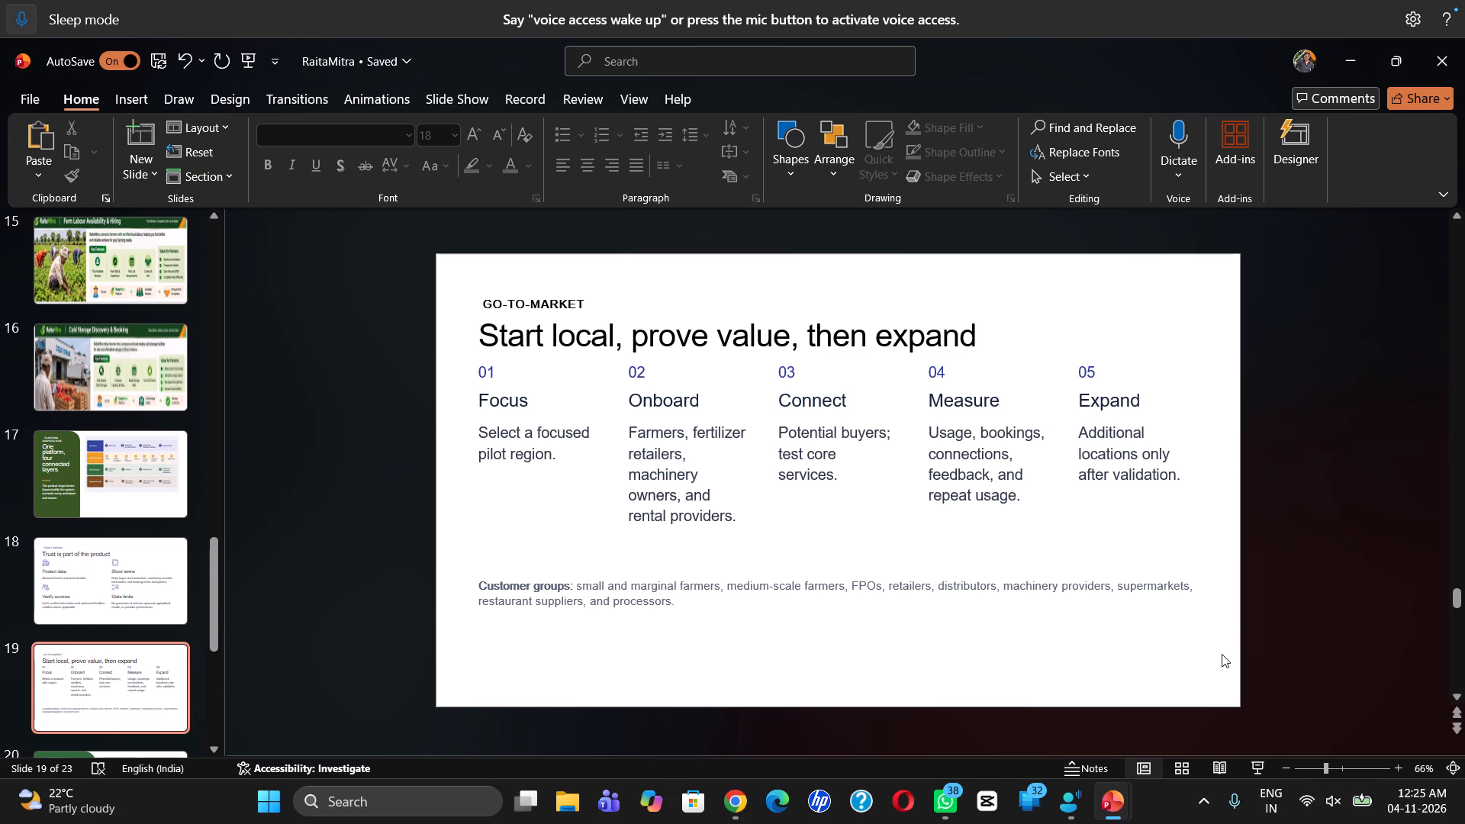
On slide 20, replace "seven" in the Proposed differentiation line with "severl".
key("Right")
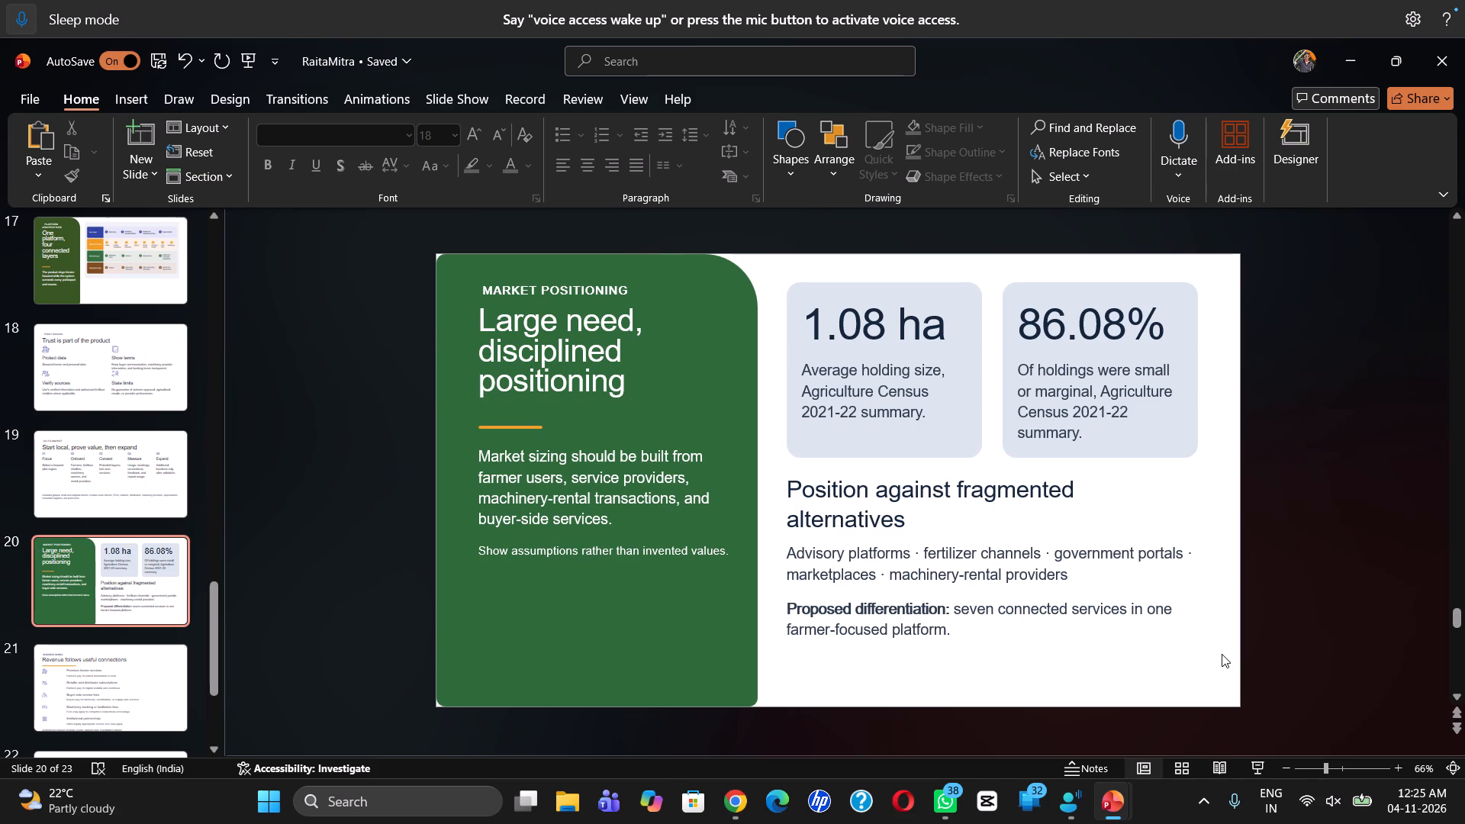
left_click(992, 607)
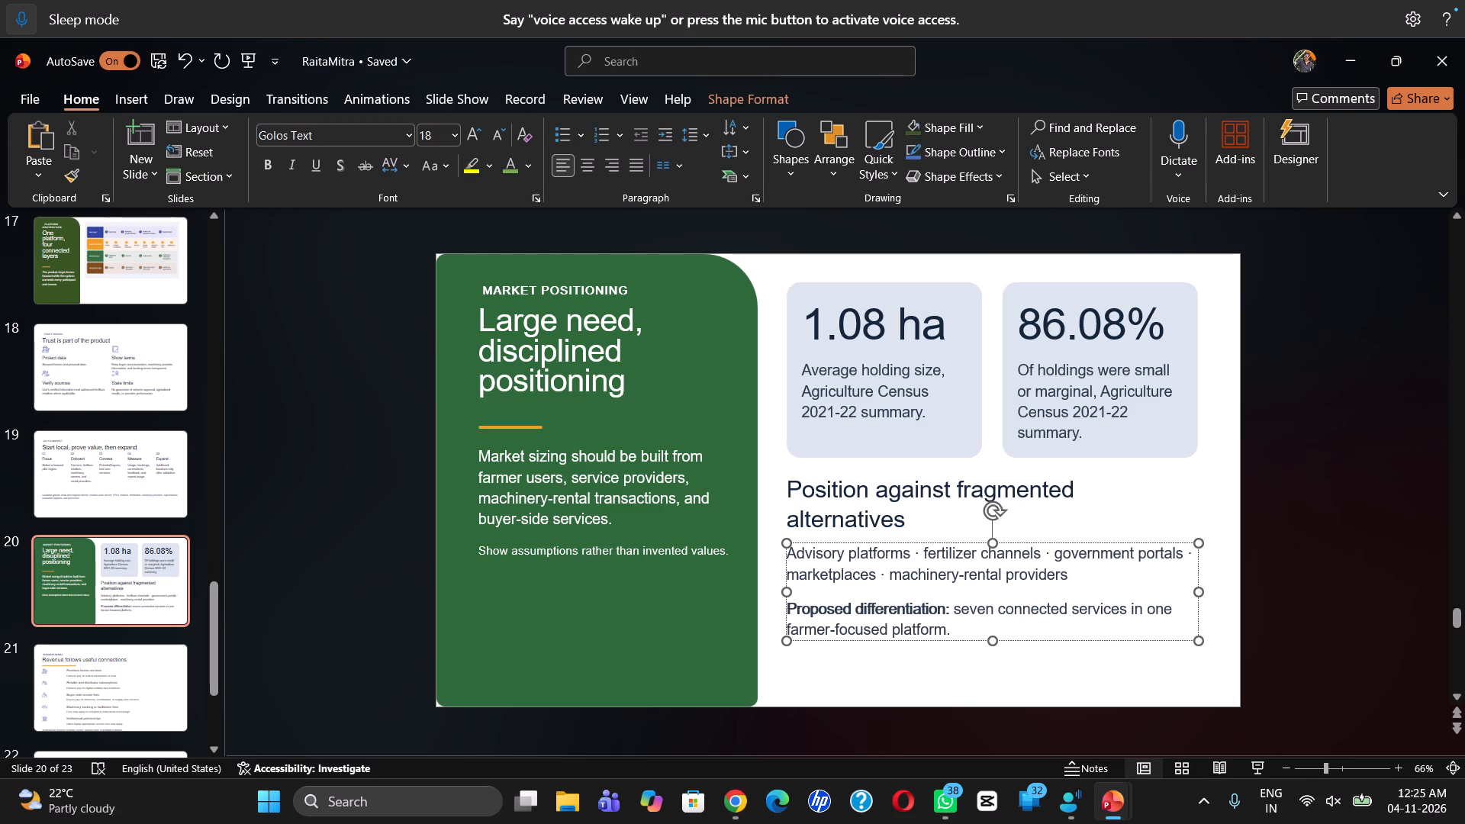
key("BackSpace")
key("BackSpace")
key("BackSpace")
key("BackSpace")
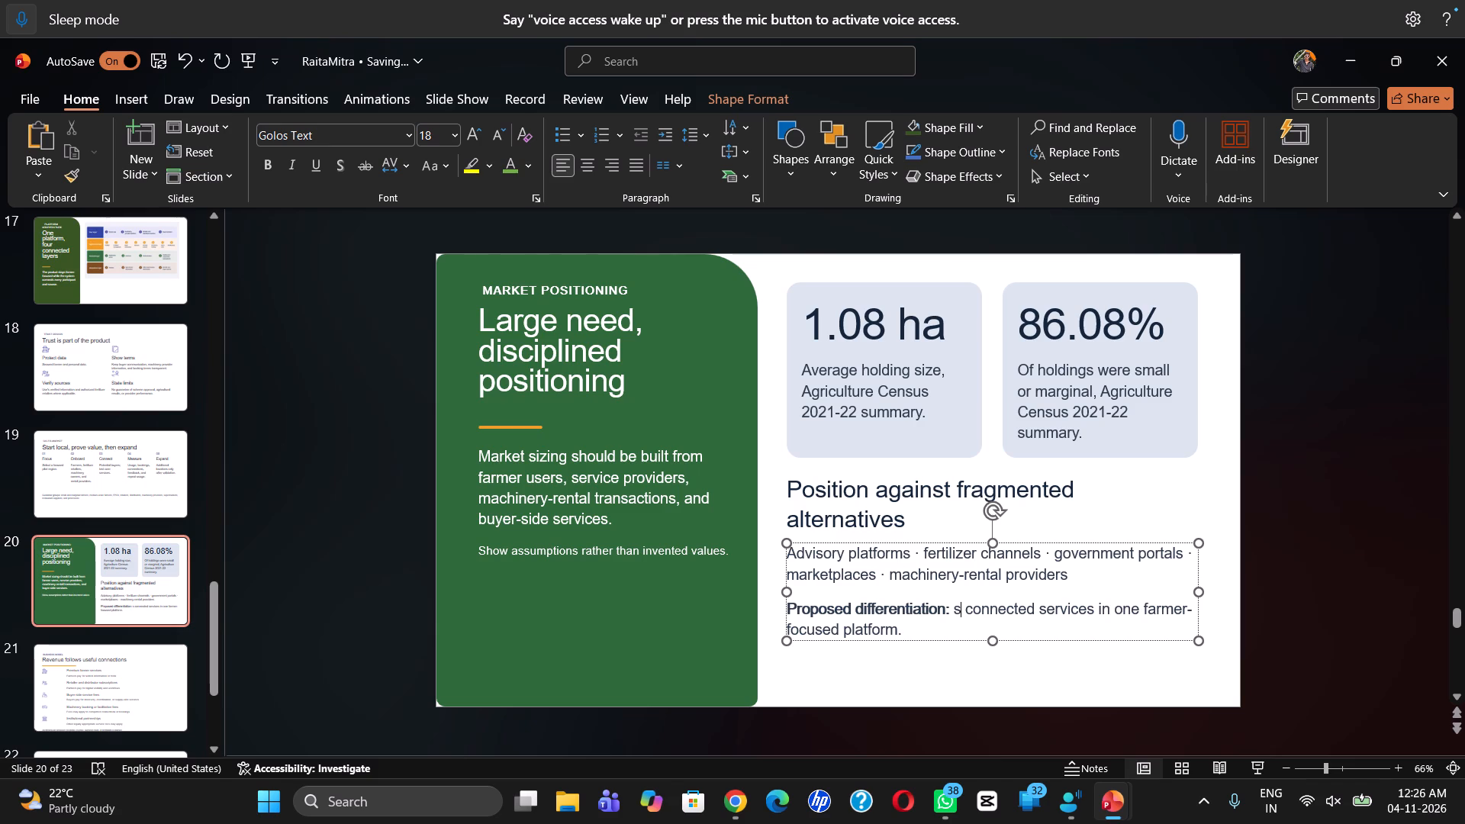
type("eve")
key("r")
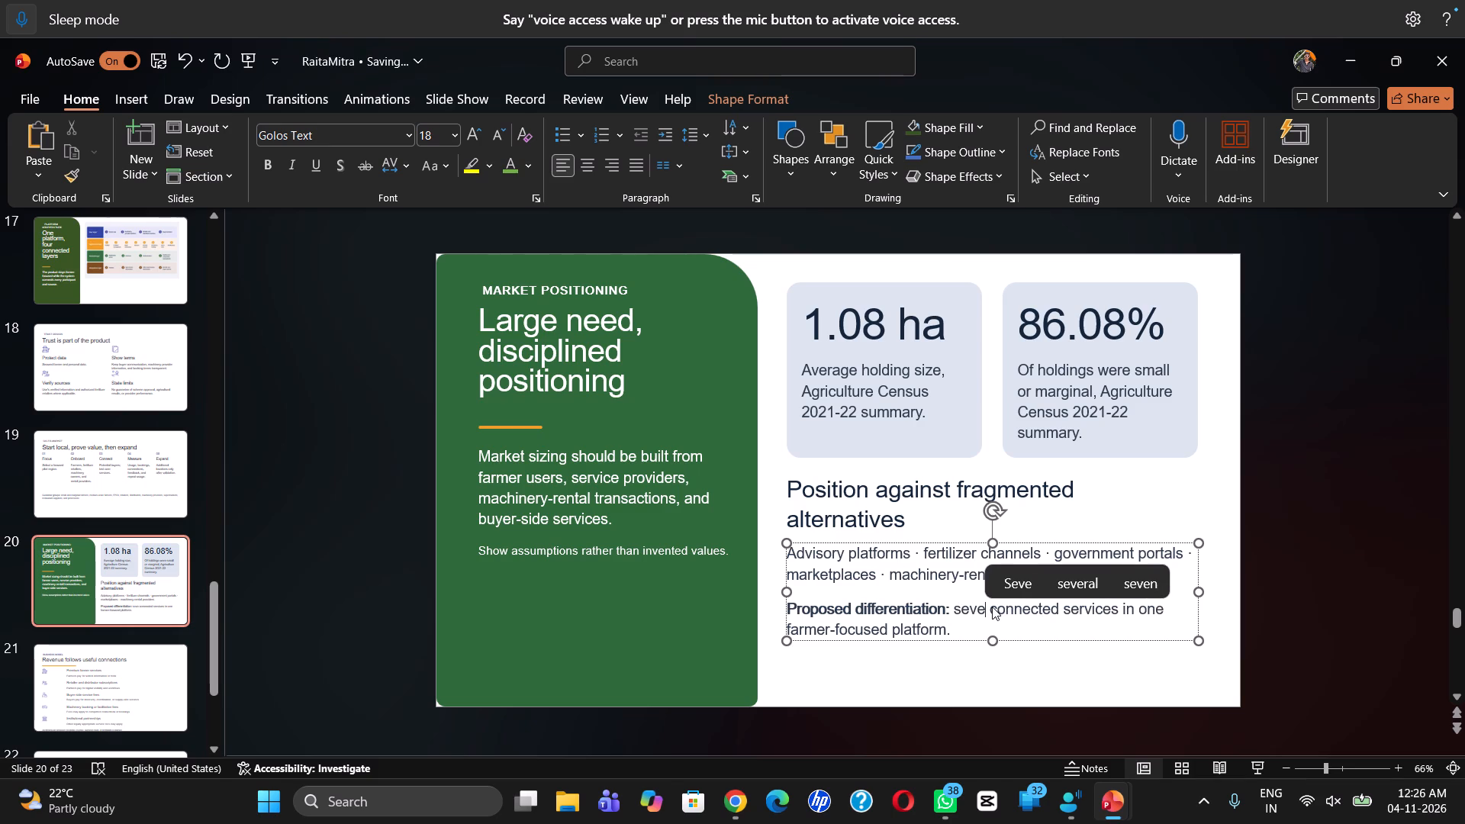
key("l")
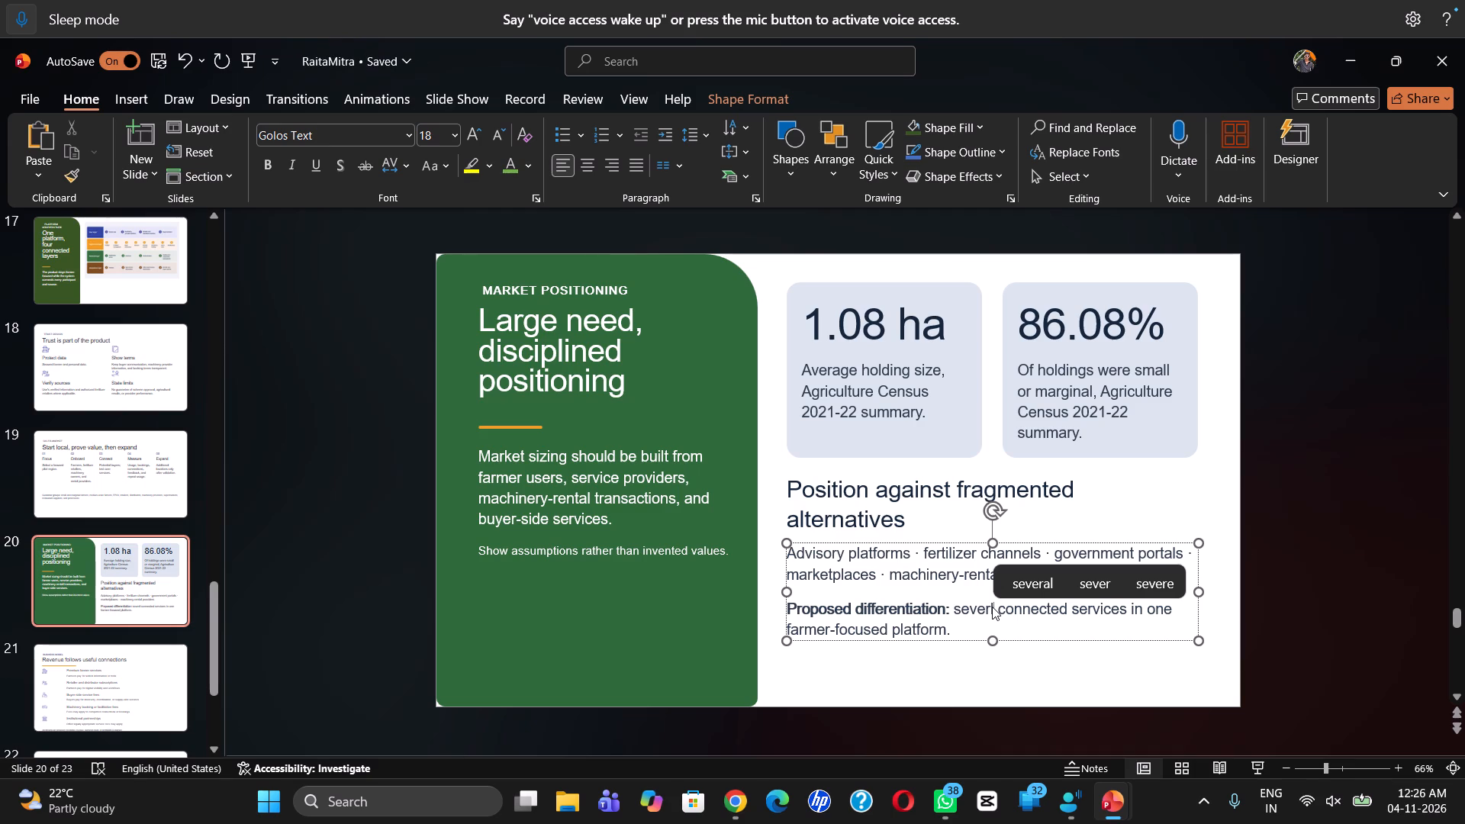
Cut slide 20, "Large need, disciplined positioning", from the deck.
right_click(141, 559)
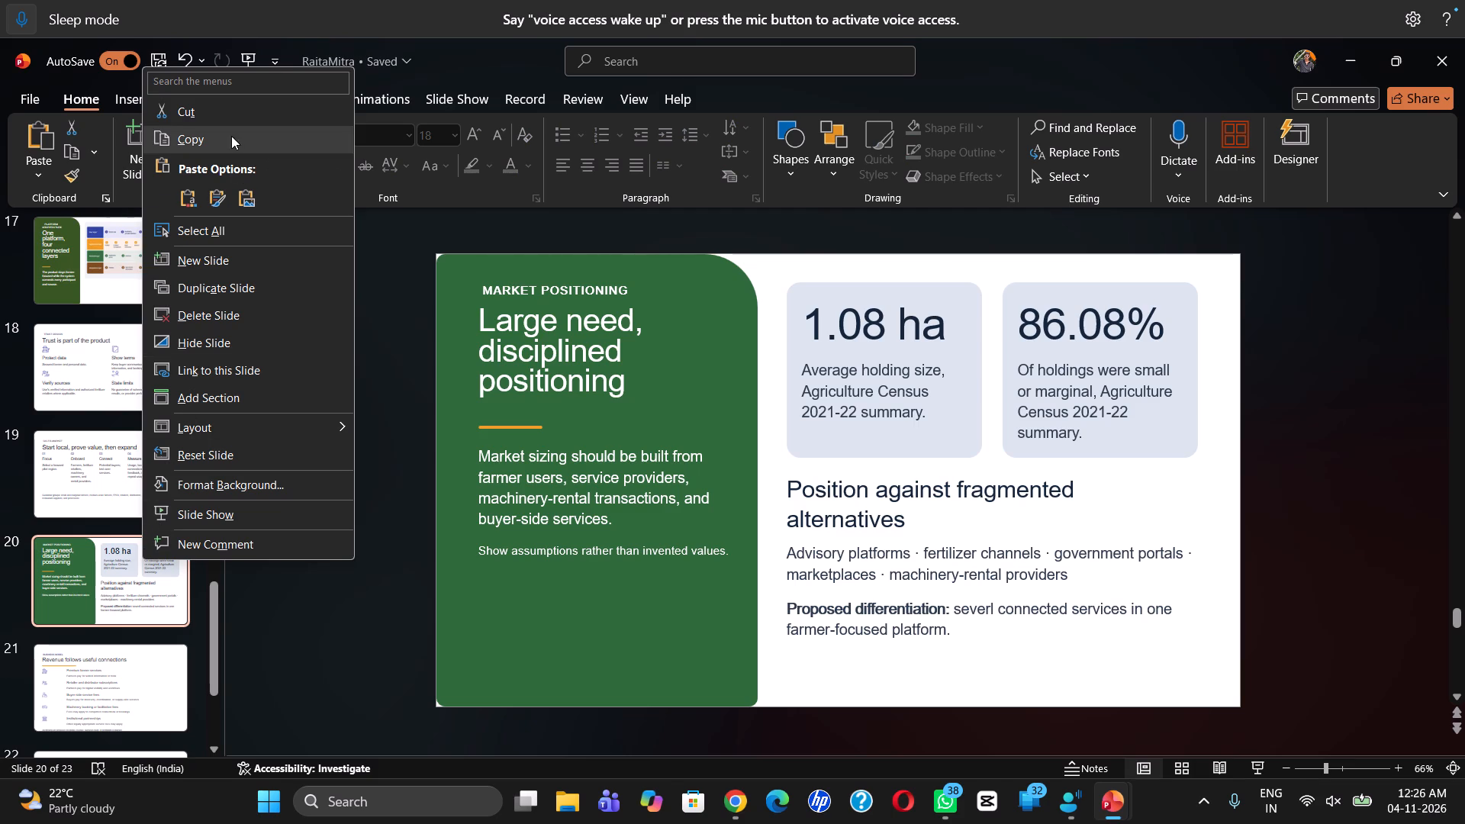
left_click(206, 114)
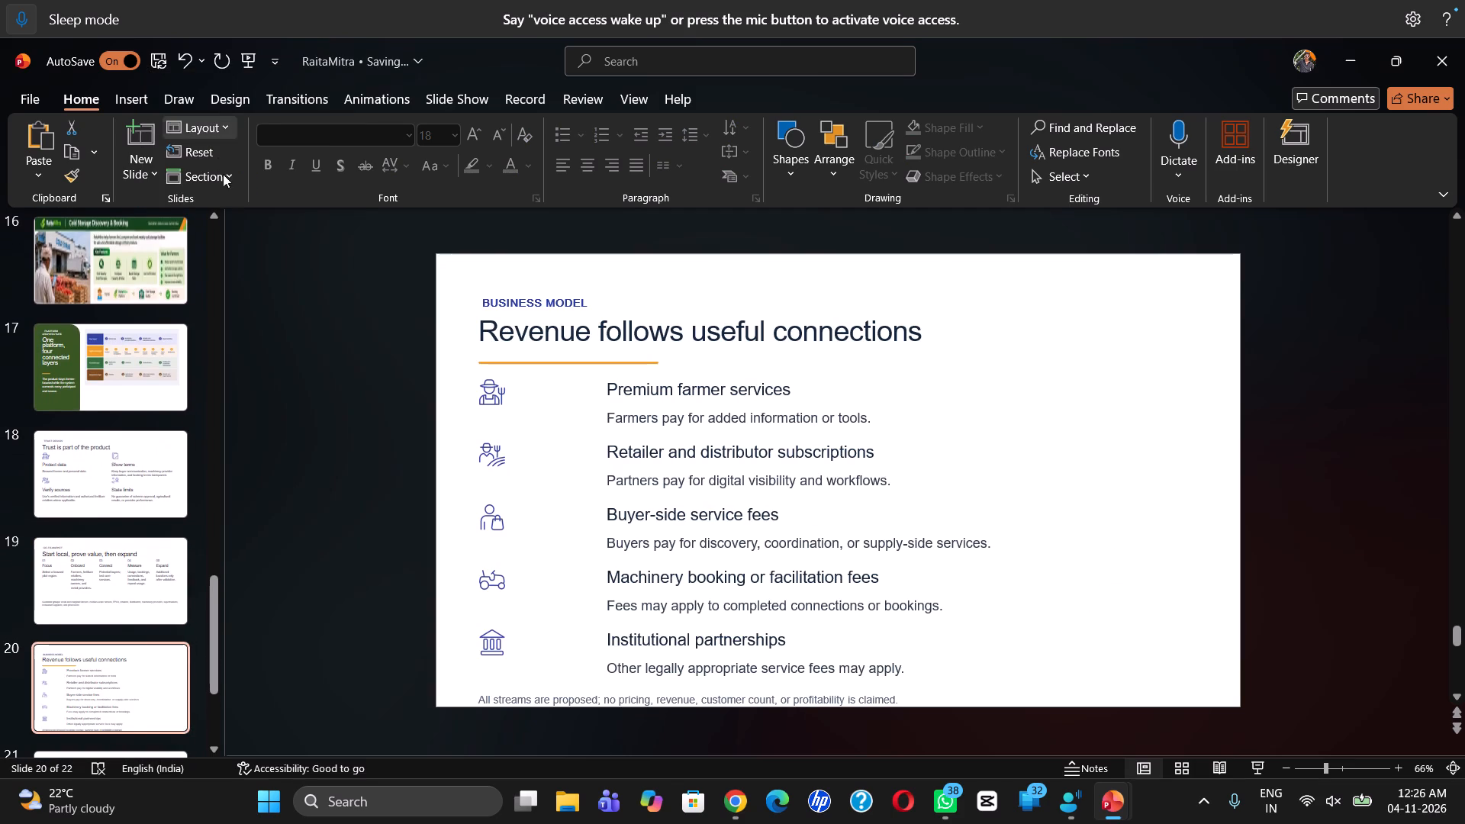
Review the slides from "Trust is part of the product" onward, ending on "Revenue follows useful connections".
left_click(122, 475)
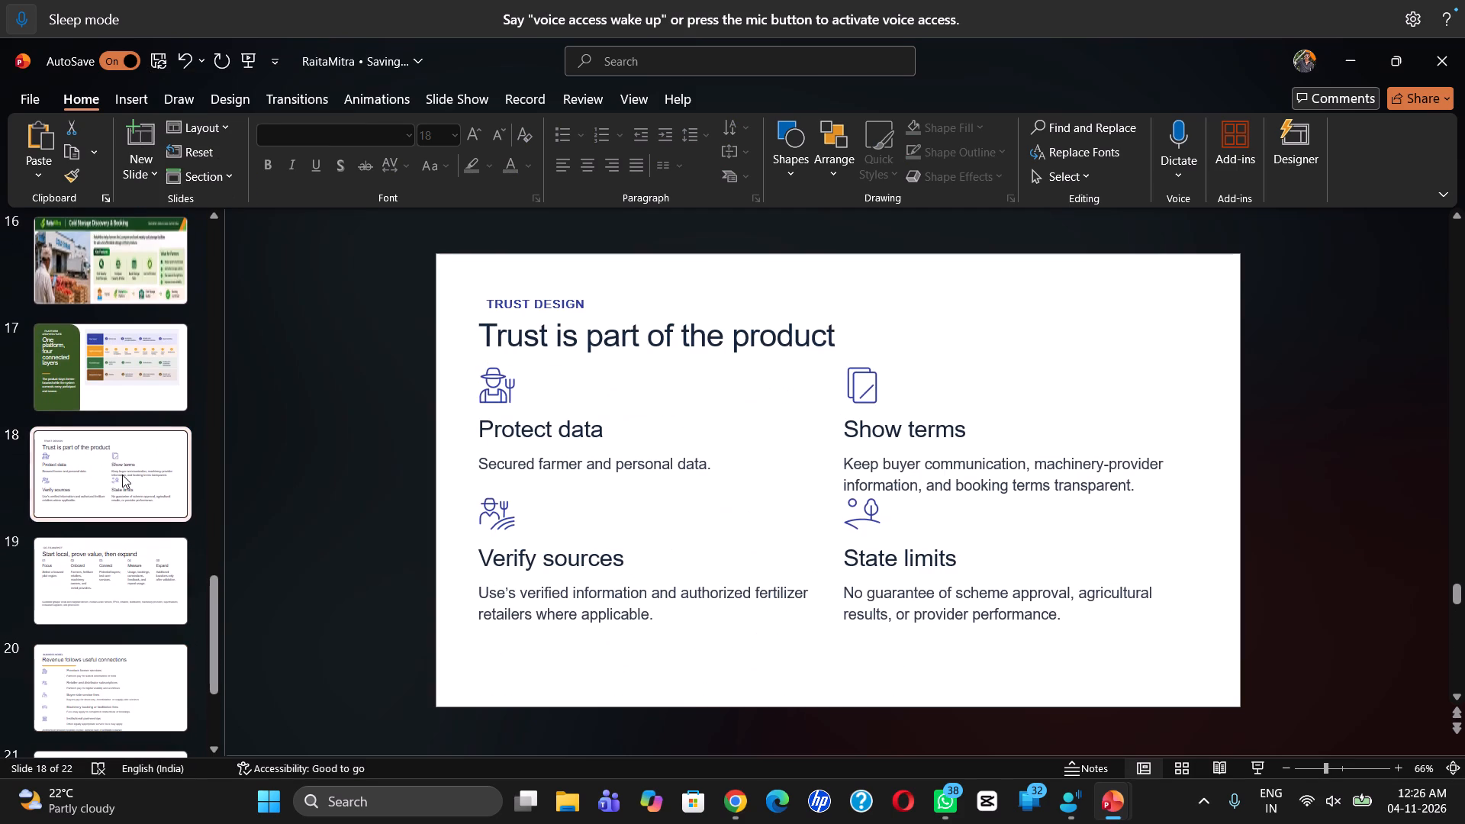
key("Right")
left_click(122, 475)
key("Right")
left_click(409, 456)
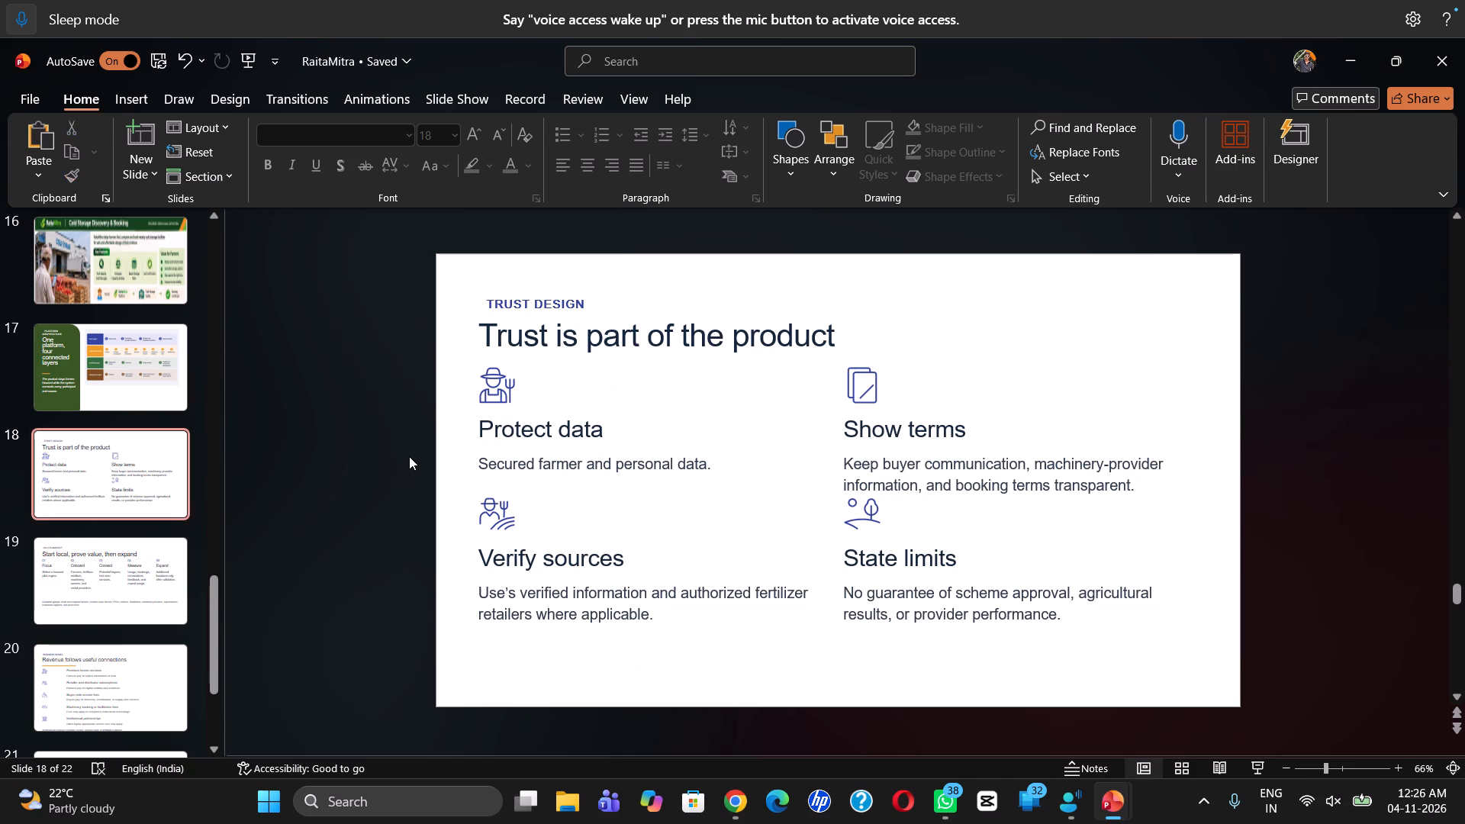
key("Down")
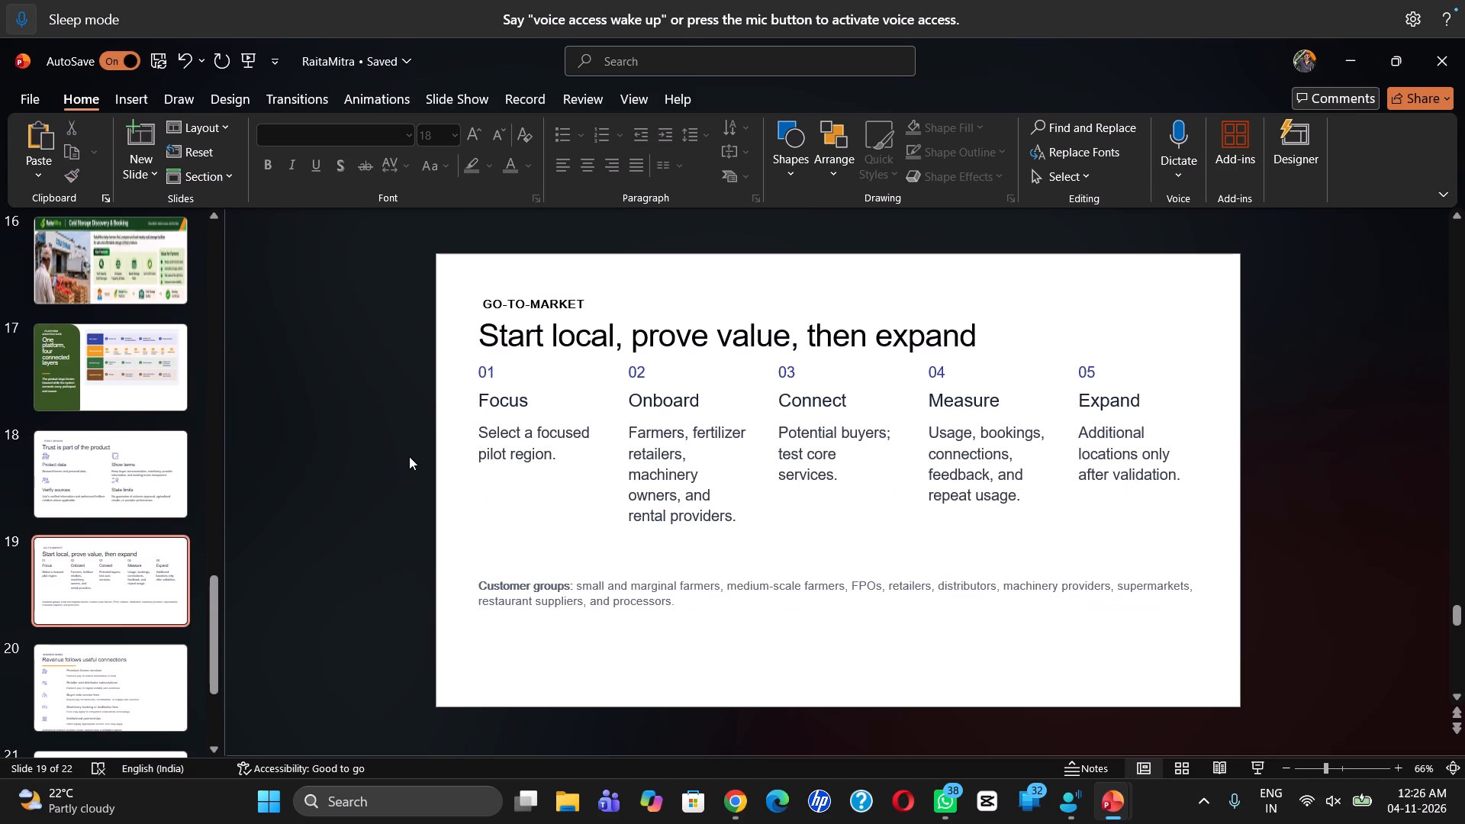
key("Down")
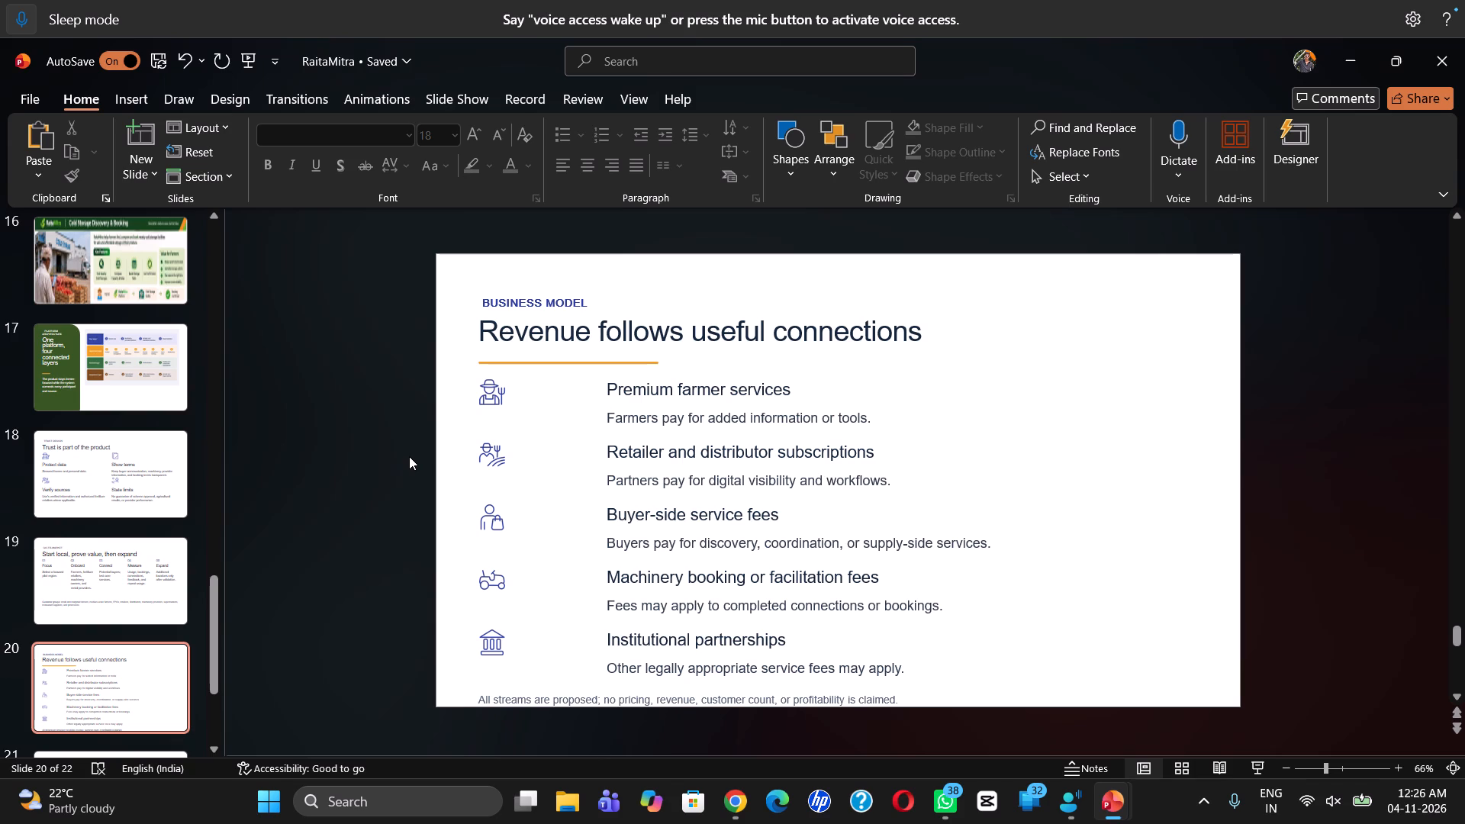
key("Down")
key("Up")
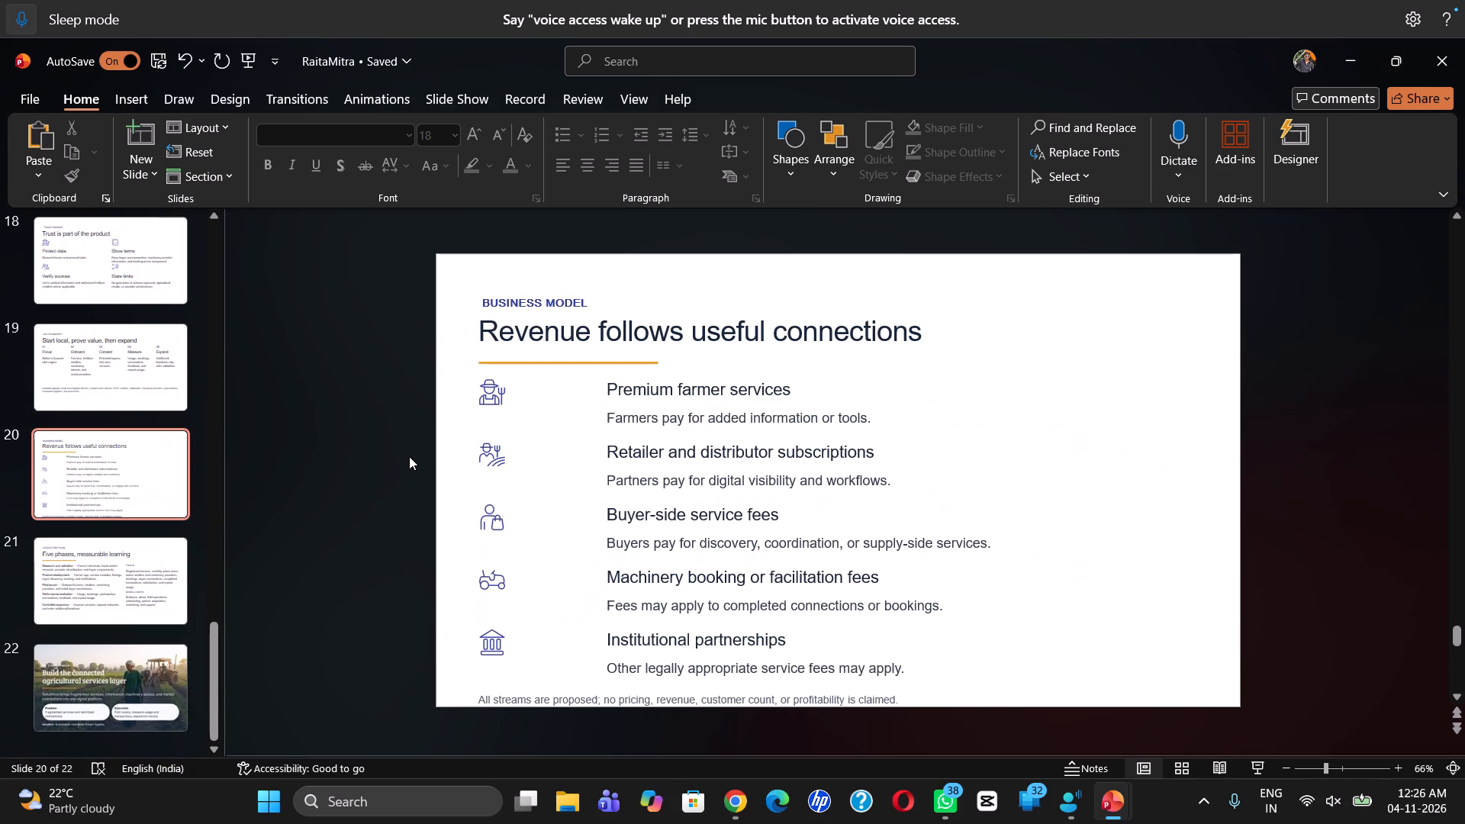
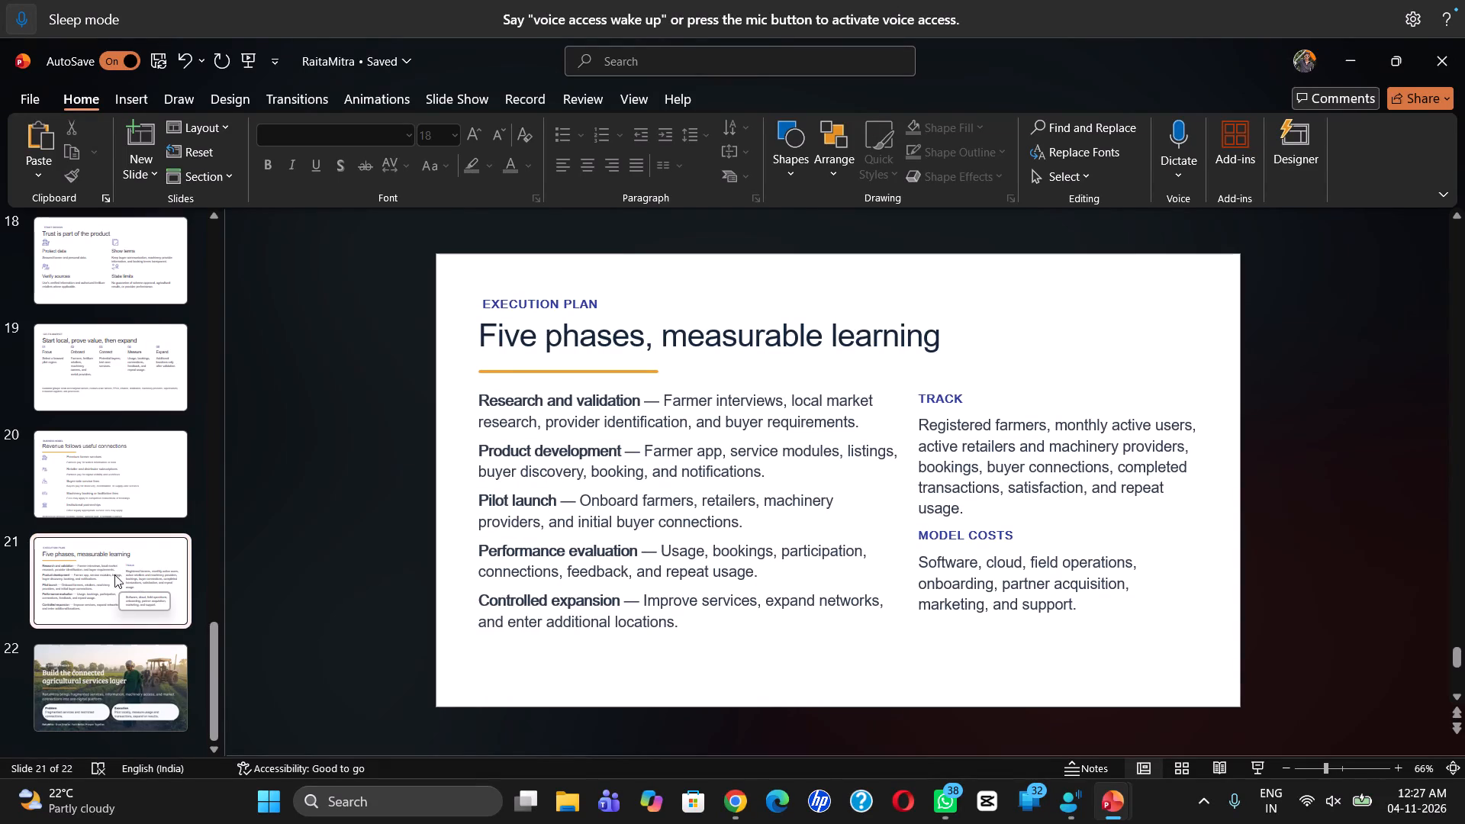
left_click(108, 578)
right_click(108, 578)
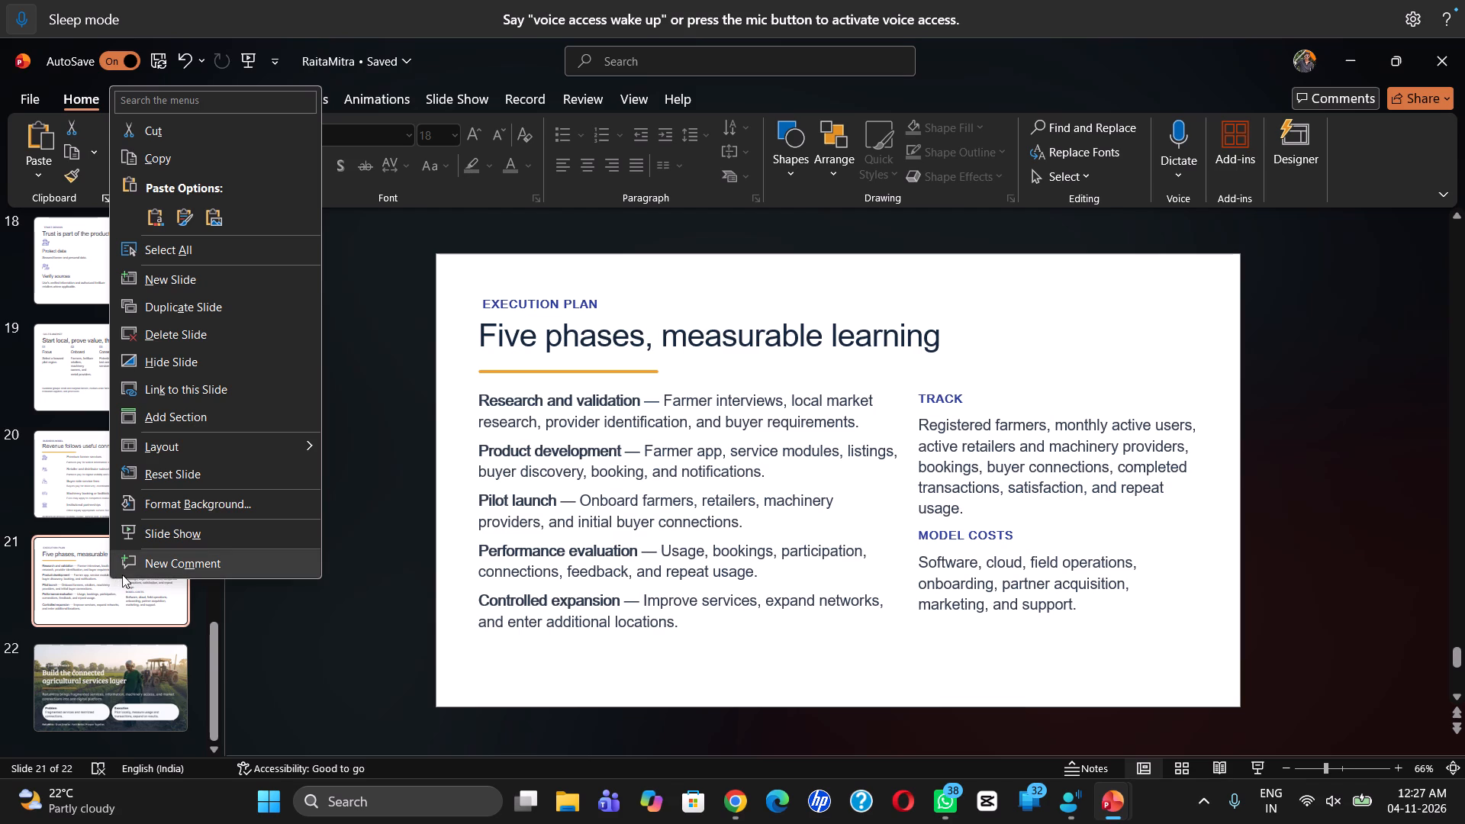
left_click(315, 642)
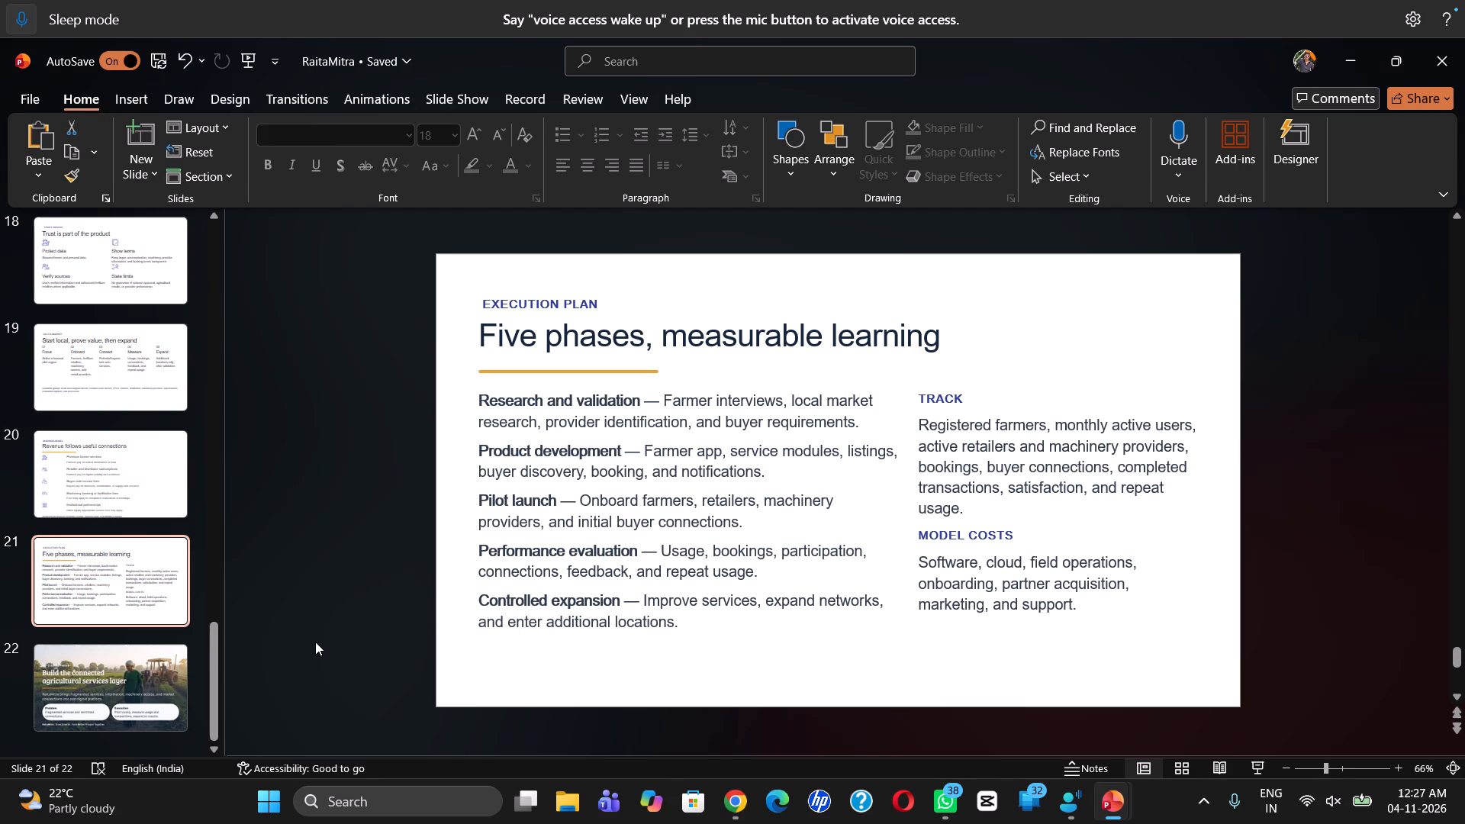